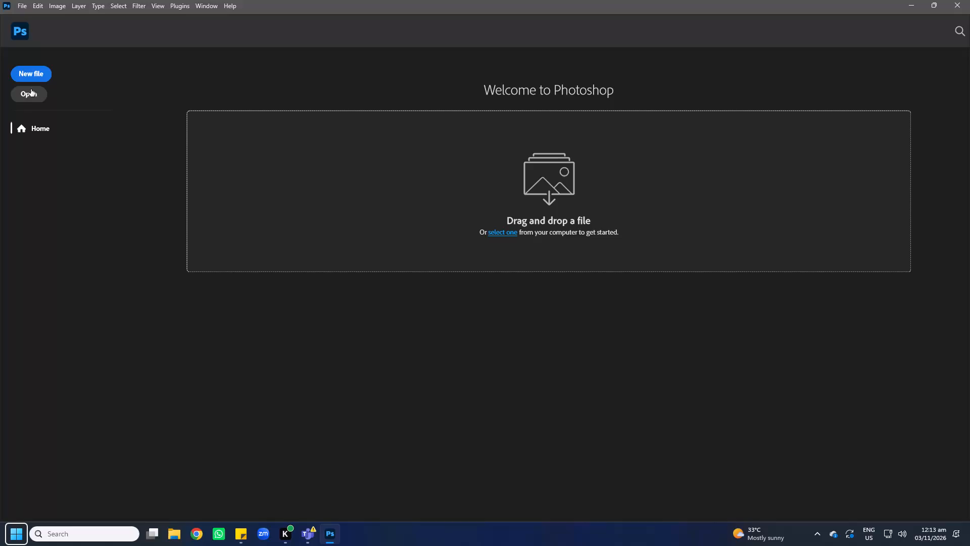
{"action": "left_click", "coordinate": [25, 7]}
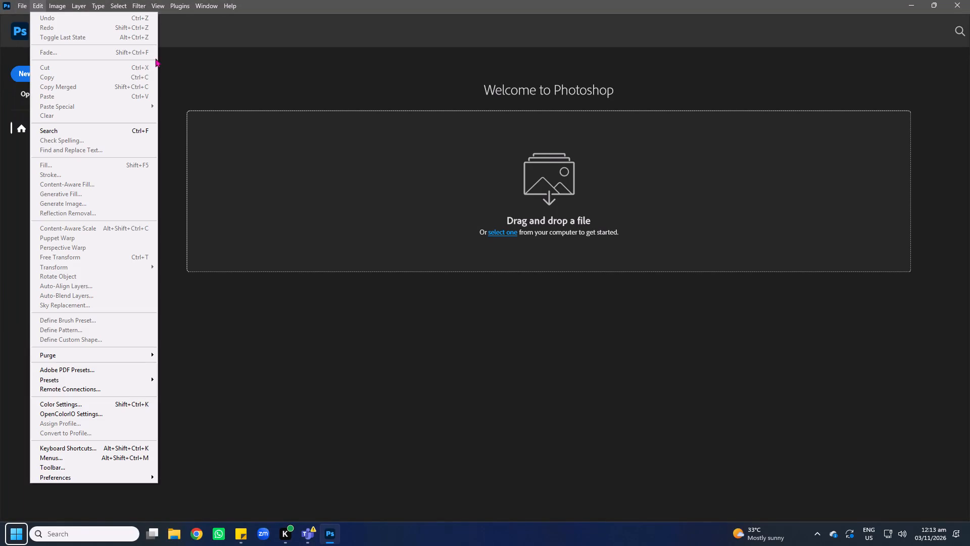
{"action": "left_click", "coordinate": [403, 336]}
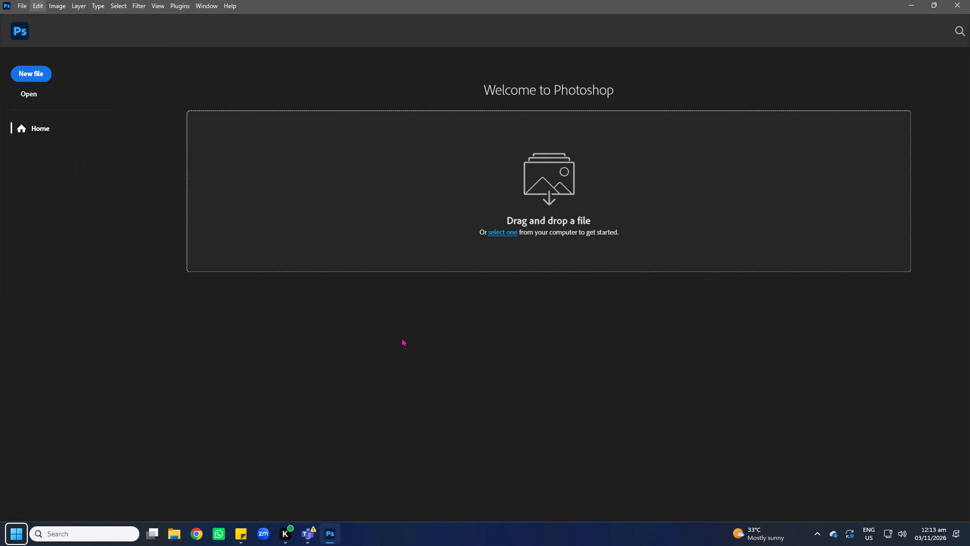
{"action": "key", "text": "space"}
Start a new document in inches with a width of 68 and a height of 36.
{"action": "key", "text": "ctrl+n"}
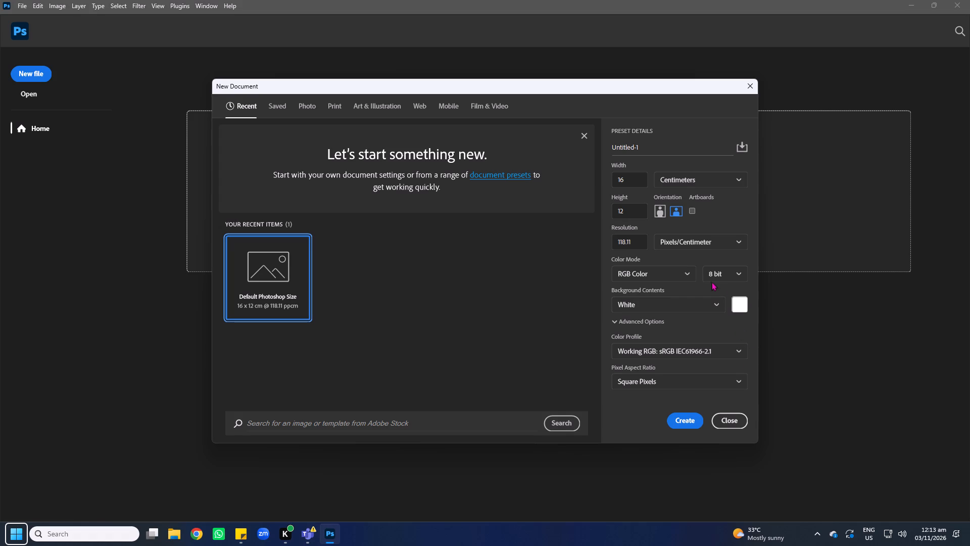
{"action": "left_click", "coordinate": [731, 180]}
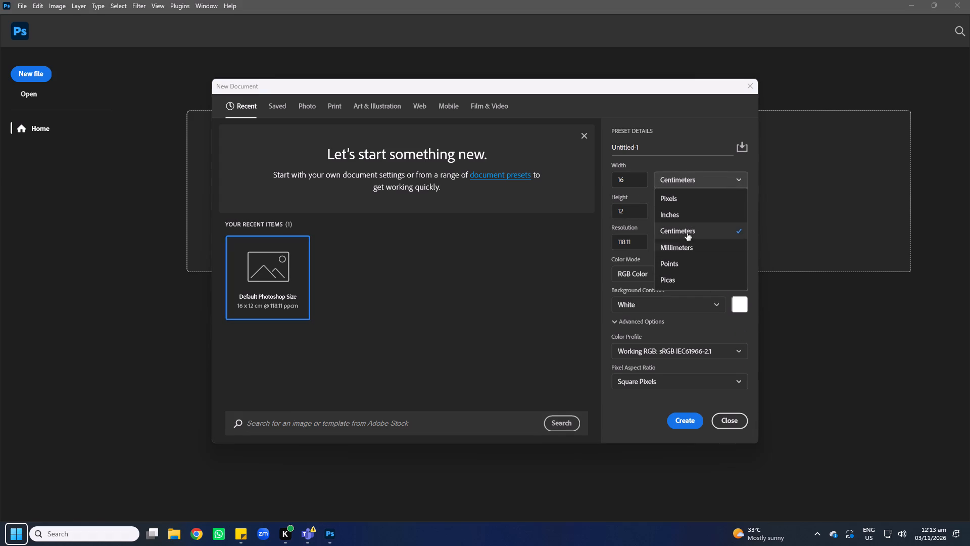
{"action": "left_click", "coordinate": [692, 218]}
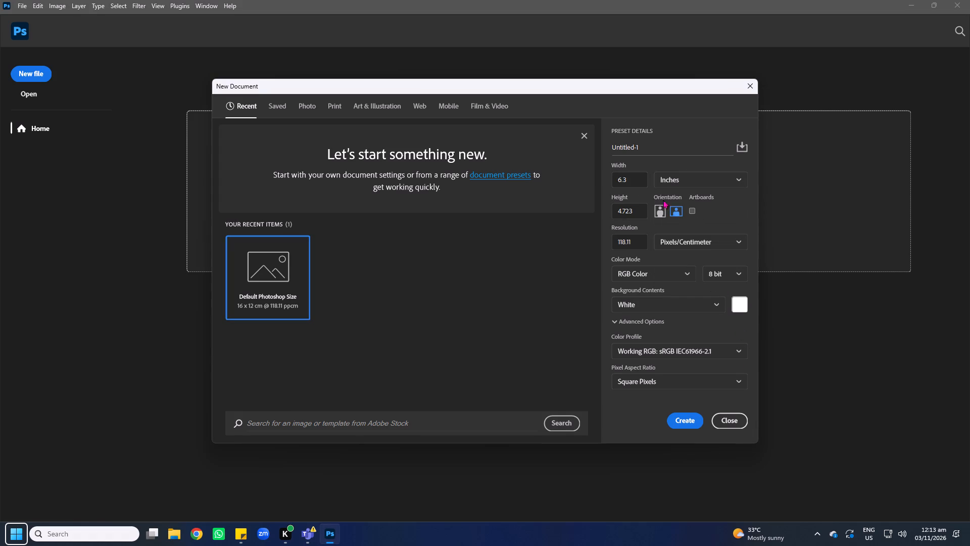
{"action": "triple_click", "coordinate": [639, 180]}
{"action": "triple_click", "coordinate": [638, 178]}
{"action": "type", "text": "48"}
{"action": "key", "text": "ctrl+a"}
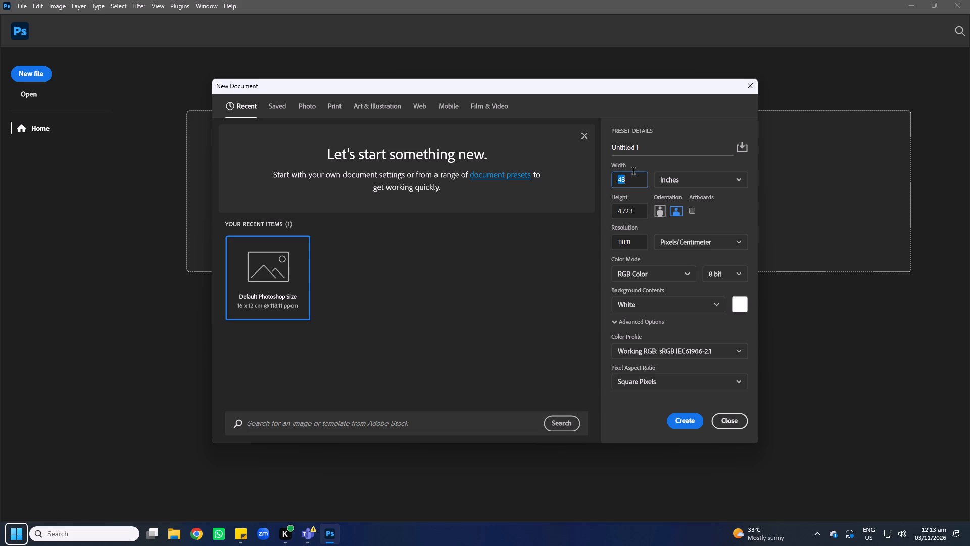
{"action": "type", "text": "68"}
{"action": "double_click", "coordinate": [628, 216]}
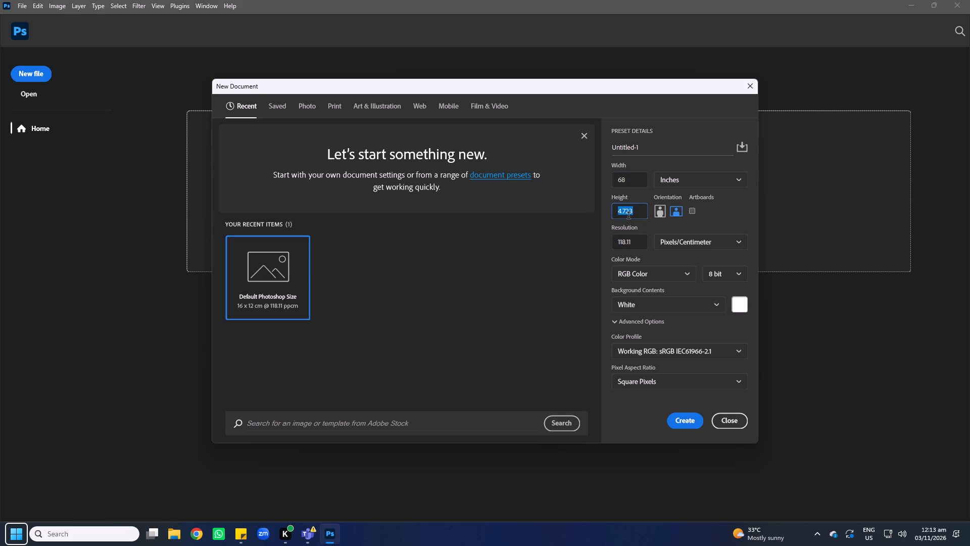
{"action": "type", "text": "36"}
Set the resolution to 100 pixels/centimeter and create the document.
{"action": "left_click", "coordinate": [635, 247]}
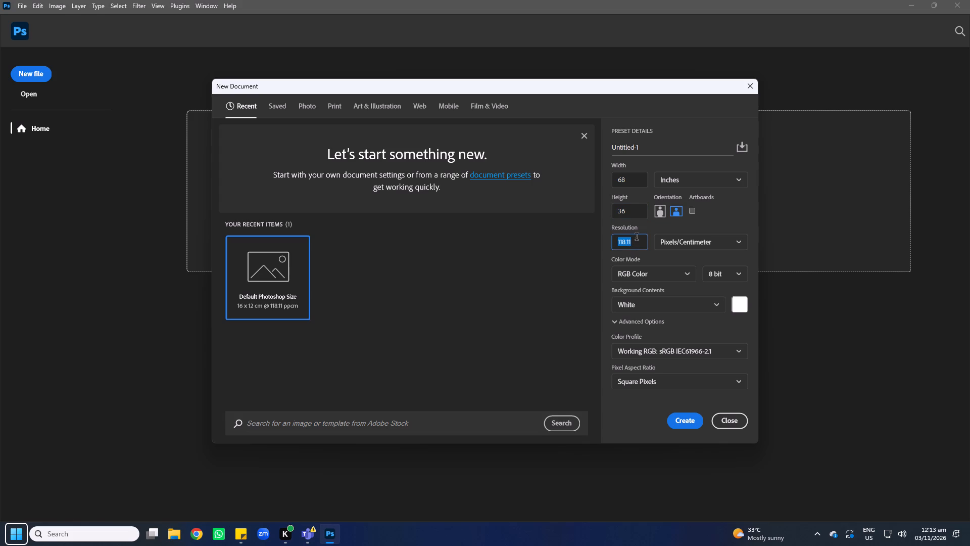
{"action": "key", "text": "7"}
{"action": "key", "text": "2"}
{"action": "key", "text": "BackSpace"}
{"action": "key", "text": "BackSpace"}
{"action": "type", "text": "100"}
{"action": "key", "text": "Return"}
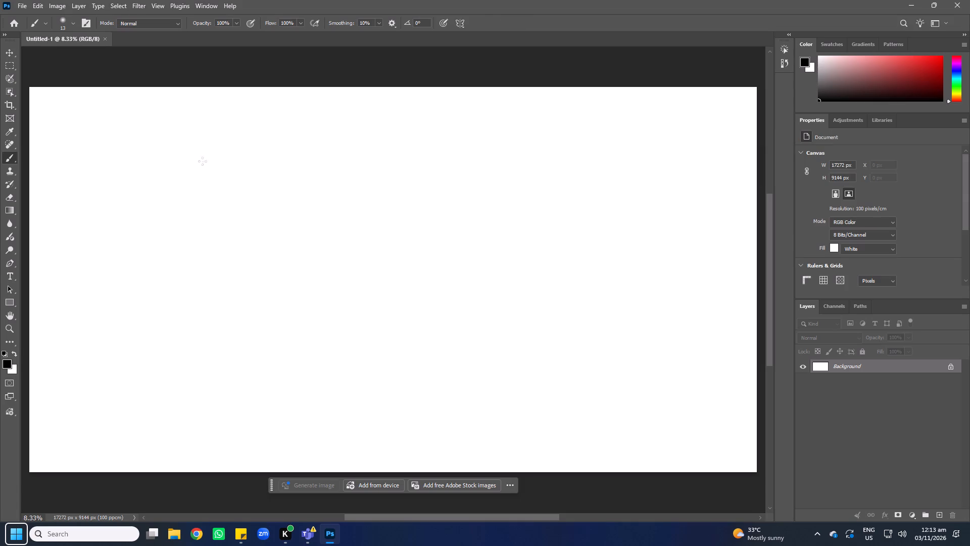
Activate the Move tool.
{"action": "left_click", "coordinate": [520, 144]}
{"action": "double_click", "coordinate": [14, 52]}
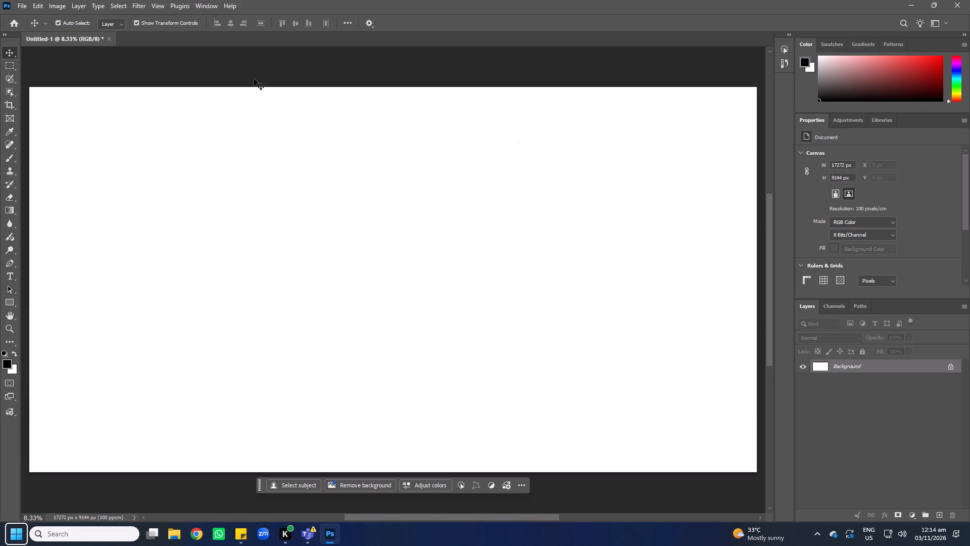
Change the maximized Photoshop window to a smaller floating window with part of the desktop exposed.
{"action": "left_click_drag", "start_coordinate": [568, 0], "coordinate": [569, 37]}
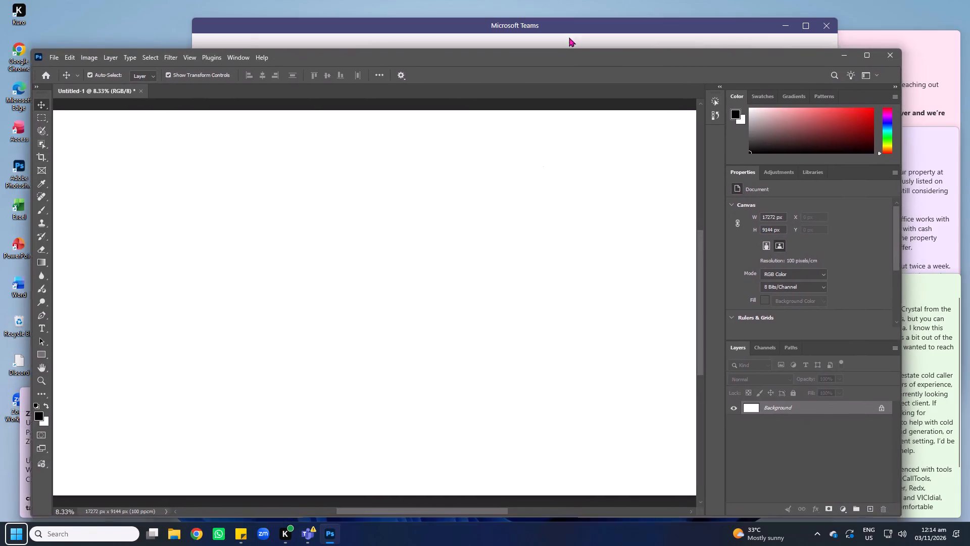
{"action": "left_click_drag", "start_coordinate": [569, 37], "coordinate": [563, 15]}
{"action": "left_click", "coordinate": [198, 537]}
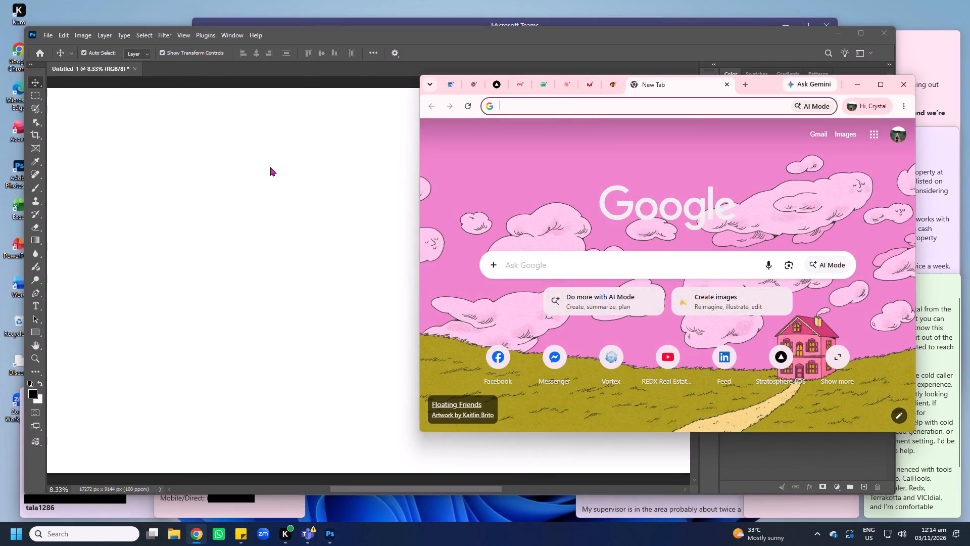
{"action": "left_click", "coordinate": [269, 167]}
{"action": "scroll", "coordinate": [276, 193], "scroll_direction": "down", "scroll_amount": 1, "text": "alt"}
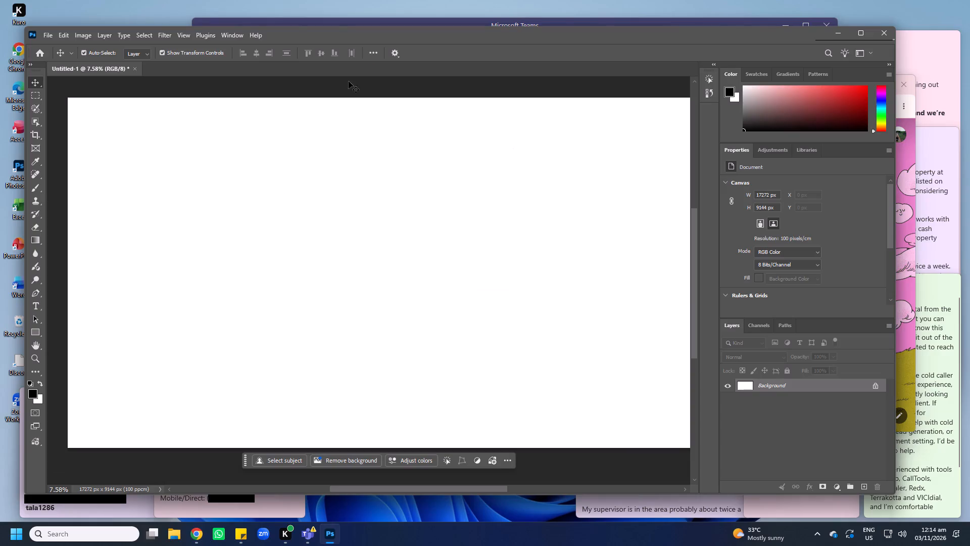
Switch to Chrome and enter the search term "graduation" in the address bar of the new tab.
{"action": "left_click", "coordinate": [198, 535]}
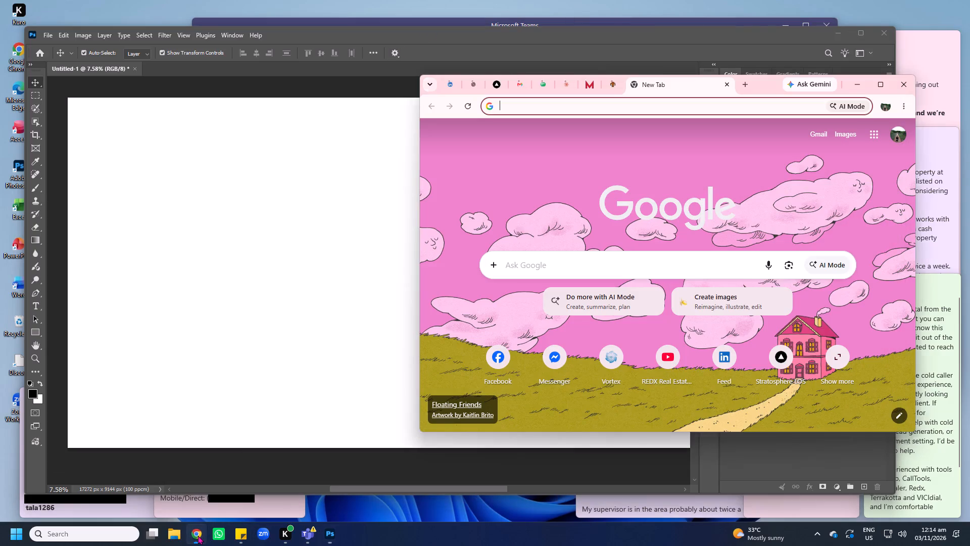
{"action": "left_click", "coordinate": [539, 118]}
{"action": "type", "text": "gra"}
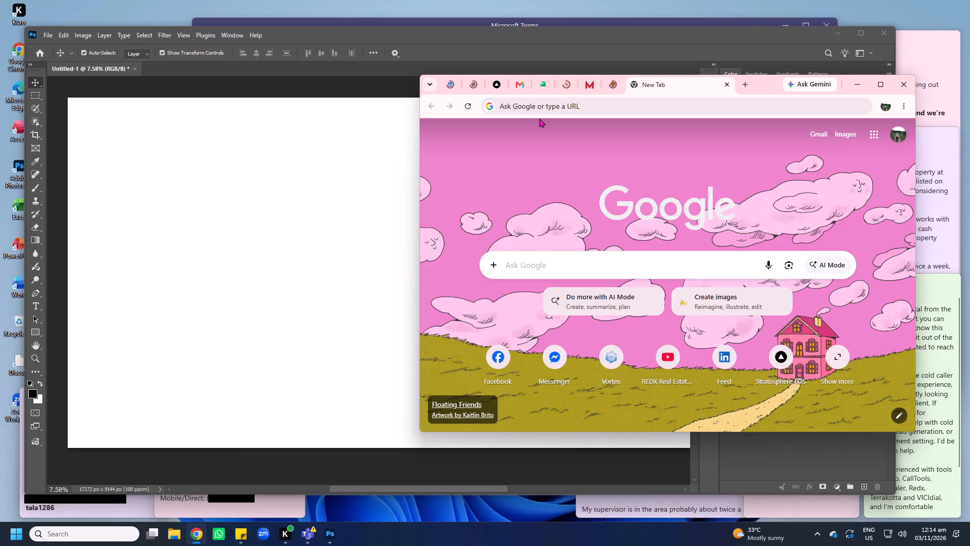
{"action": "left_click", "coordinate": [550, 109]}
{"action": "type", "text": "grada"}
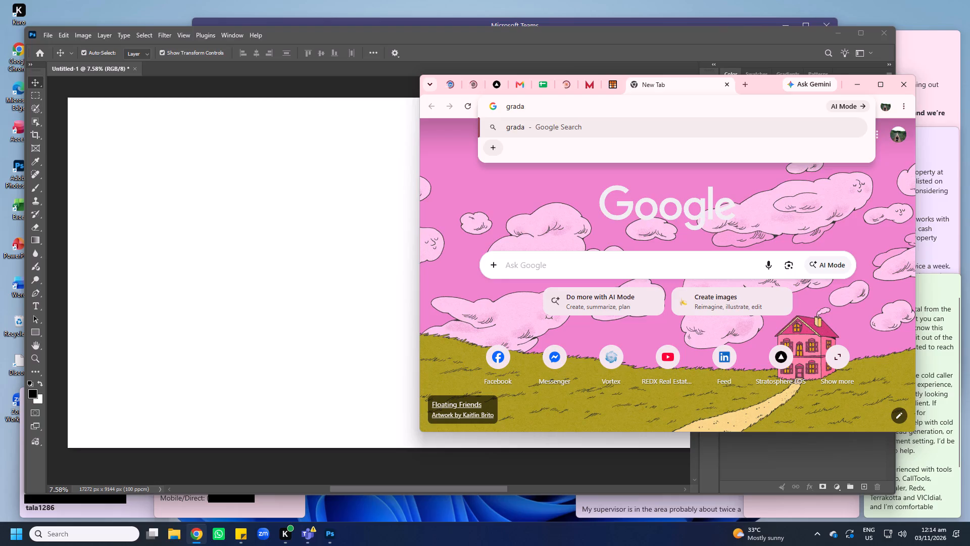
{"action": "key", "text": "BackSpace"}
{"action": "key", "text": "F12"}
{"action": "key", "text": "space"}
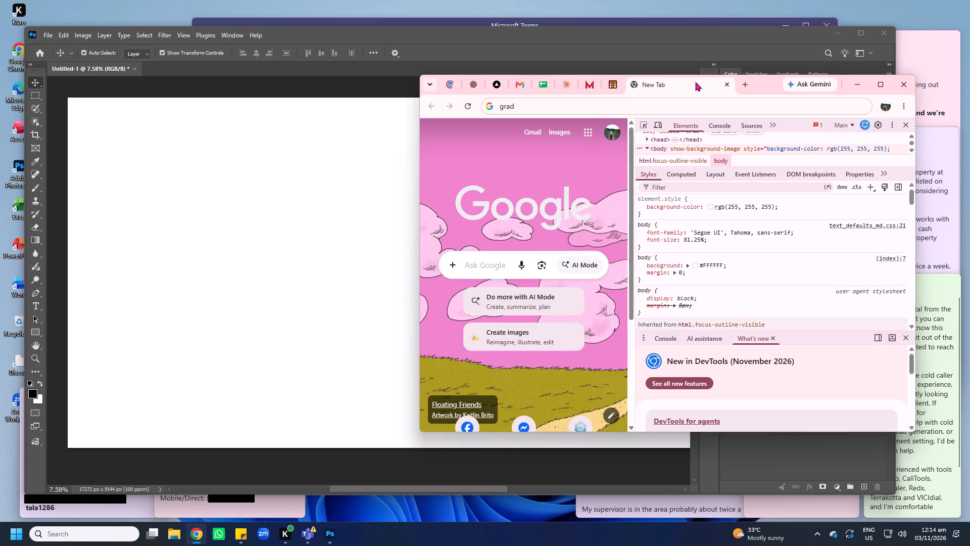
{"action": "left_click", "coordinate": [581, 108]}
{"action": "left_click", "coordinate": [581, 108]}
{"action": "key", "text": "ctrl+a"}
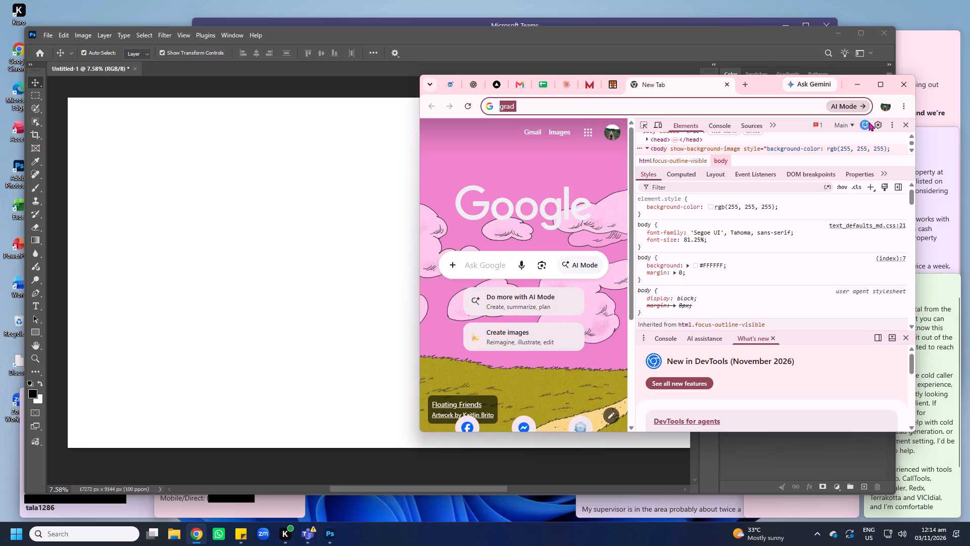
{"action": "left_click", "coordinate": [905, 127]}
{"action": "triple_click", "coordinate": [646, 100]}
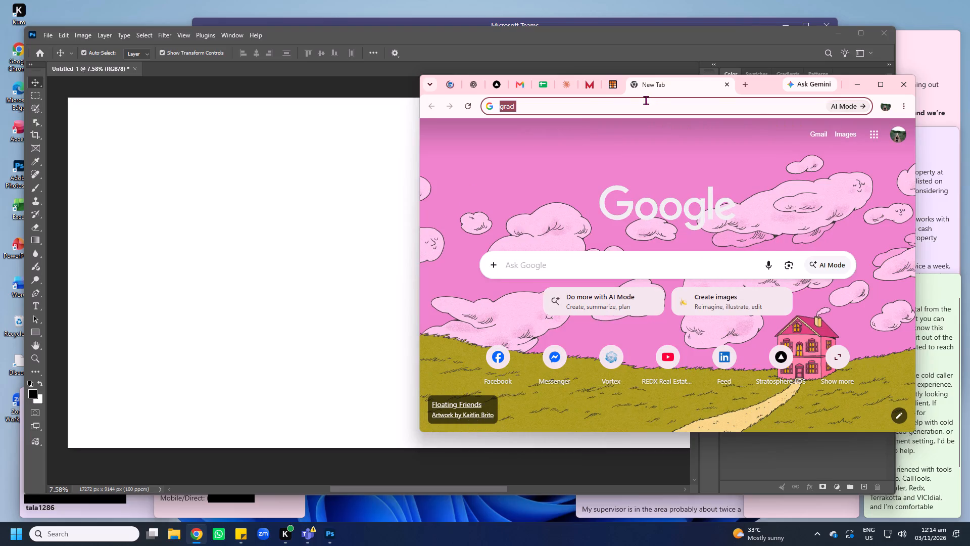
{"action": "type", "text": "graduation"}
{"action": "key", "text": "space"}
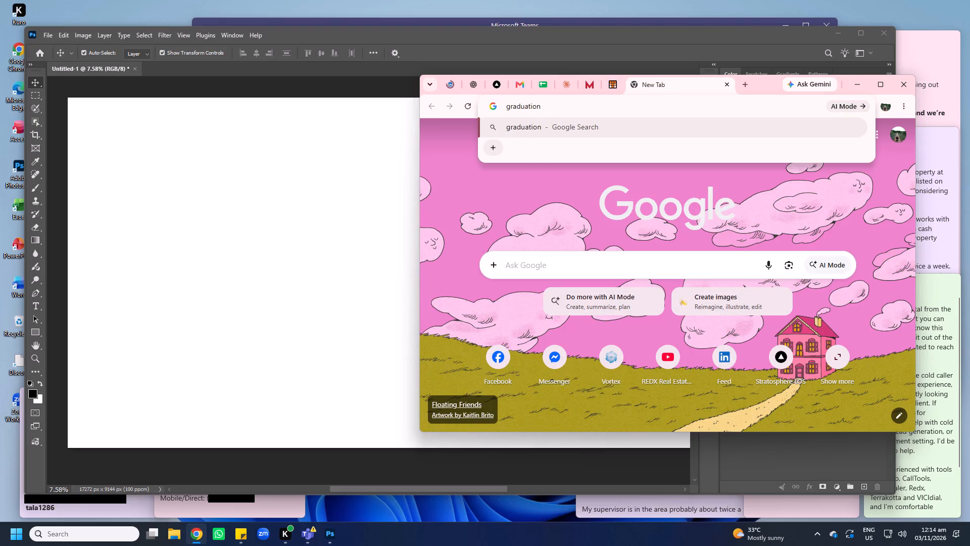
Replace the search term with "graduation tarpulin design" and run the Google search.
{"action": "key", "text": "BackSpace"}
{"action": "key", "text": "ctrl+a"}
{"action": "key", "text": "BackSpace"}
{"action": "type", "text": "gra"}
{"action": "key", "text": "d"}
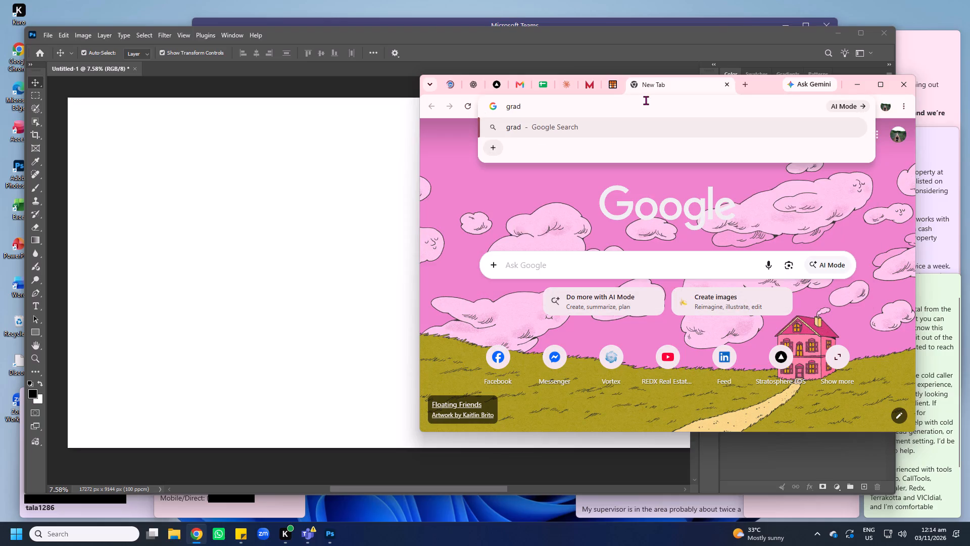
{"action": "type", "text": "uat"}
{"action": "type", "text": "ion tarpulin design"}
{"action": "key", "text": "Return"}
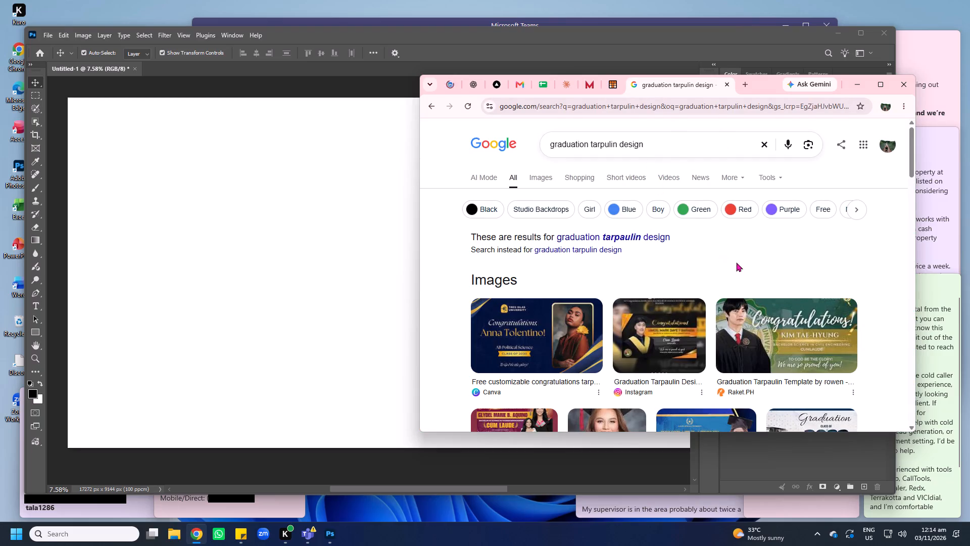
Open the preview of the green Graduation Tarpaulin Template by rowen from Raket.PH in the image results.
{"action": "left_click", "coordinate": [757, 329]}
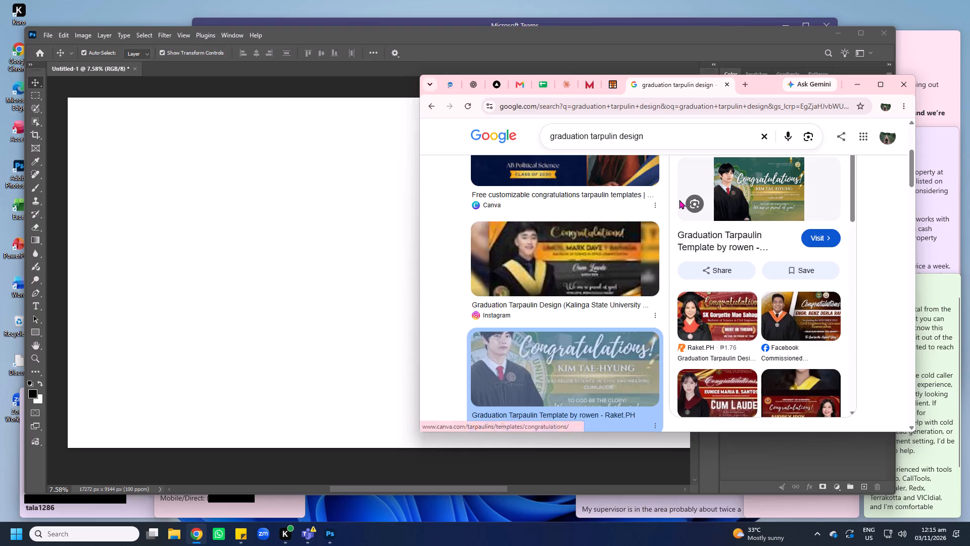
Switch to Photoshop and place two Lorem Ipsum placeholder text lines on the upper part of the canvas with the Type tool.
{"action": "left_click", "coordinate": [338, 176]}
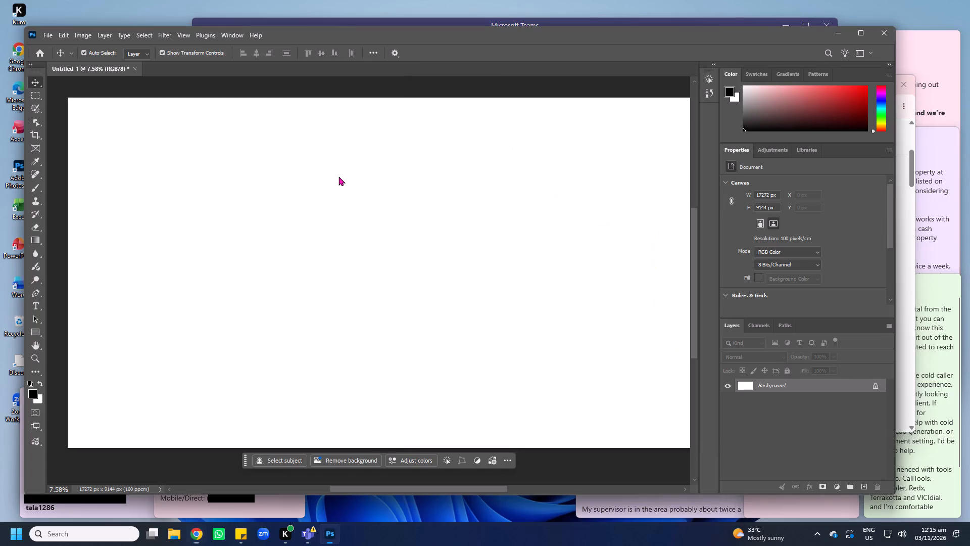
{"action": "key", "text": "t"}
{"action": "left_click", "coordinate": [350, 176]}
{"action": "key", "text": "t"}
{"action": "left_click", "coordinate": [291, 183]}
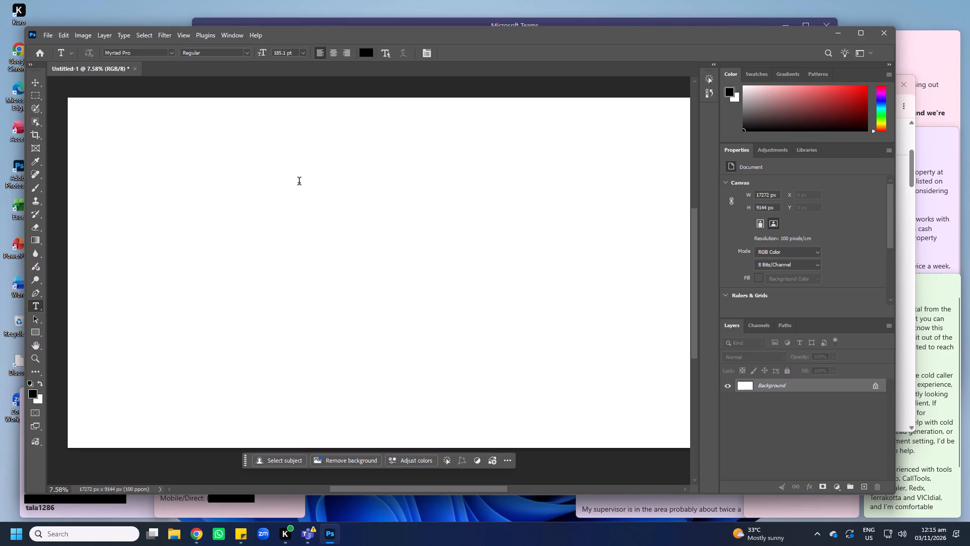
{"action": "double_click", "coordinate": [405, 190]}
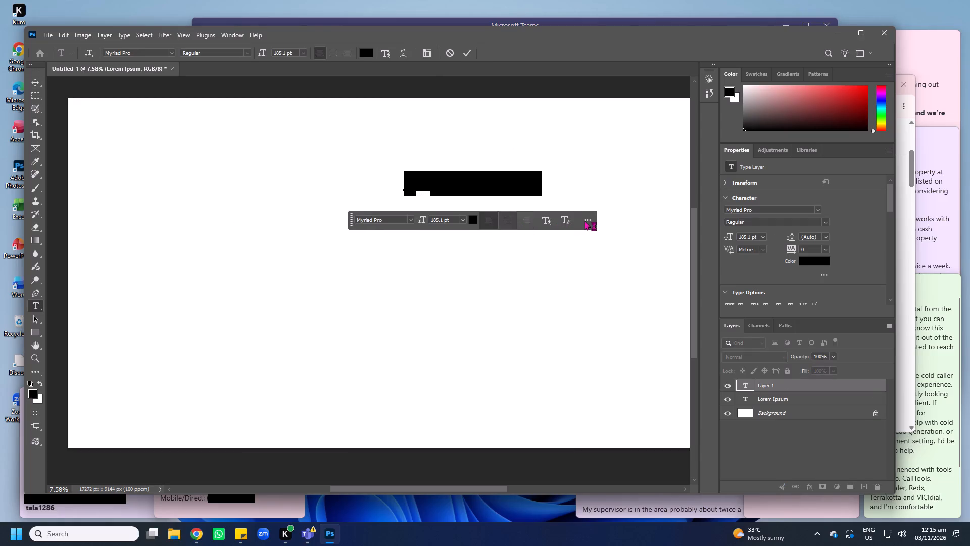
Open the additional options for the selected placeholder text line.
{"action": "left_click", "coordinate": [584, 220]}
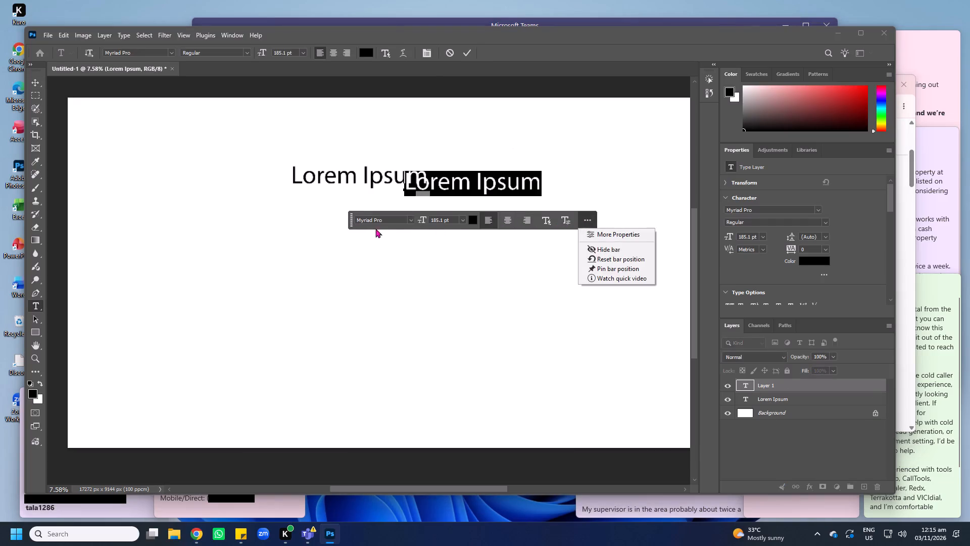
In Photoshop, delete the lower of the two overlapping Lorem Ipsum text layers.
{"action": "right_click", "coordinate": [818, 403]}
{"action": "right_click", "coordinate": [818, 401]}
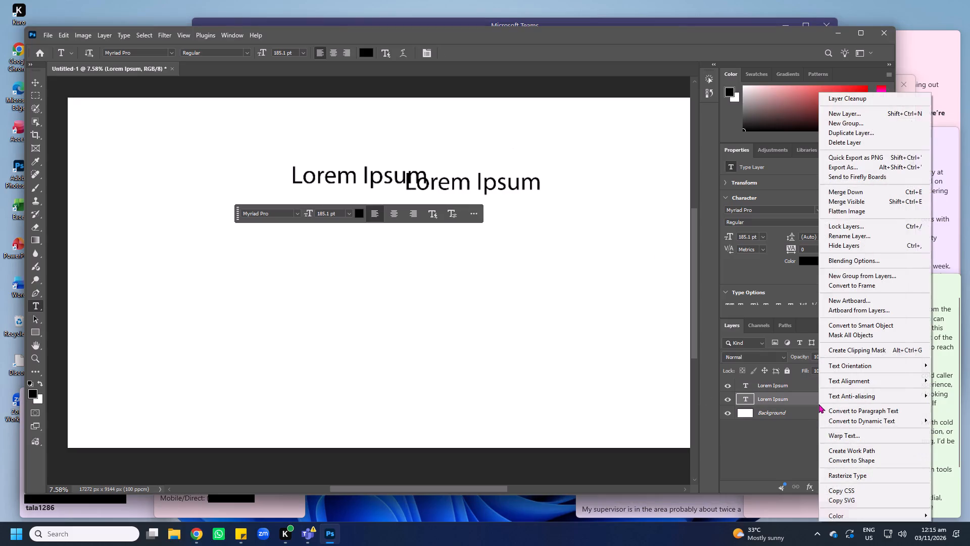
{"action": "key", "text": "Delete"}
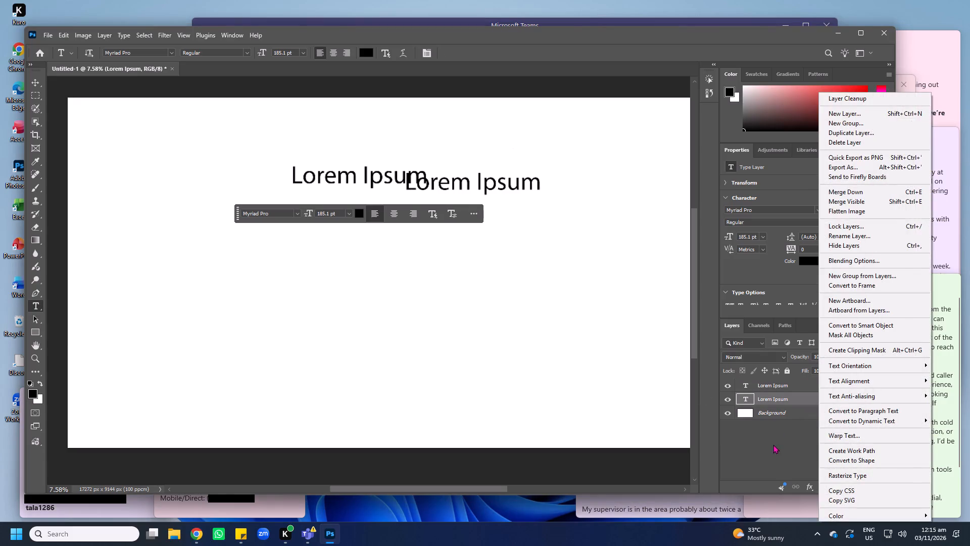
{"action": "left_click", "coordinate": [773, 447]}
{"action": "left_click_drag", "start_coordinate": [806, 403], "coordinate": [881, 489]}
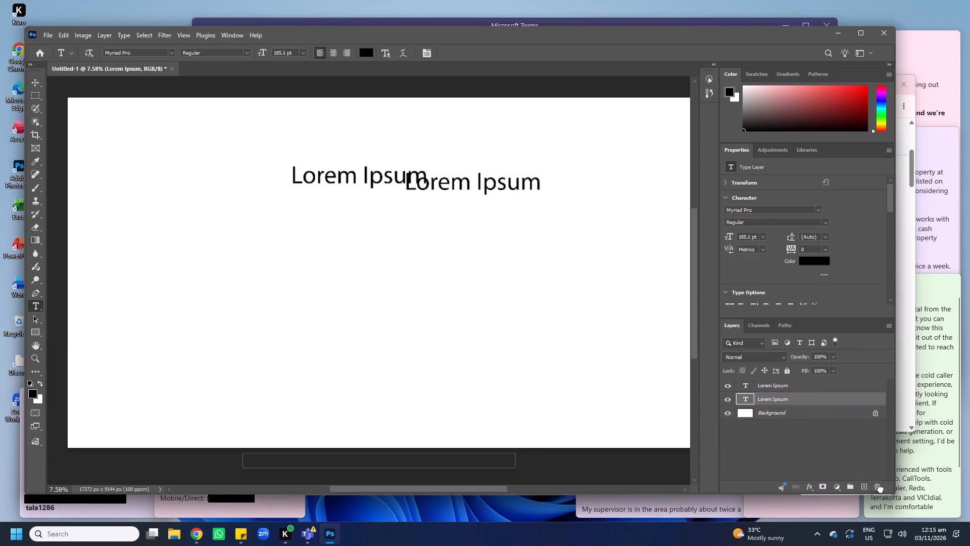
{"action": "left_click_drag", "start_coordinate": [794, 385], "coordinate": [803, 394]}
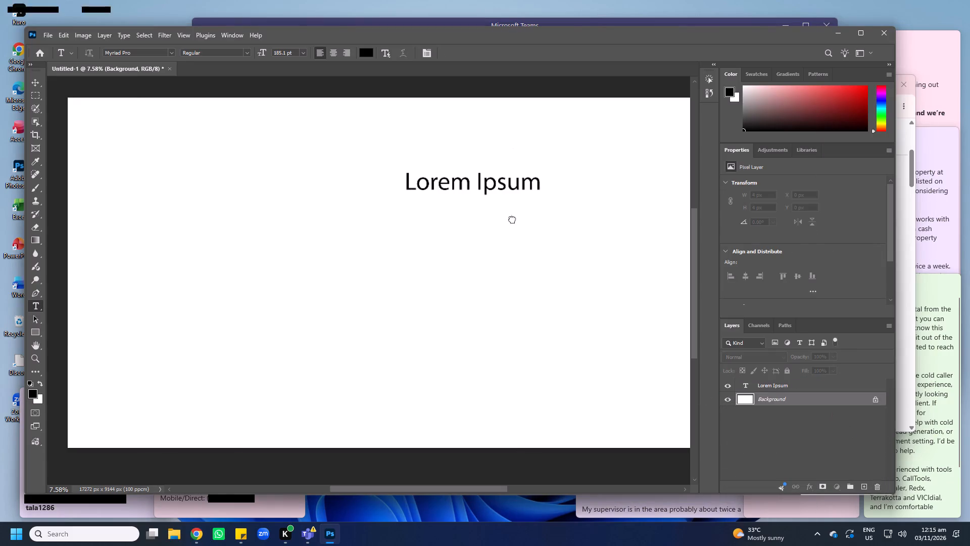
Hide the Contextual Task Bar shown below the remaining Lorem Ipsum text and dismiss the notice about it.
{"action": "left_click", "coordinate": [518, 189]}
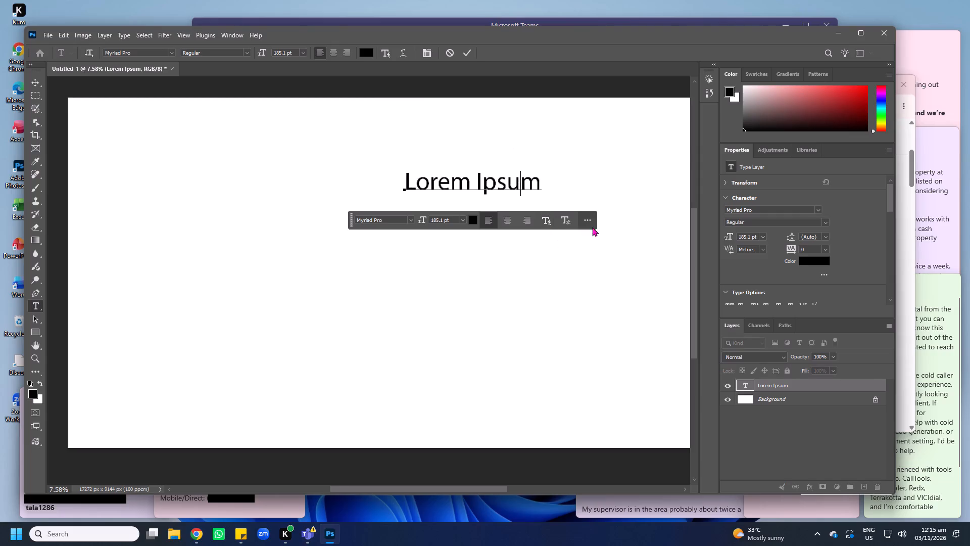
{"action": "left_click", "coordinate": [587, 223]}
{"action": "left_click", "coordinate": [634, 188]}
{"action": "left_click", "coordinate": [585, 219]}
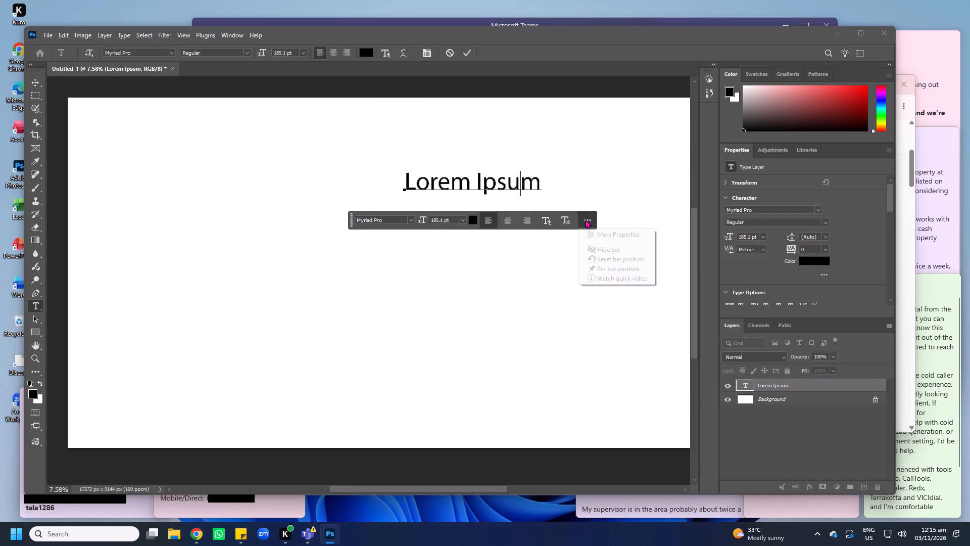
{"action": "left_click", "coordinate": [607, 251]}
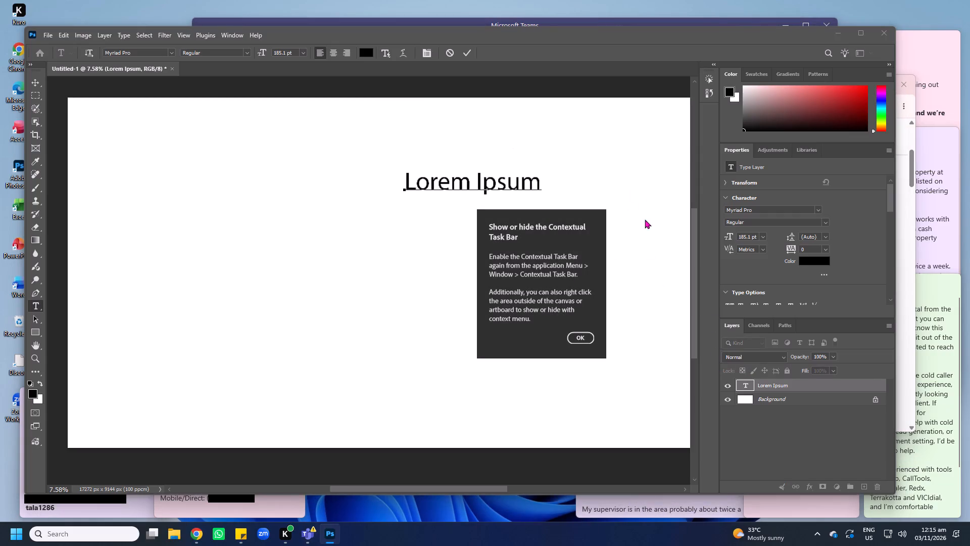
{"action": "left_click", "coordinate": [588, 340]}
Replace the Lorem Ipsum placeholder text with "Congratulations".
{"action": "double_click", "coordinate": [498, 195]}
{"action": "key", "text": "ctrl+a"}
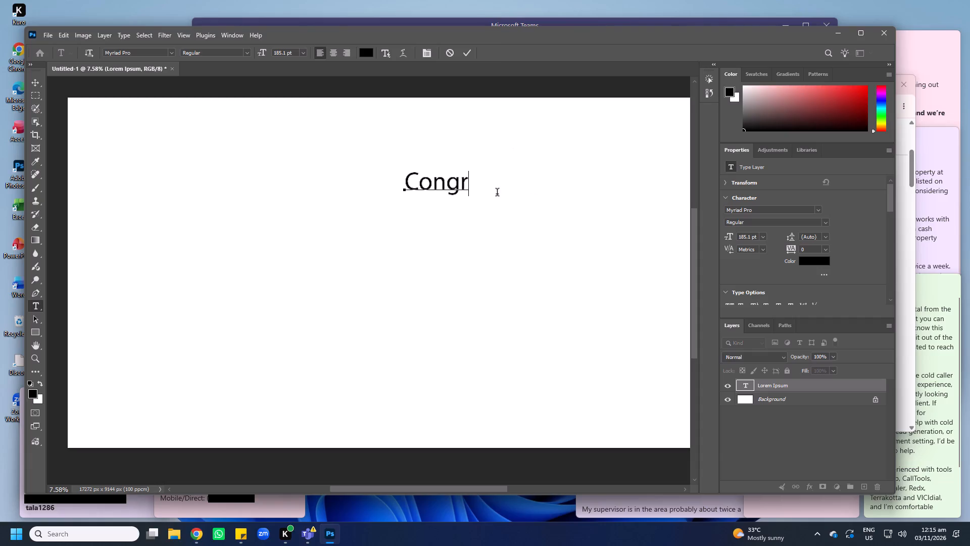
{"action": "type", "text": "tuala"}
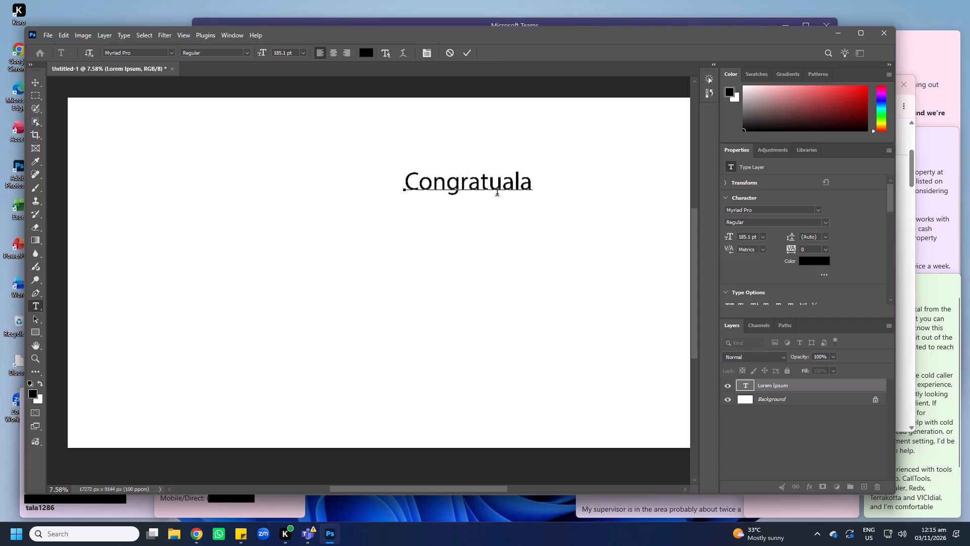
{"action": "key", "text": "BackSpace"}
{"action": "key", "text": "BackSpace"}
{"action": "key", "text": "BackSpace"}
{"action": "key", "text": "l"}
{"action": "key", "text": "BackSpace"}
{"action": "key", "text": "BackSpace"}
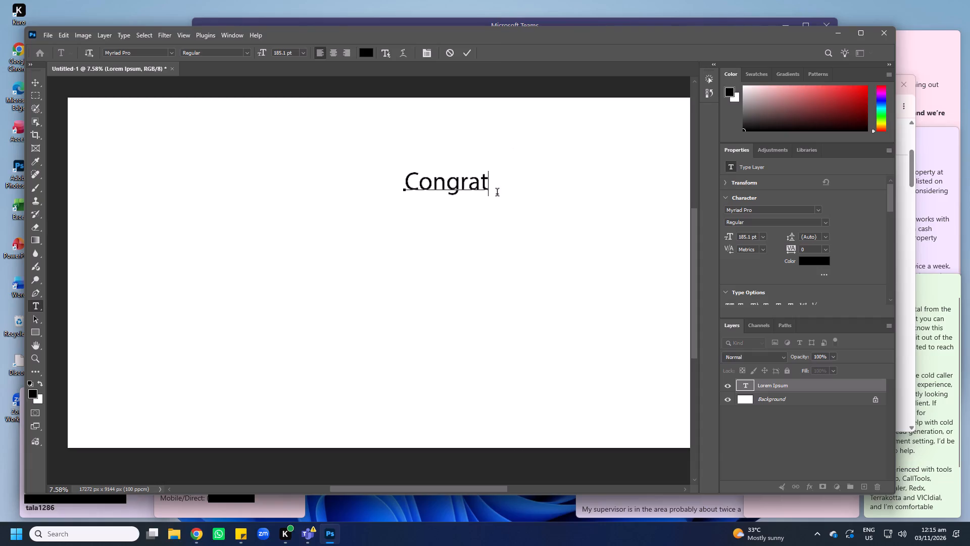
{"action": "type", "text": "ulations"}
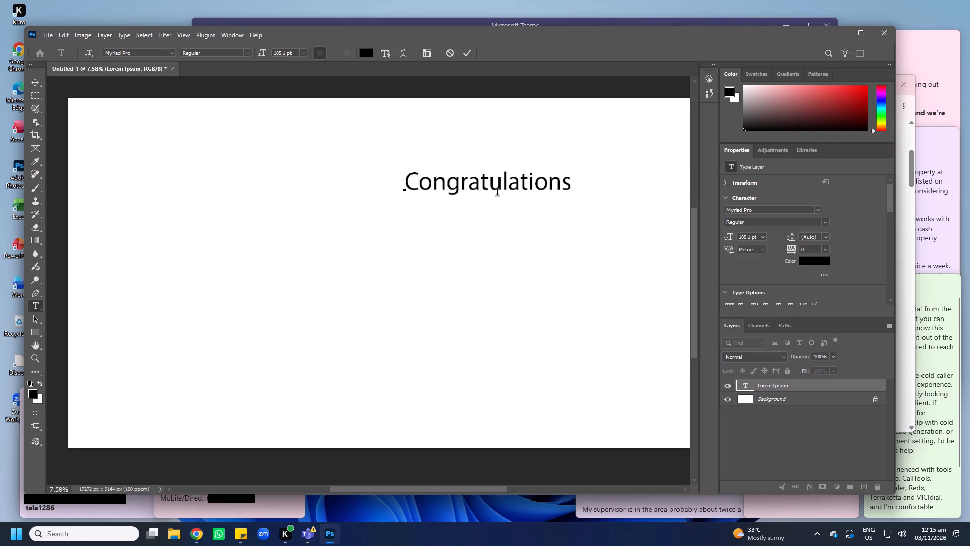
Change the font of the whole Congratulations text to Viktor Script.
{"action": "key", "text": "ctrl+a"}
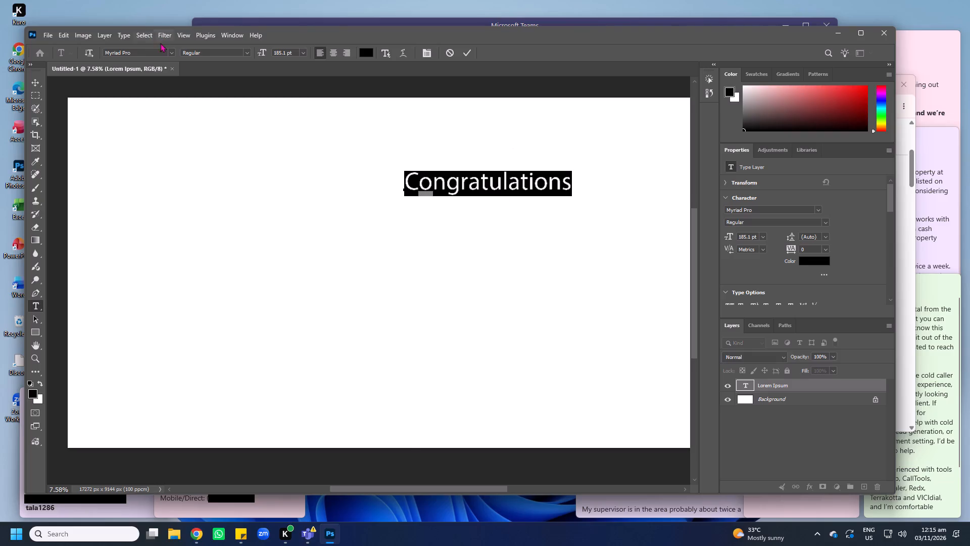
{"action": "left_click", "coordinate": [171, 54]}
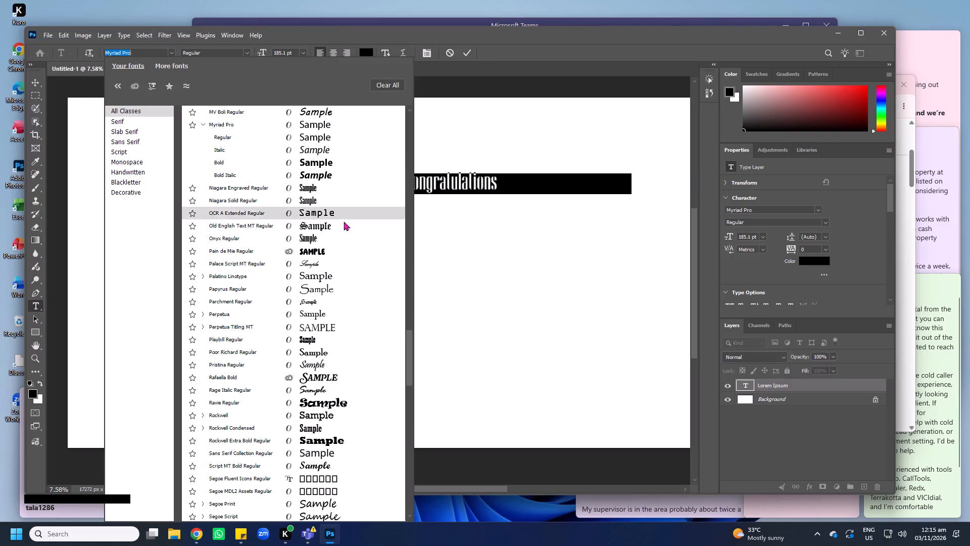
{"action": "scroll", "coordinate": [348, 287], "scroll_direction": "down", "scroll_amount": 3}
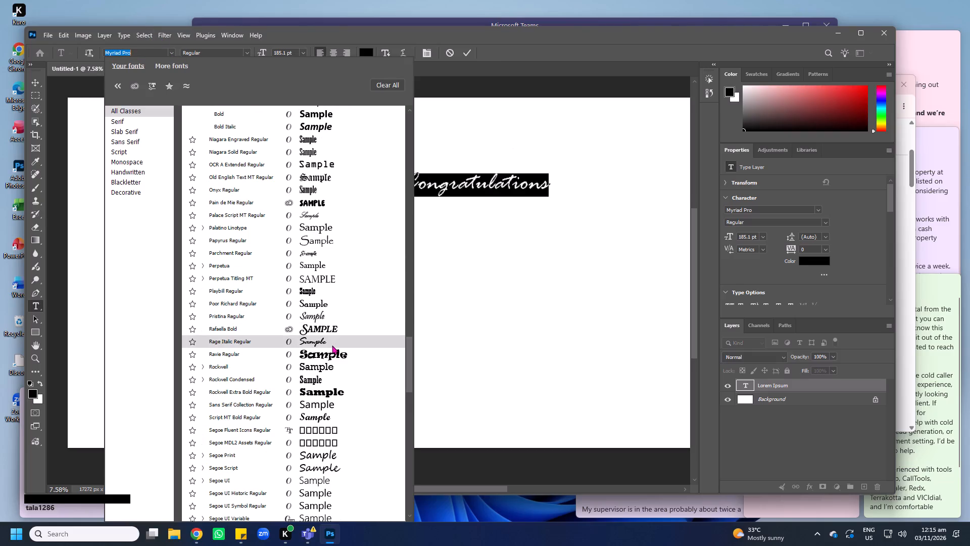
{"action": "scroll", "coordinate": [332, 345], "scroll_direction": "down", "scroll_amount": 2}
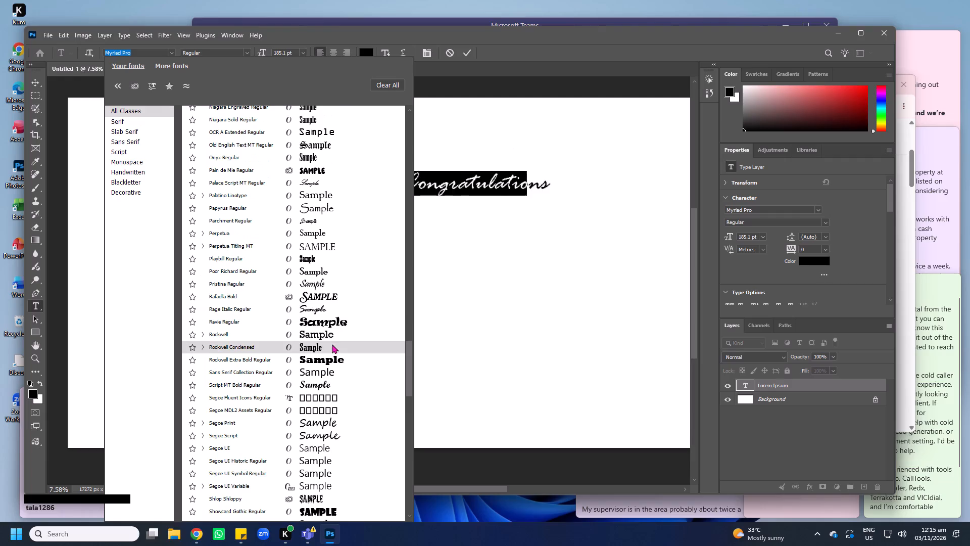
{"action": "scroll", "coordinate": [333, 344], "scroll_direction": "down", "scroll_amount": 9}
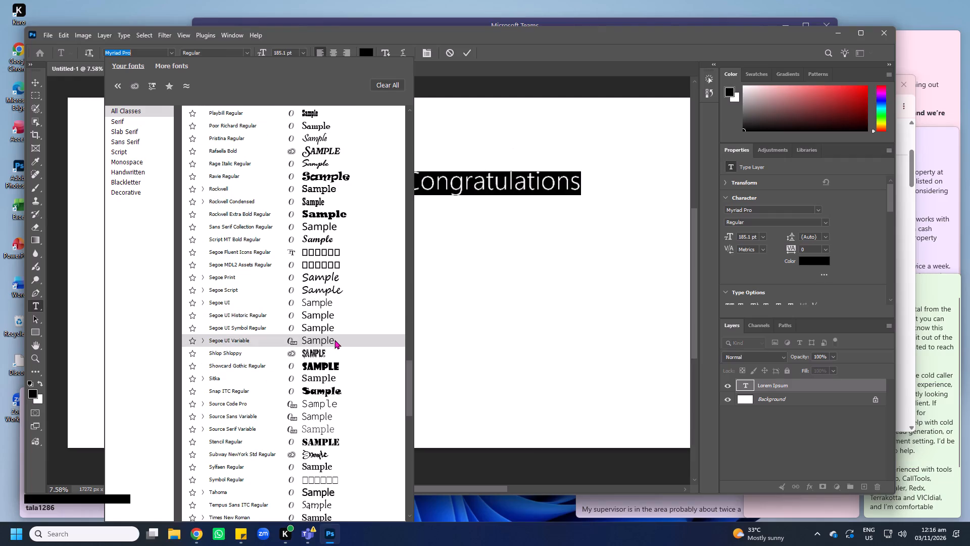
{"action": "scroll", "coordinate": [334, 340], "scroll_direction": "down", "scroll_amount": 11}
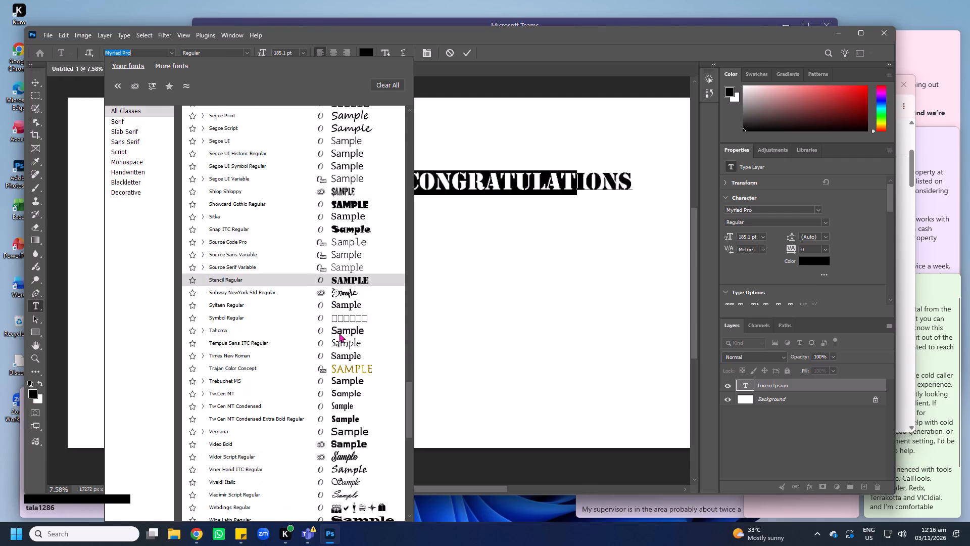
{"action": "scroll", "coordinate": [339, 333], "scroll_direction": "down", "scroll_amount": 1}
{"action": "left_click", "coordinate": [360, 426]}
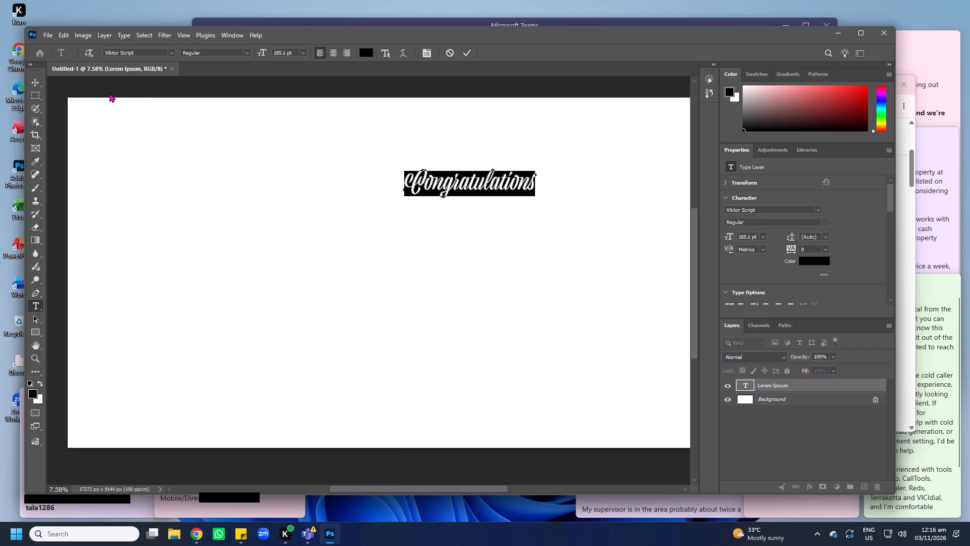
Enlarge the Congratulations text proportionally to about 211% and move it to the upper middle of the canvas.
{"action": "double_click", "coordinate": [36, 82]}
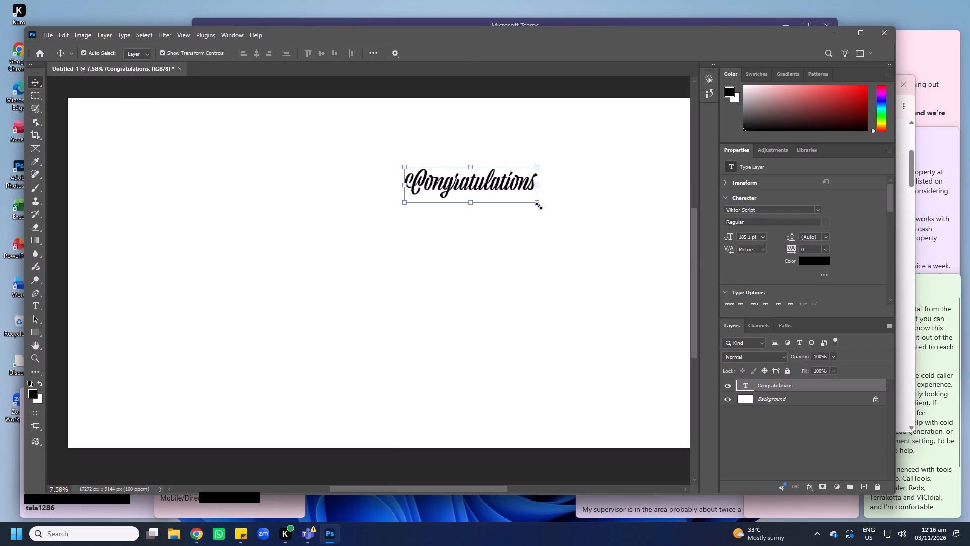
{"action": "left_click_drag", "start_coordinate": [538, 204], "coordinate": [606, 242], "text": "alt"}
{"action": "left_click_drag", "start_coordinate": [566, 174], "coordinate": [500, 184]}
{"action": "left_click", "coordinate": [534, 187]}
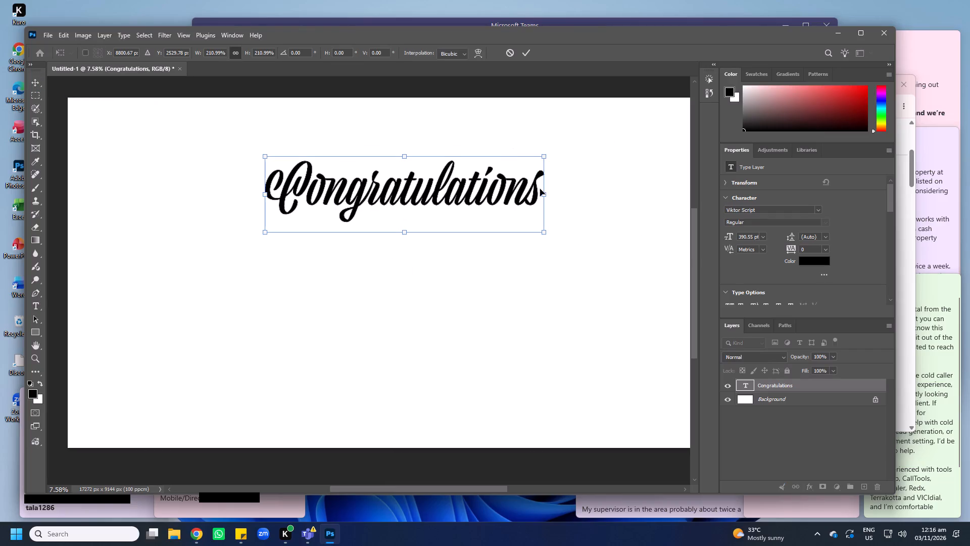
{"action": "key", "text": "Return"}
Add "!!!" to the end of the Congratulations text.
{"action": "left_click", "coordinate": [540, 189]}
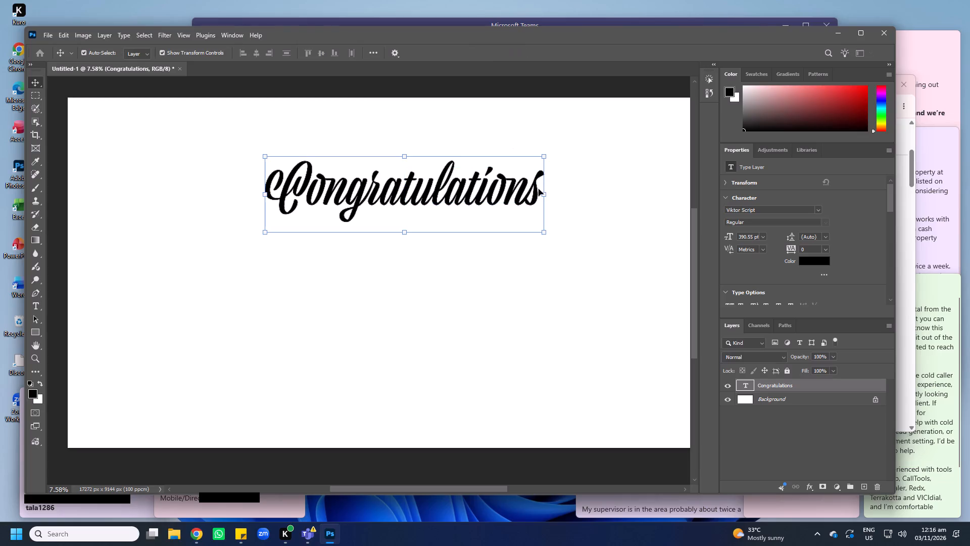
{"action": "key", "text": "t"}
{"action": "left_click", "coordinate": [539, 189]}
{"action": "type", "text": "!!!"}
{"action": "key", "text": "Return"}
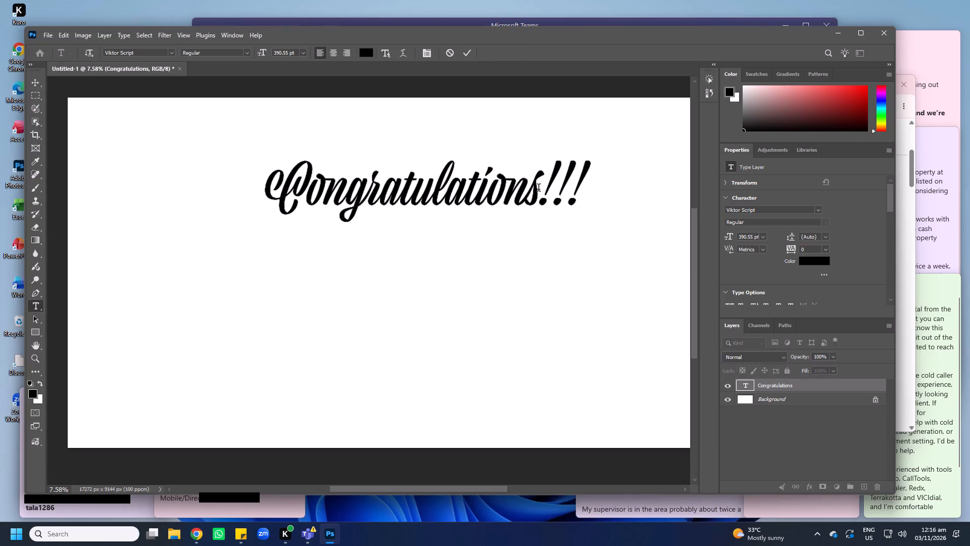
Switch to Chrome to check the graduation tarpaulin design references, and return to Photoshop.
{"action": "key", "text": "alt+Tab"}
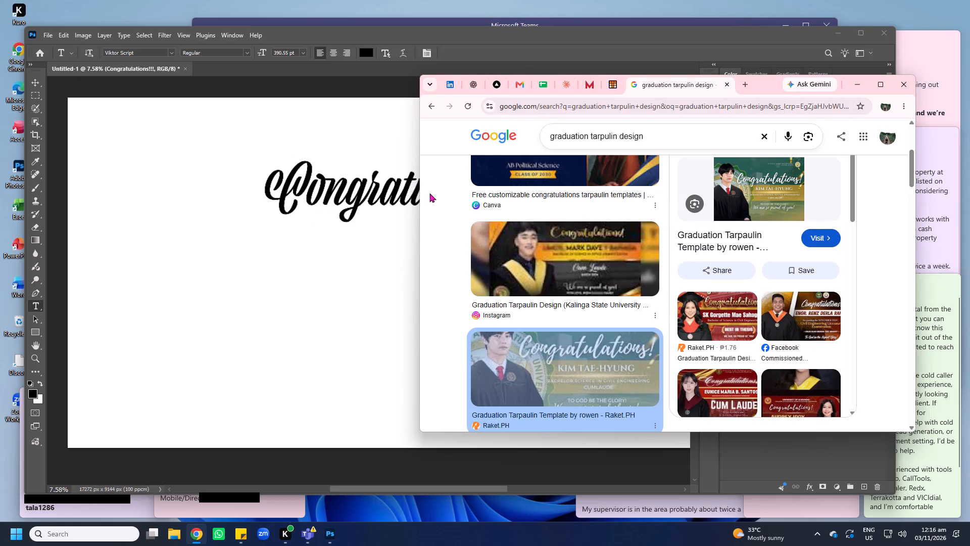
{"action": "left_click", "coordinate": [381, 226]}
Widen all the characters of the Congratulations!!! text to a horizontal scale of 125%.
{"action": "left_click", "coordinate": [405, 203]}
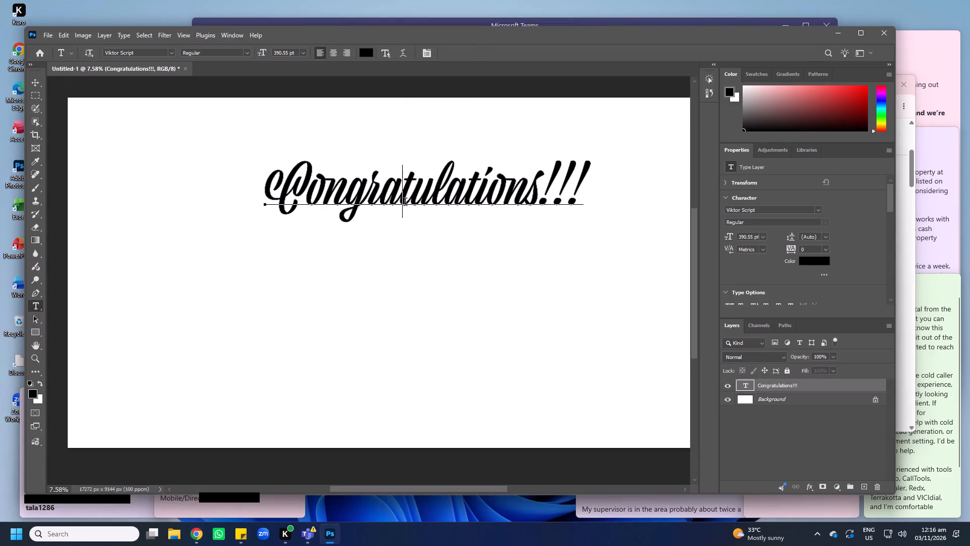
{"action": "left_click", "coordinate": [433, 196]}
{"action": "key", "text": "ctrl+a"}
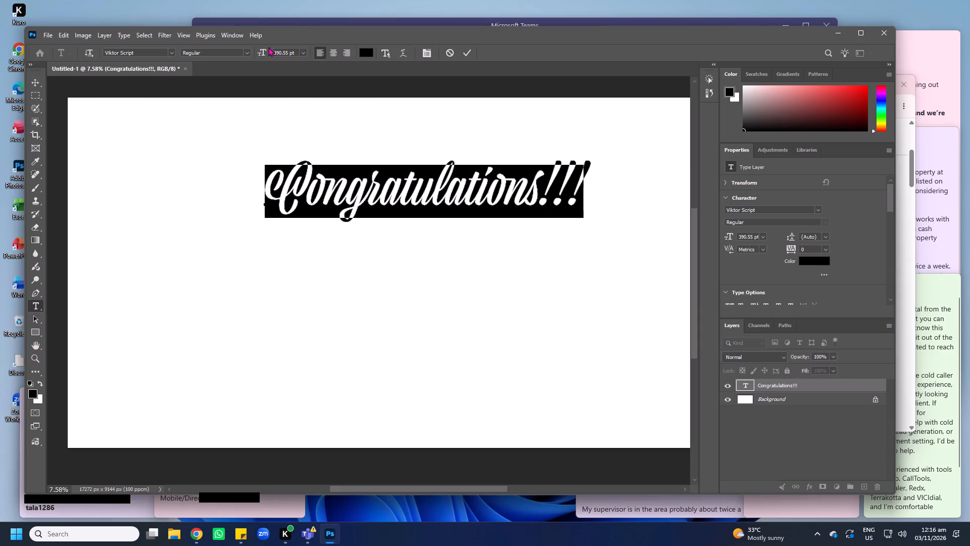
{"action": "key", "text": "ctrl+t"}
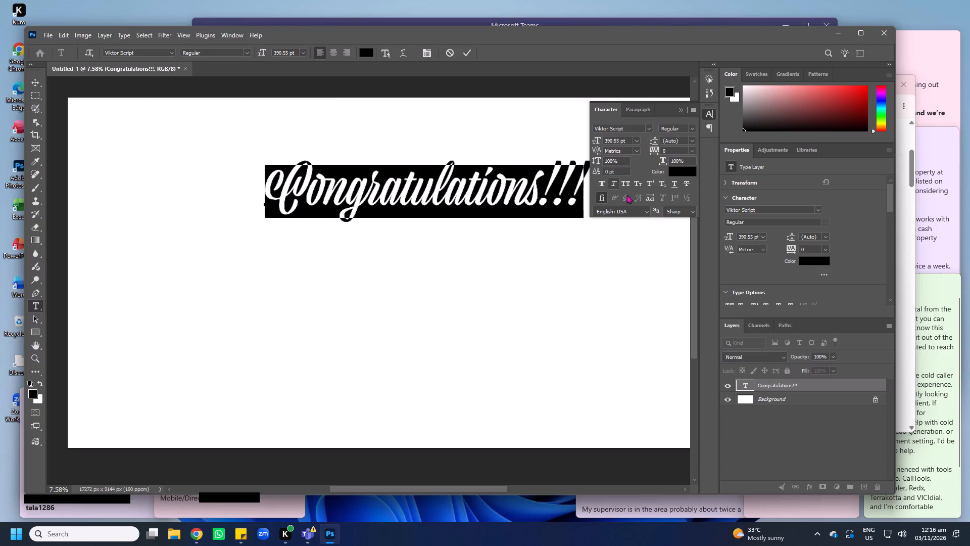
{"action": "left_click", "coordinate": [648, 196]}
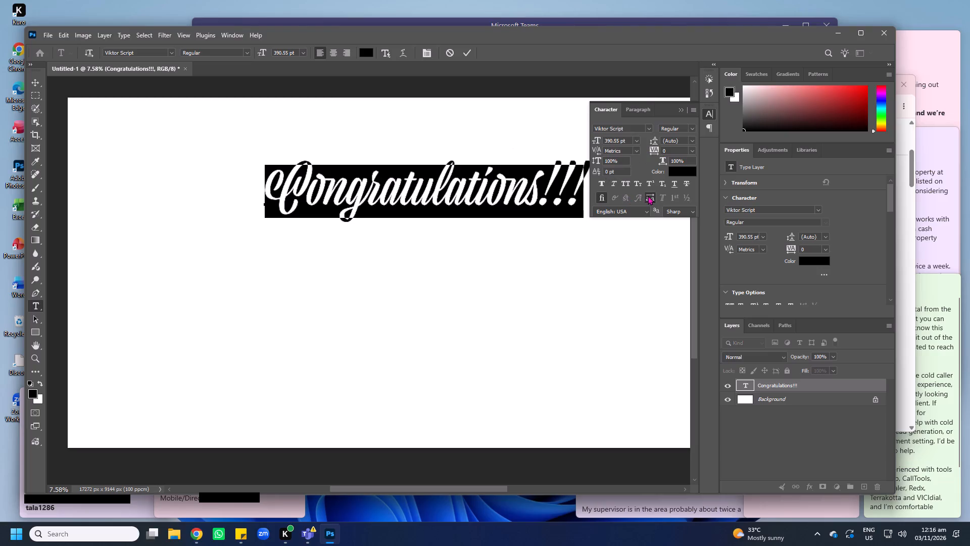
{"action": "left_click", "coordinate": [649, 197]}
{"action": "left_click_drag", "start_coordinate": [663, 159], "coordinate": [668, 161]}
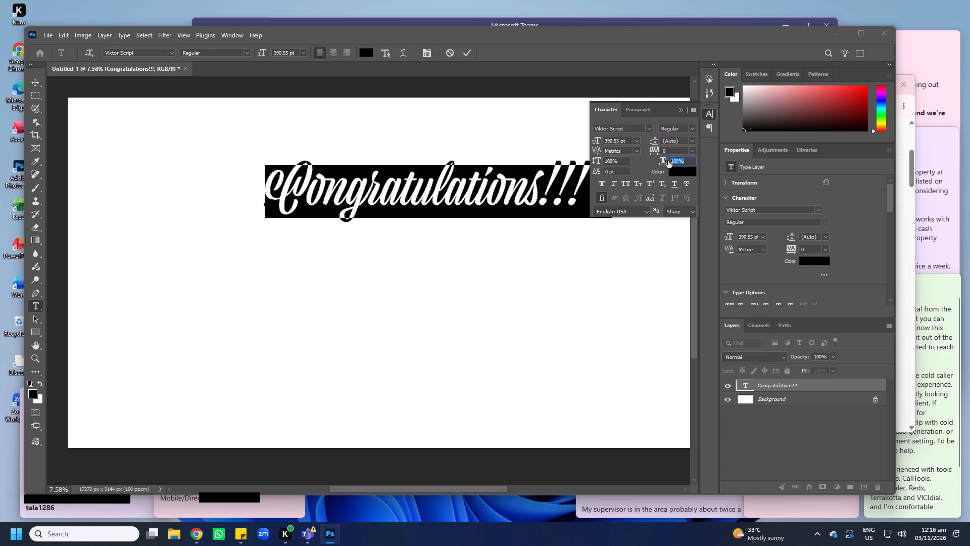
{"action": "left_click_drag", "start_coordinate": [668, 161], "coordinate": [673, 161]}
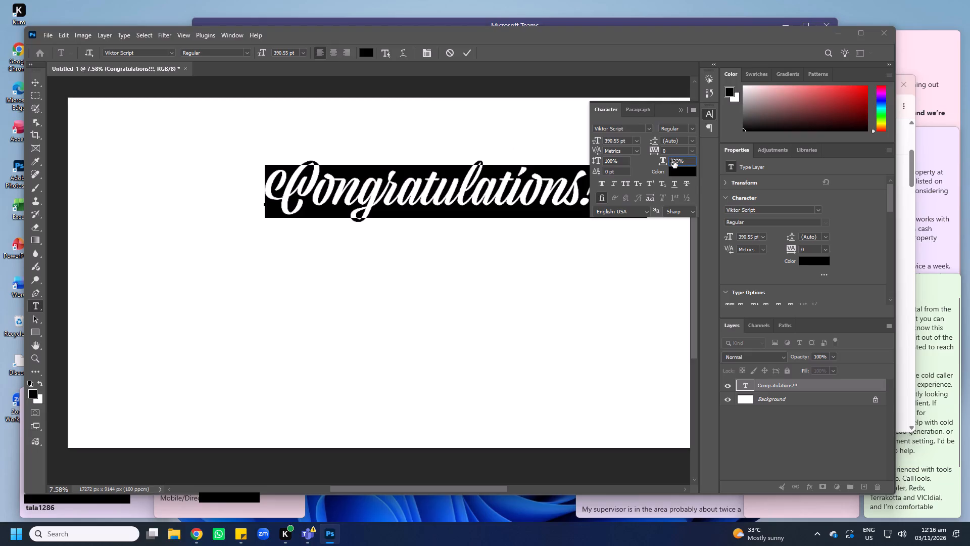
{"action": "left_click_drag", "start_coordinate": [673, 161], "coordinate": [678, 161]}
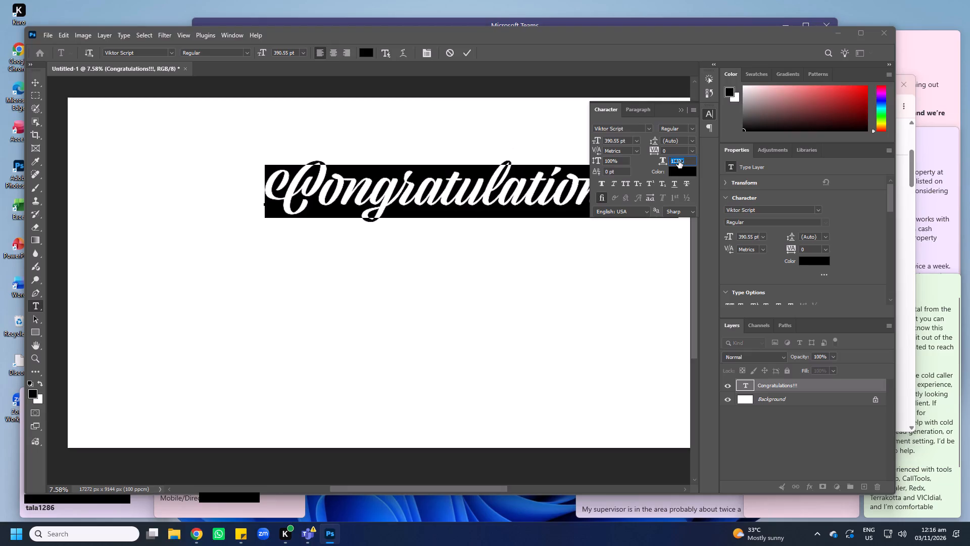
{"action": "left_click_drag", "start_coordinate": [678, 161], "coordinate": [676, 161]}
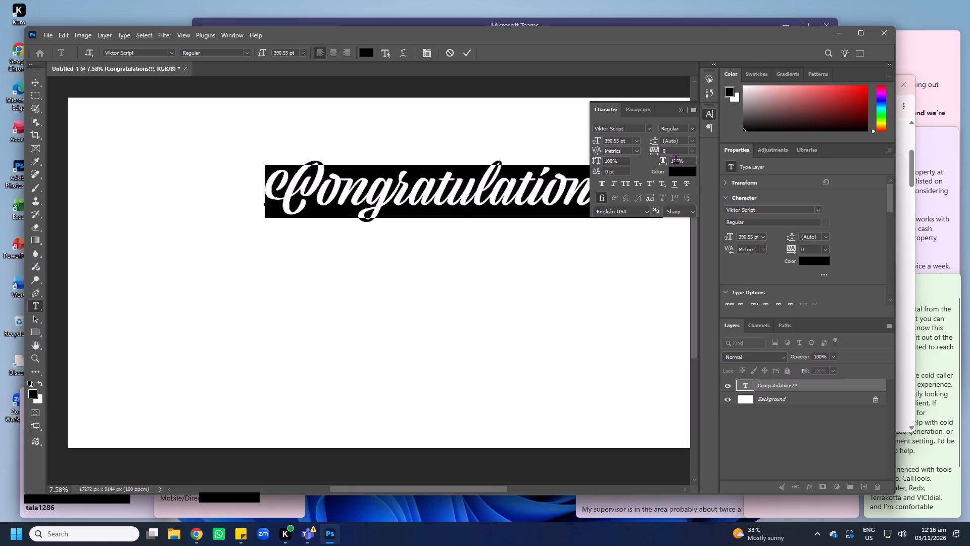
{"action": "left_click", "coordinate": [544, 123]}
{"action": "key", "text": "Return"}
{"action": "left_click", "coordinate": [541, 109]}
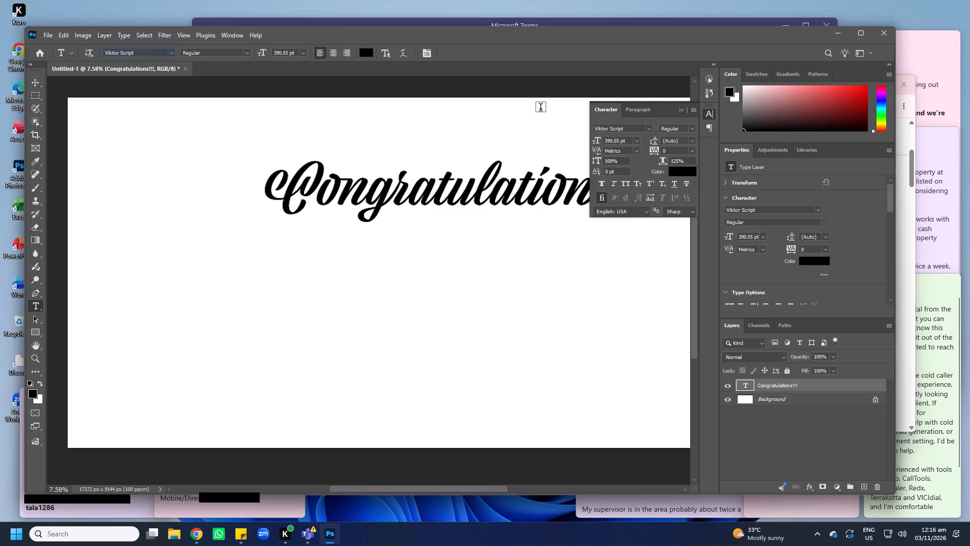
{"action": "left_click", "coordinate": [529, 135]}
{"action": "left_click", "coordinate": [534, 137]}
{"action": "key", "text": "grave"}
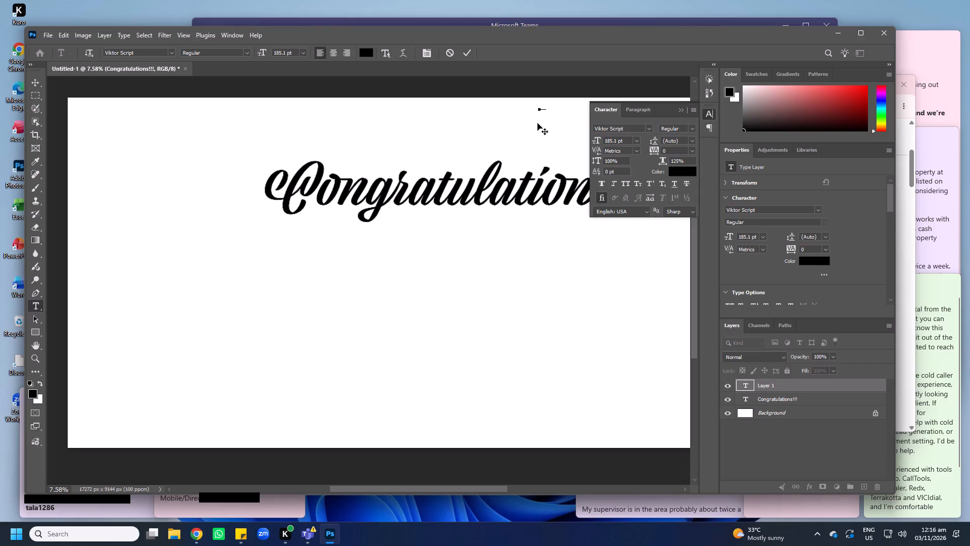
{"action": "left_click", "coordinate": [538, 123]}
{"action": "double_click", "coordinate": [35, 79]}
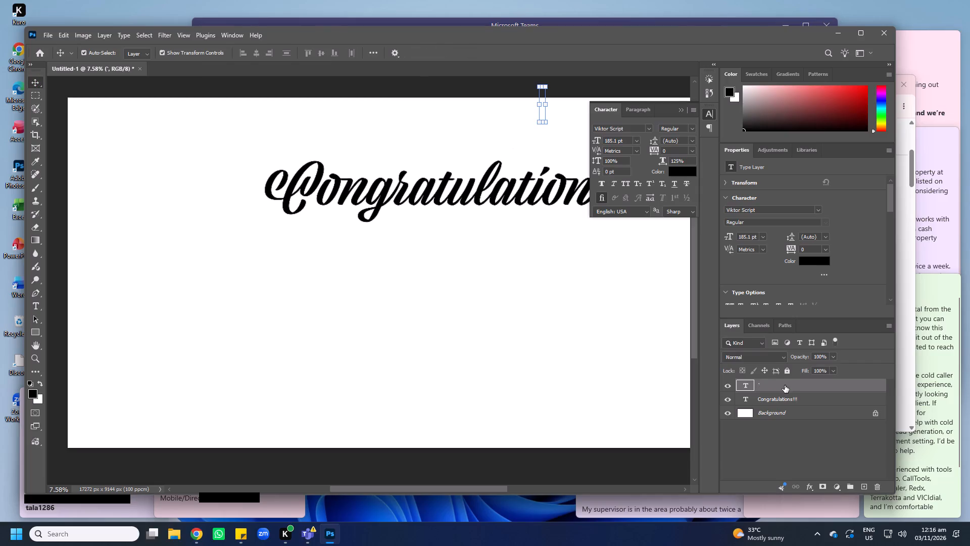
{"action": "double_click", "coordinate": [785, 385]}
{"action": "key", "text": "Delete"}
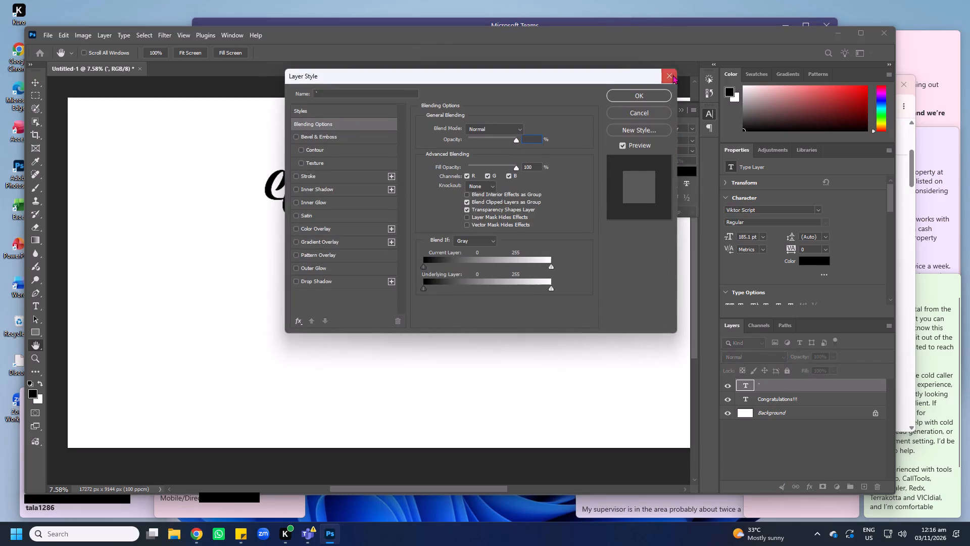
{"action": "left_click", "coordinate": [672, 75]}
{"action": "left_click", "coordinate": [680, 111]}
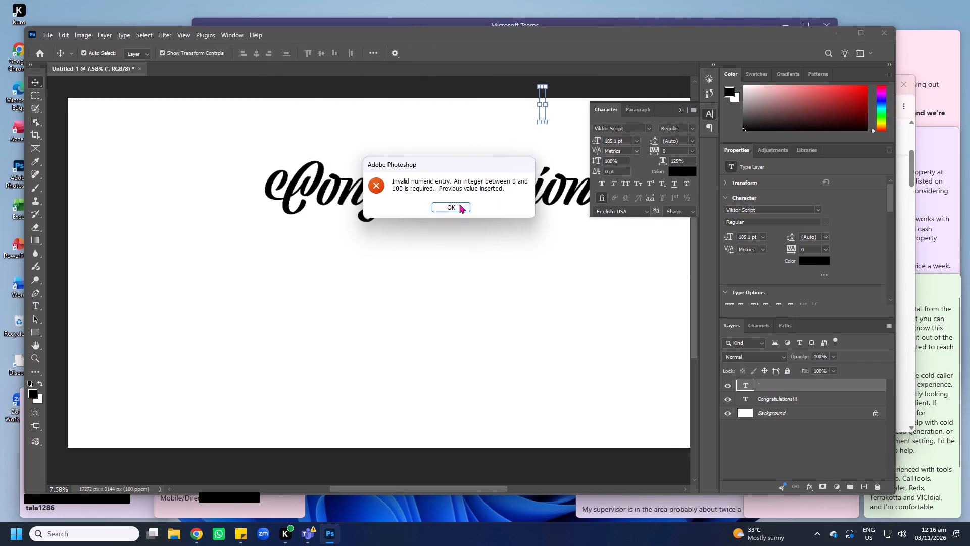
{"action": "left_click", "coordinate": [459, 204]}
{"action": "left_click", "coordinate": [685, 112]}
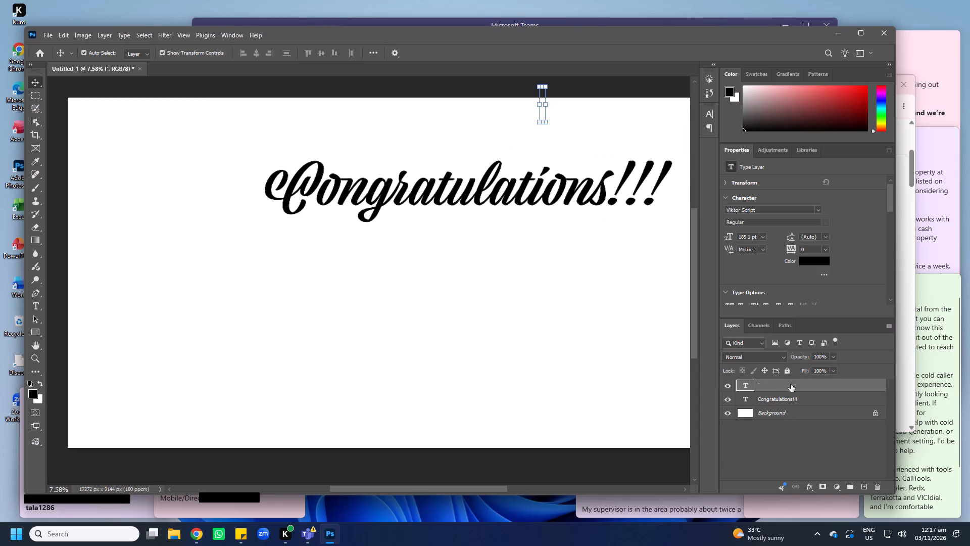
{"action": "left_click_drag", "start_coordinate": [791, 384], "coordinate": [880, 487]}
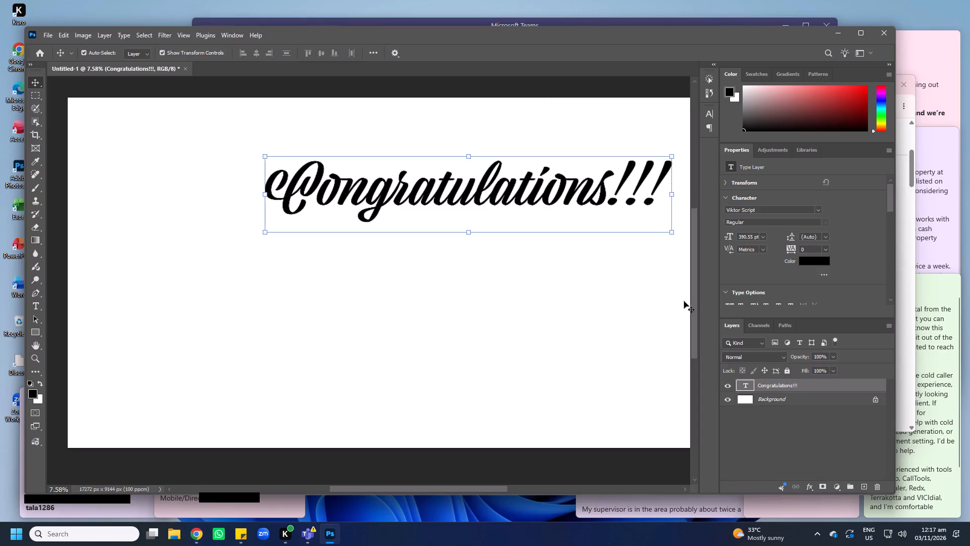
Move the Congratulations!!! heading up and to the left, and scale it to about 103% width and 119% height with a slight skew.
{"action": "left_click_drag", "start_coordinate": [614, 201], "coordinate": [571, 189]}
{"action": "left_click_drag", "start_coordinate": [423, 222], "coordinate": [423, 223]}
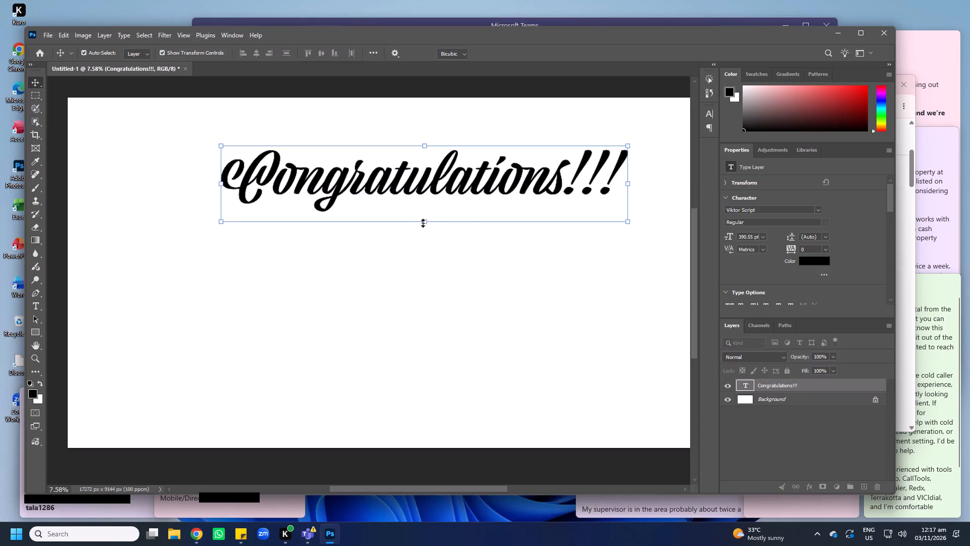
{"action": "left_click_drag", "start_coordinate": [423, 223], "coordinate": [424, 225]}
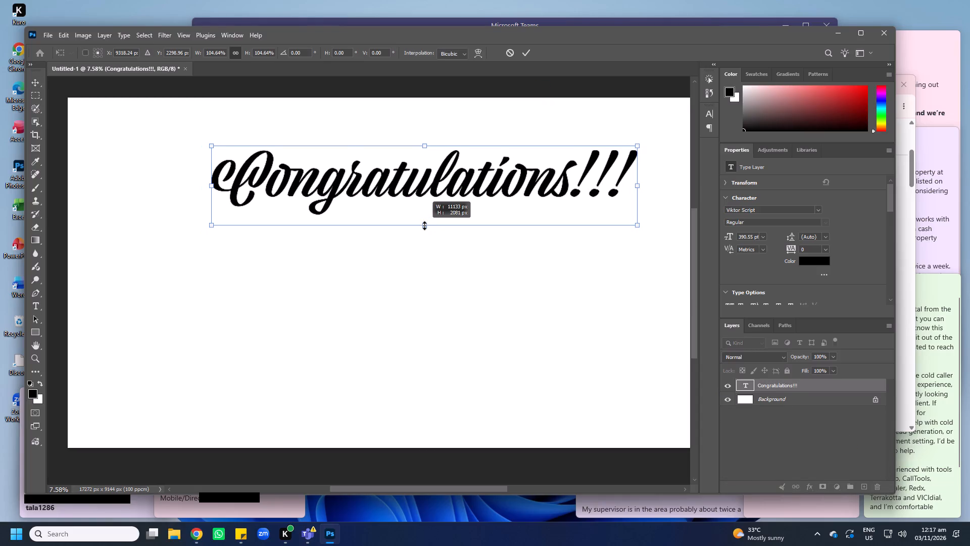
{"action": "left_click_drag", "start_coordinate": [424, 225], "coordinate": [426, 234]}
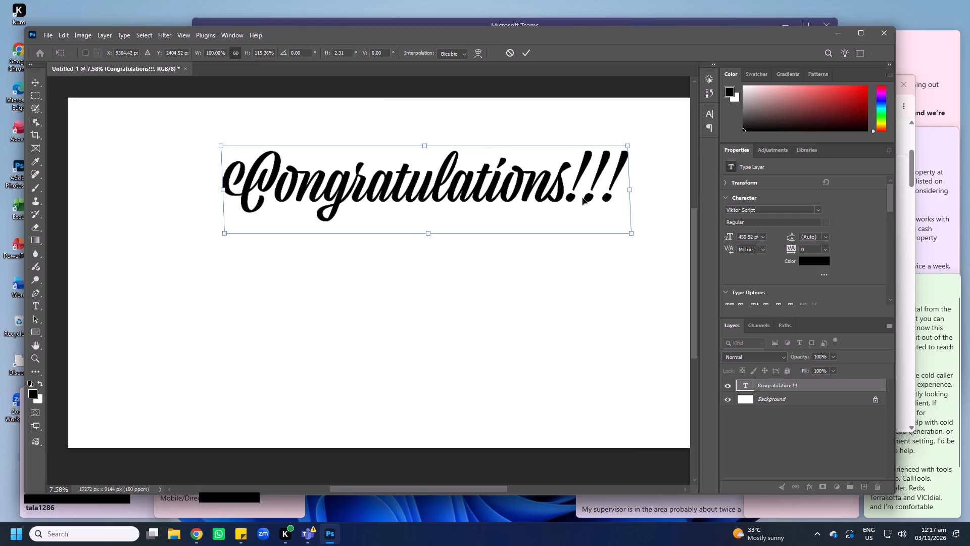
{"action": "left_click_drag", "start_coordinate": [631, 191], "coordinate": [644, 191]}
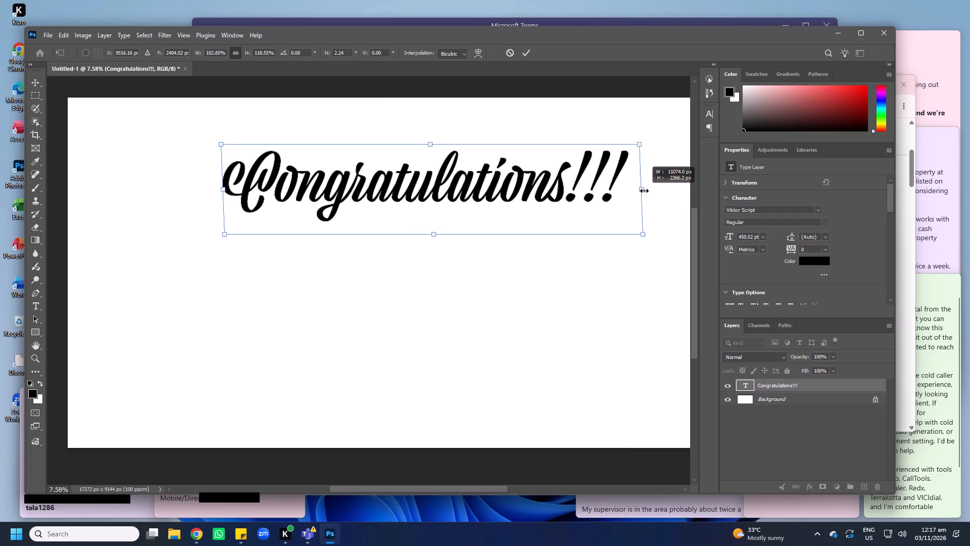
{"action": "left_click_drag", "start_coordinate": [644, 191], "coordinate": [644, 191]}
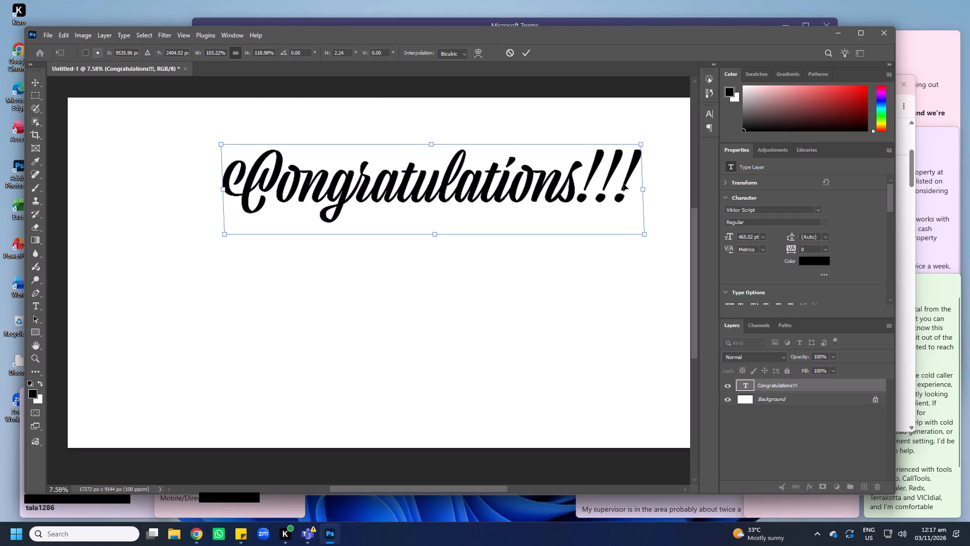
{"action": "left_click", "coordinate": [623, 184]}
{"action": "key", "text": "t"}
{"action": "left_click", "coordinate": [623, 184]}
{"action": "key", "text": "Return"}
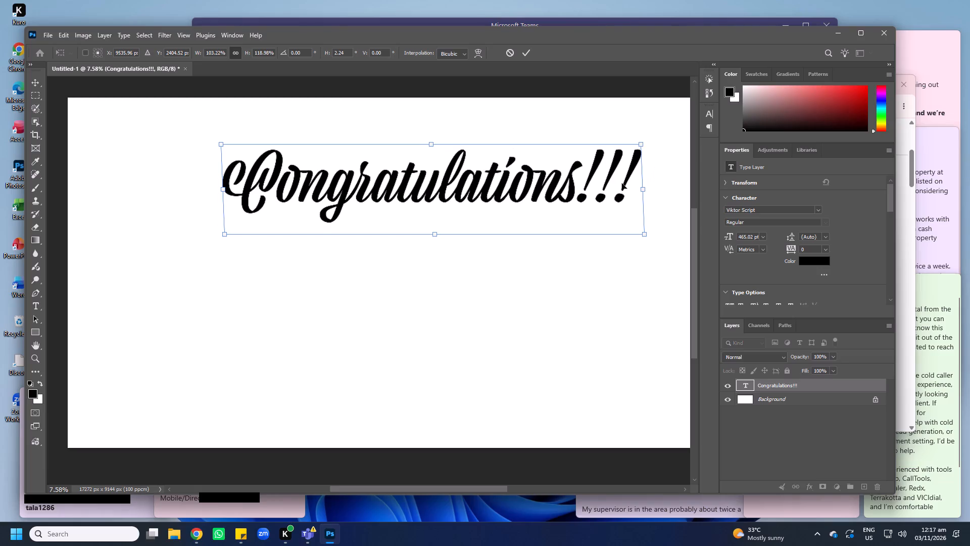
Remove the last two exclamation marks so the heading reads "Congratulations!".
{"action": "key", "text": "t"}
{"action": "left_click", "coordinate": [622, 184]}
{"action": "left_click", "coordinate": [636, 179]}
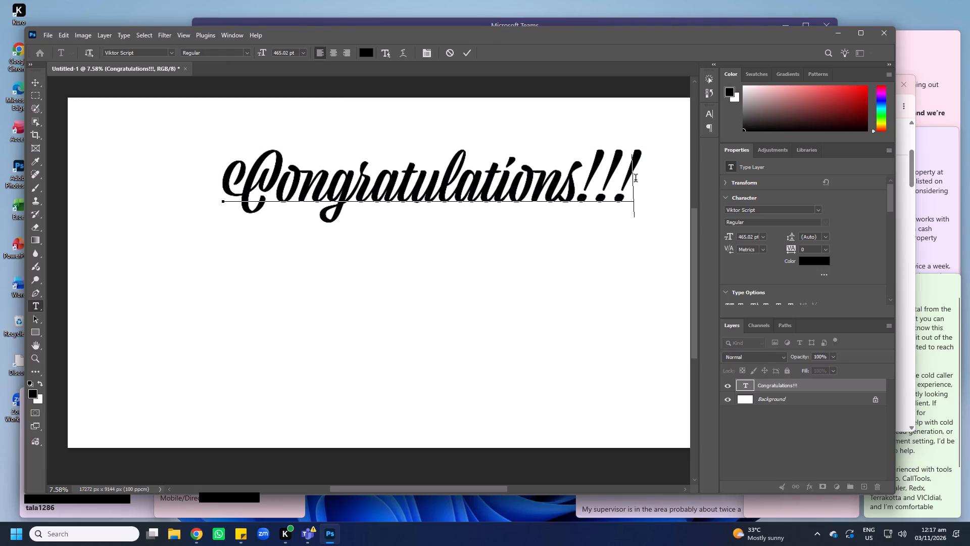
{"action": "key", "text": "BackSpace"}
{"action": "key", "text": "BackSpace"}
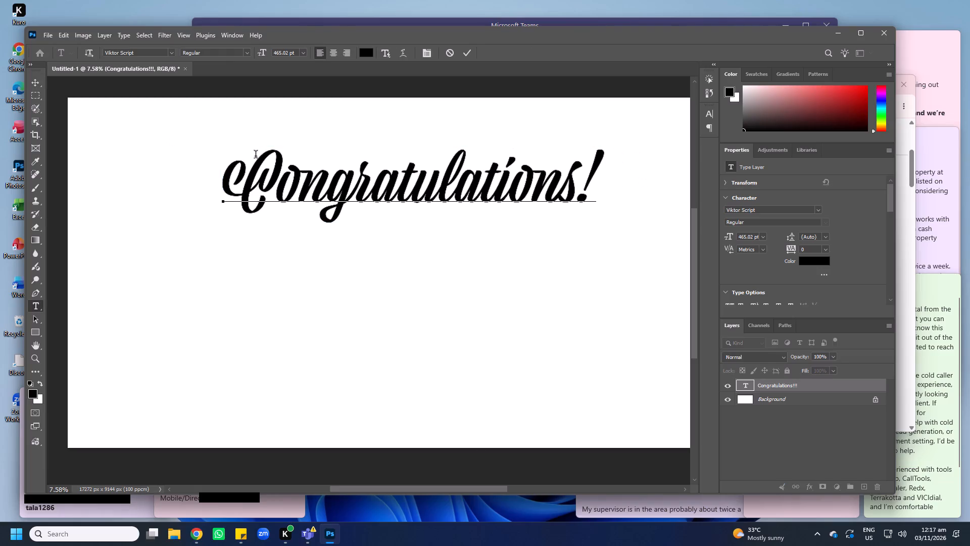
{"action": "double_click", "coordinate": [34, 83]}
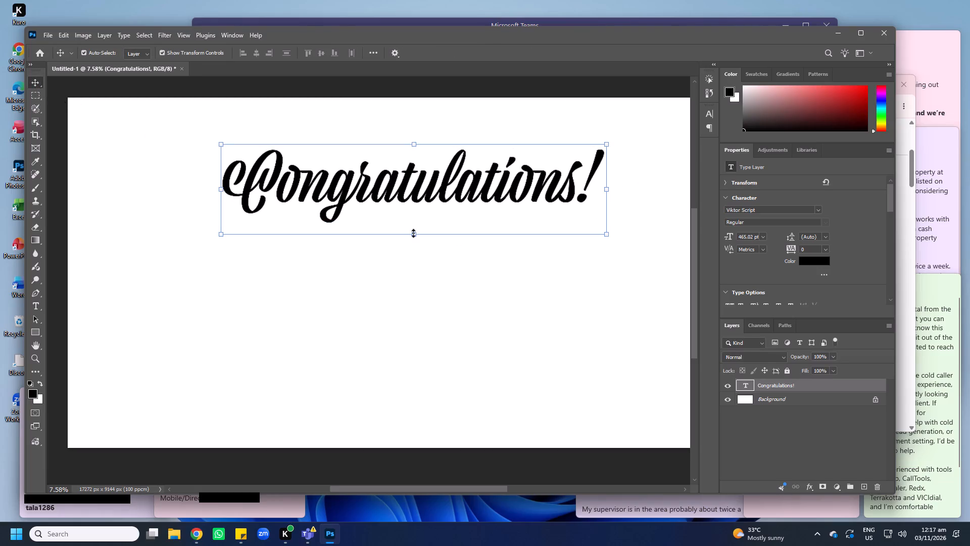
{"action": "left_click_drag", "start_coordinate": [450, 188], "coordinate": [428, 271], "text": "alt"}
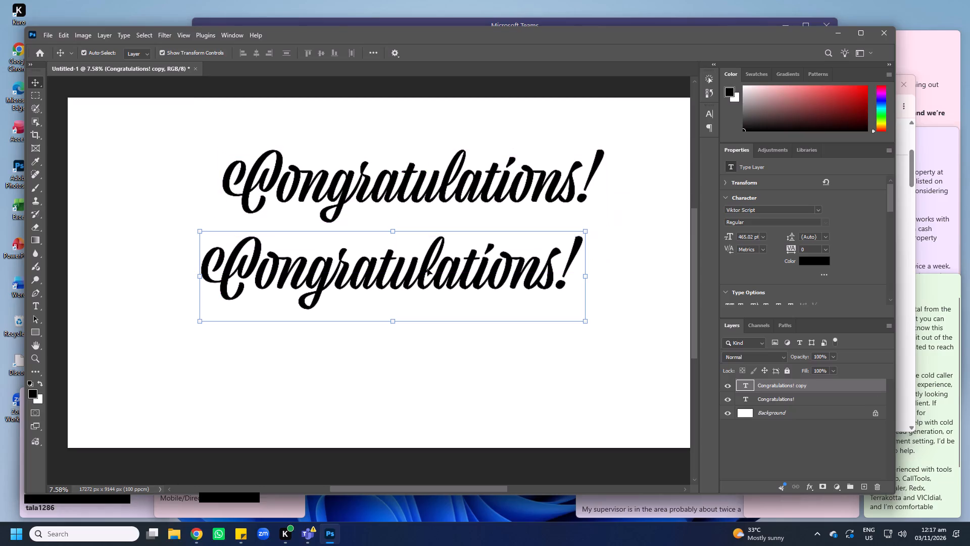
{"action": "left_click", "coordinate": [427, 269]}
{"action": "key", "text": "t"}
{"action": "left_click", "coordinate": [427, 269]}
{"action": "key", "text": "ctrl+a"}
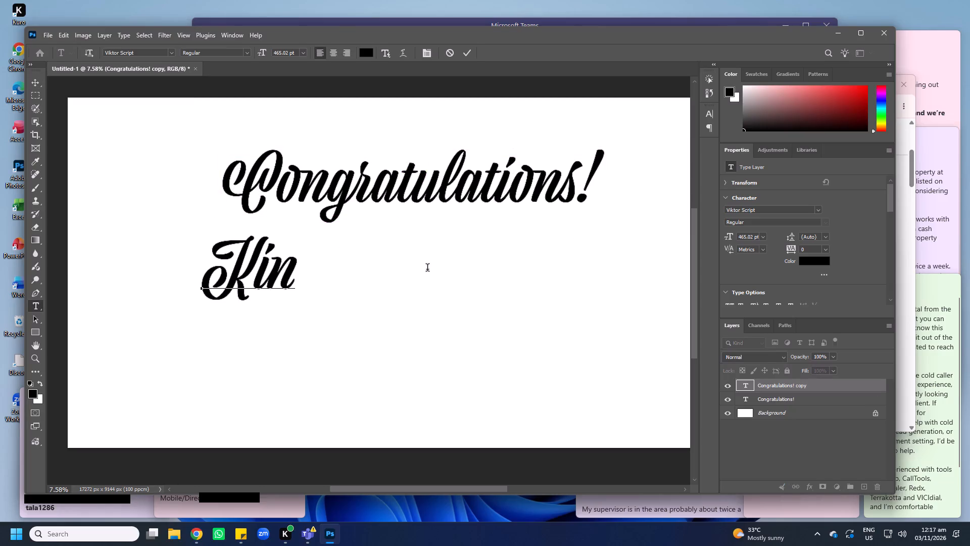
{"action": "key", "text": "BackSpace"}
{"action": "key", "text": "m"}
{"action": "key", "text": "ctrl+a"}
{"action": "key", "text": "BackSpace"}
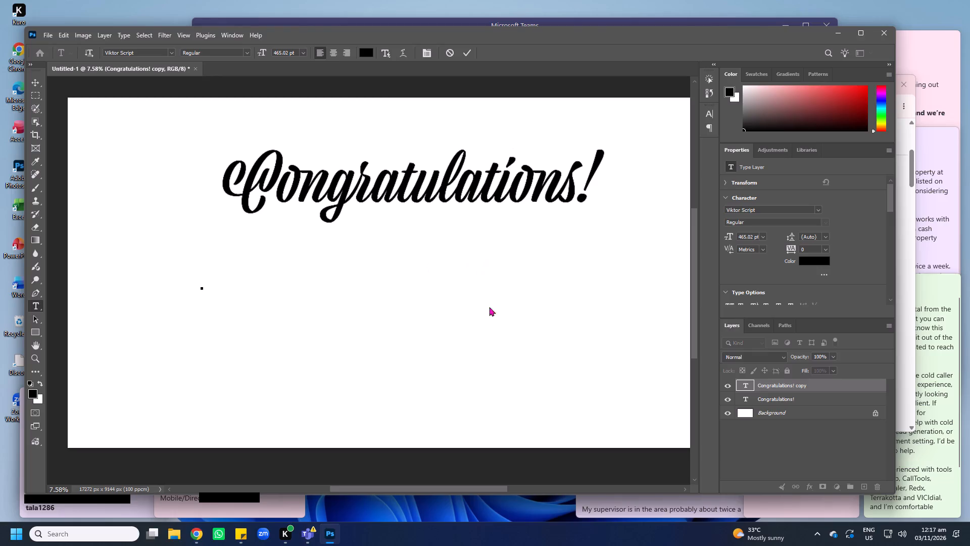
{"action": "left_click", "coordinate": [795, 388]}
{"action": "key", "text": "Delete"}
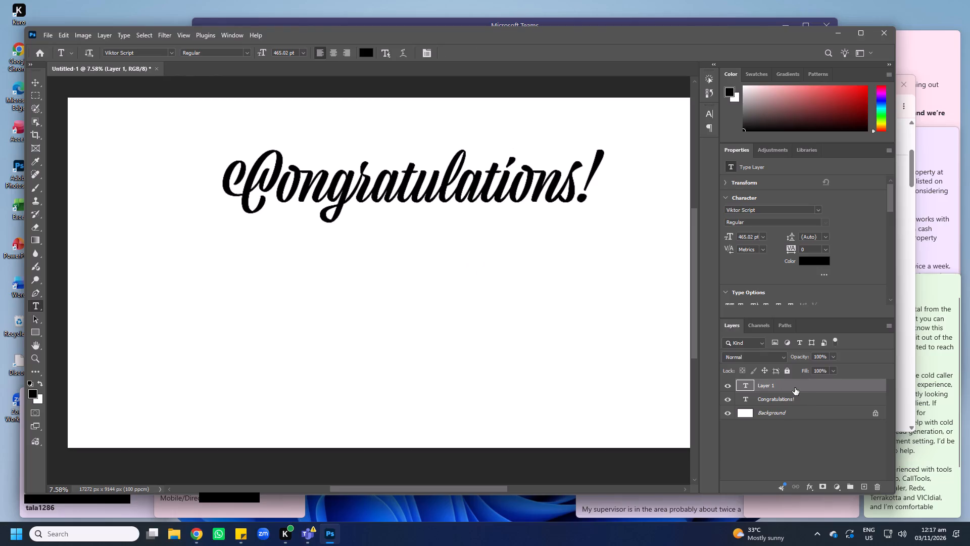
Switch to Chrome and search Google for "clsu logo".
{"action": "left_click", "coordinate": [198, 536]}
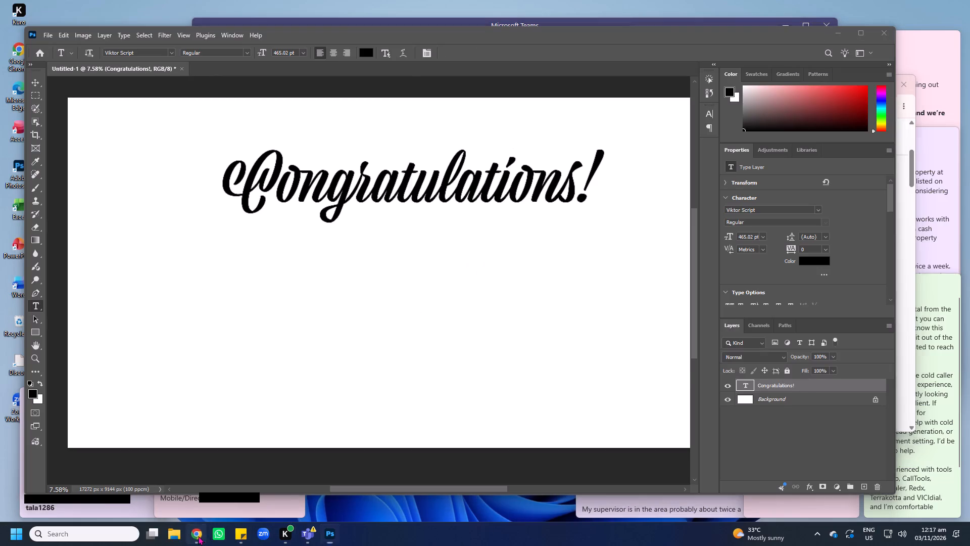
{"action": "triple_click", "coordinate": [590, 135]}
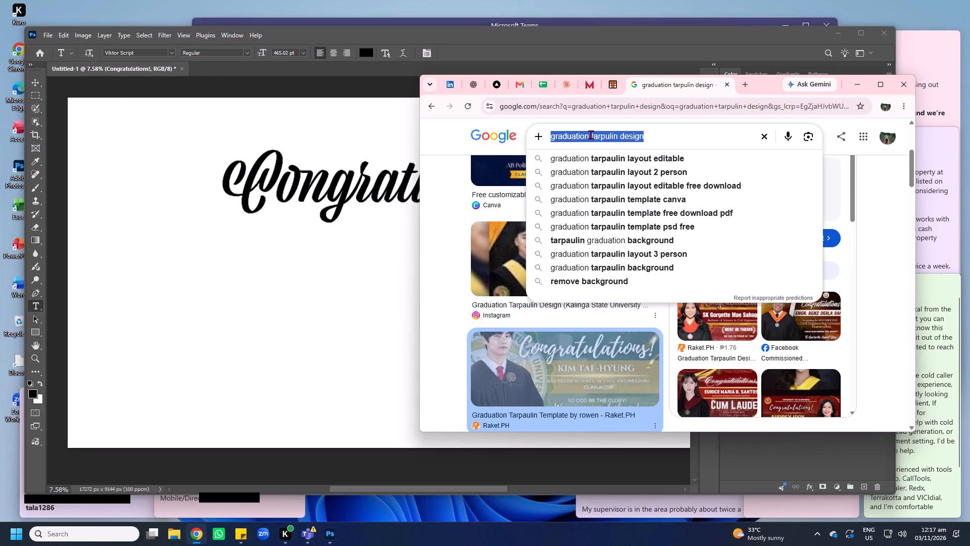
{"action": "type", "text": "cls"}
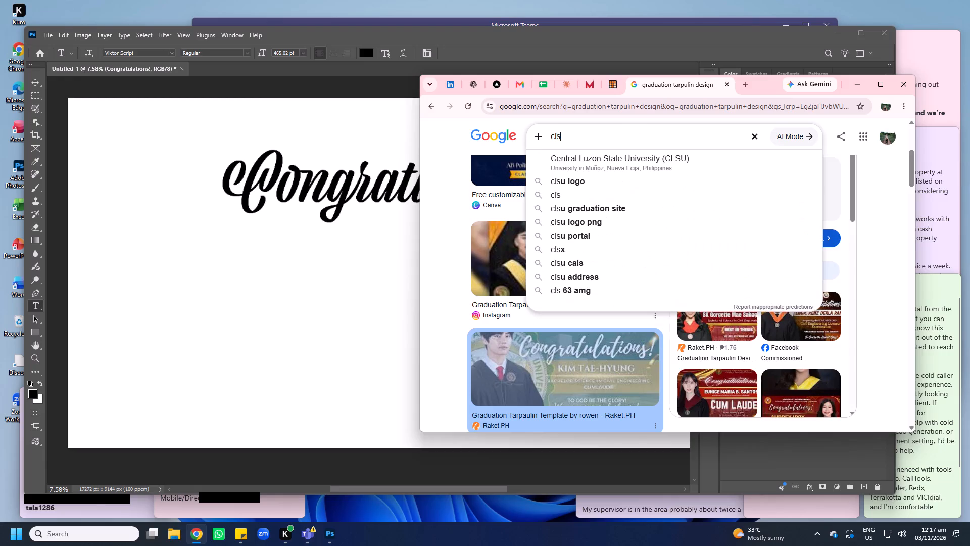
{"action": "key", "text": "Down"}
{"action": "key", "text": "Down"}
{"action": "key", "text": "Return"}
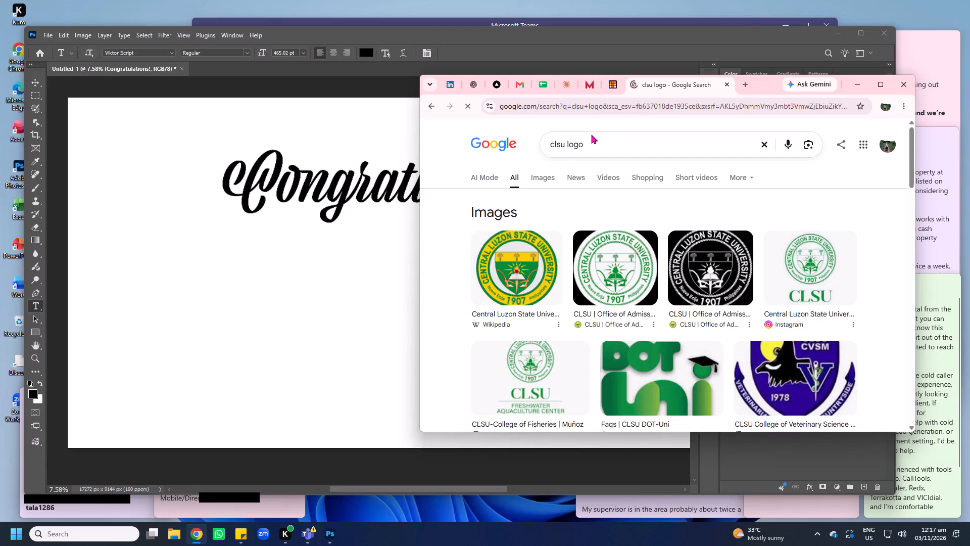
Open the Wikipedia article from the Central Luzon State University logo result and download the CLSU seal as the original 1346×1265 px file.
{"action": "left_click", "coordinate": [523, 256]}
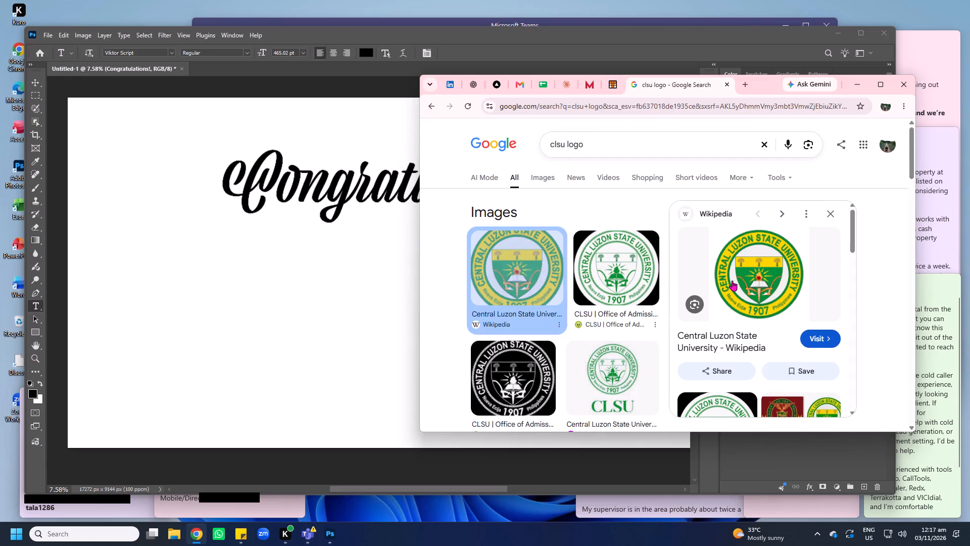
{"action": "left_click", "coordinate": [762, 274]}
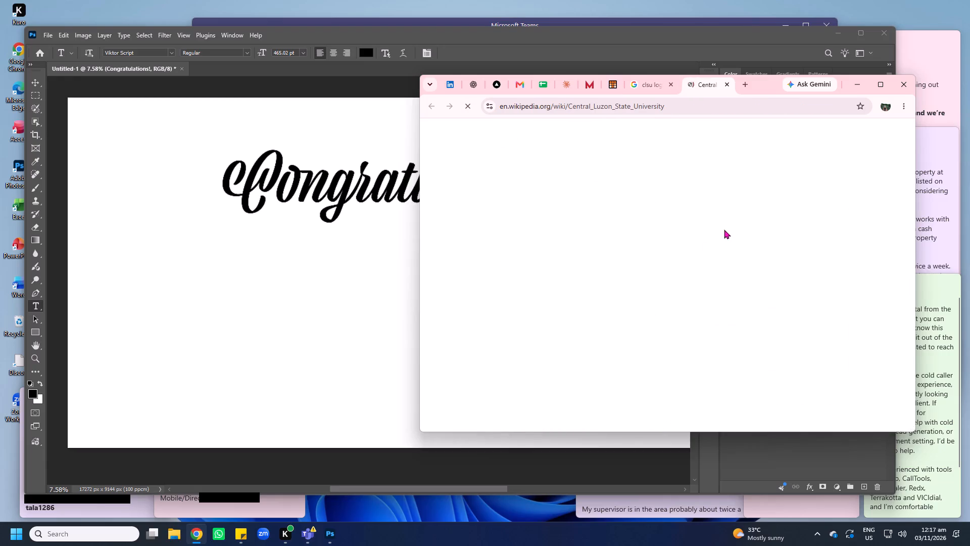
{"action": "left_click", "coordinate": [722, 84]}
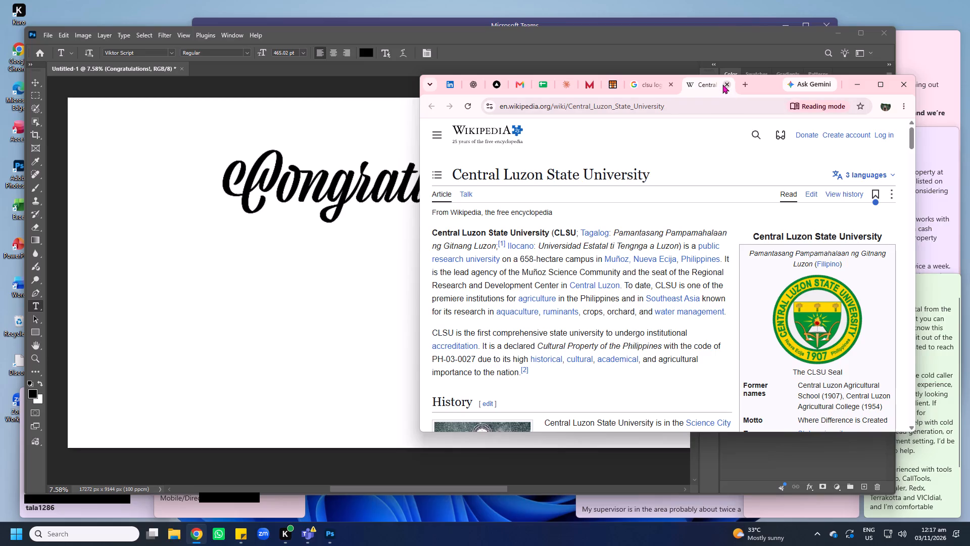
{"action": "left_click", "coordinate": [728, 83]}
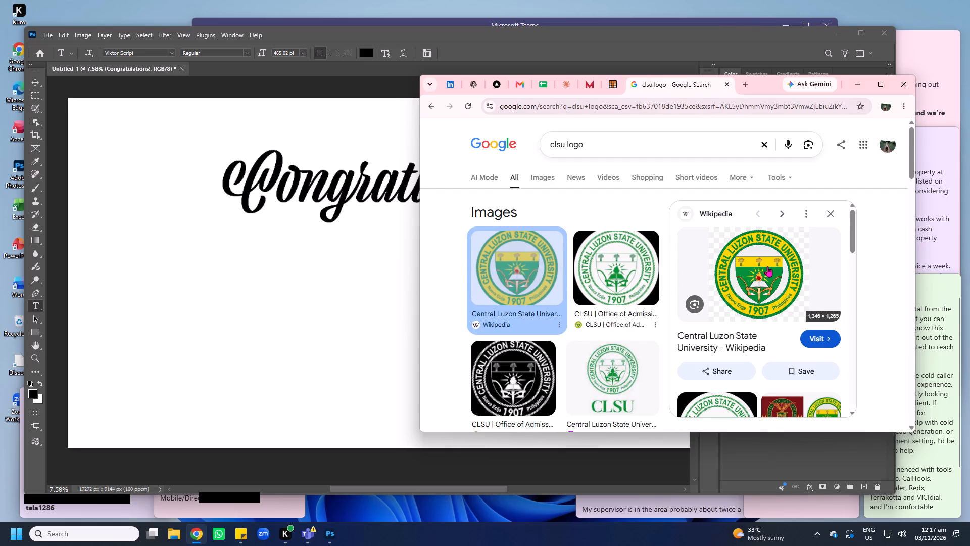
{"action": "right_click", "coordinate": [767, 266]}
{"action": "left_click", "coordinate": [793, 279]}
{"action": "left_click", "coordinate": [696, 88]}
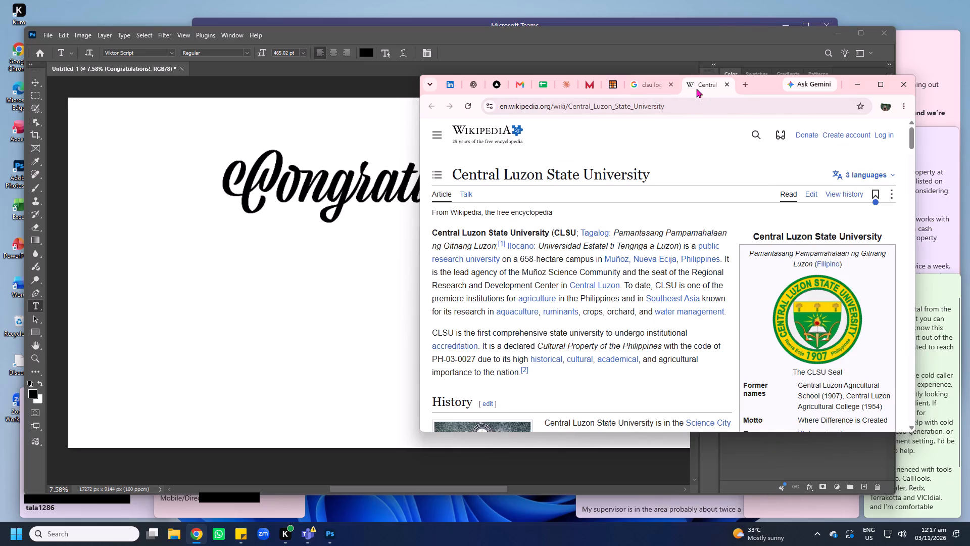
{"action": "left_click", "coordinate": [812, 296]}
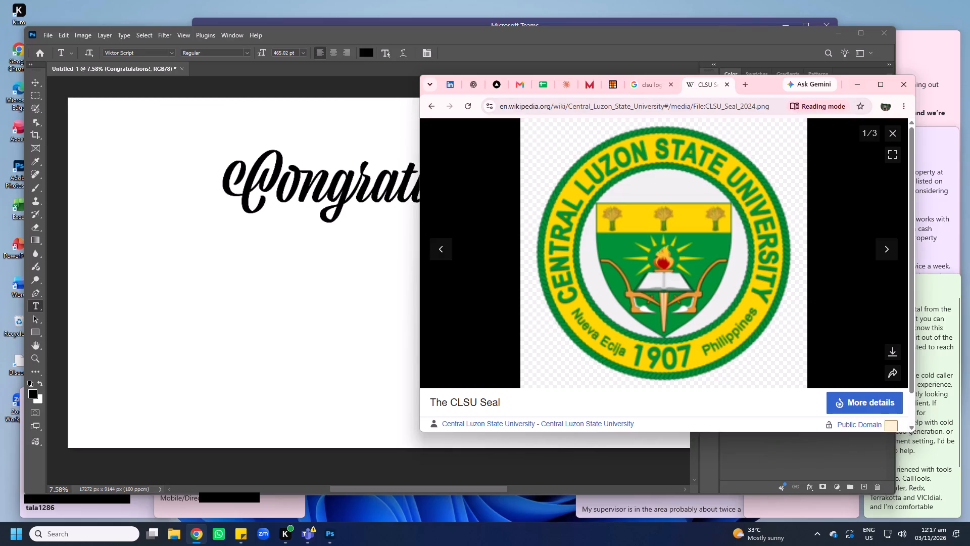
{"action": "left_click", "coordinate": [894, 354]}
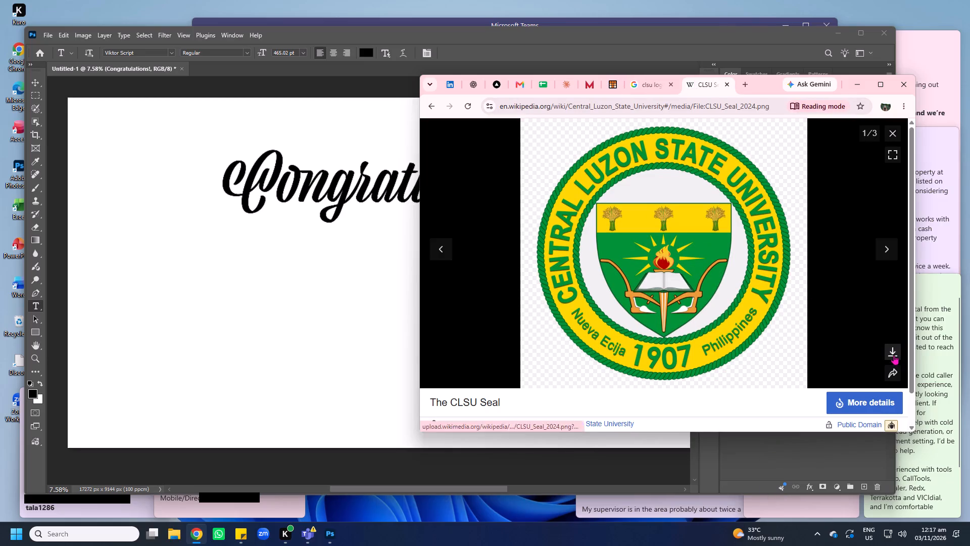
{"action": "left_click", "coordinate": [839, 239]}
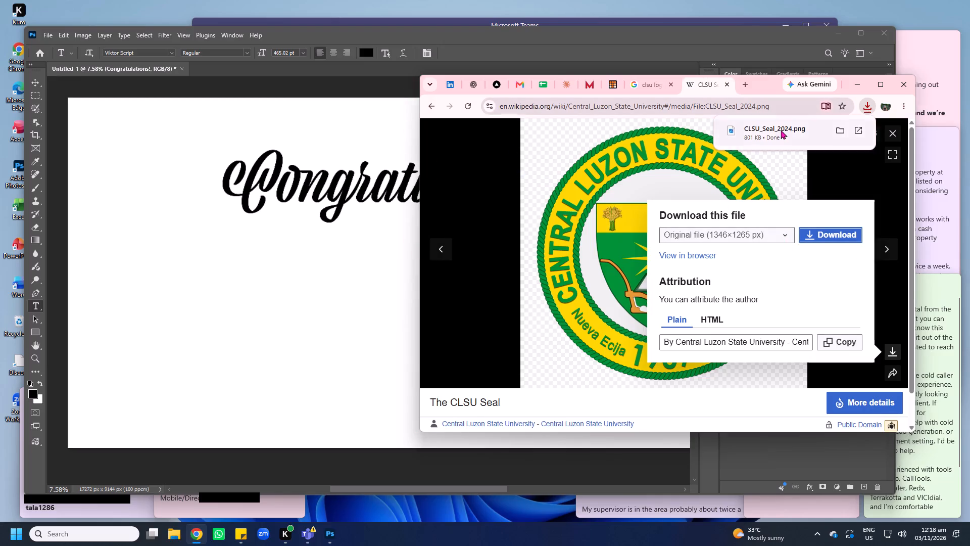
Open the downloaded CLSU_Seal_2024.png as a separate document in Photoshop.
{"action": "left_click_drag", "start_coordinate": [780, 133], "coordinate": [292, 68]}
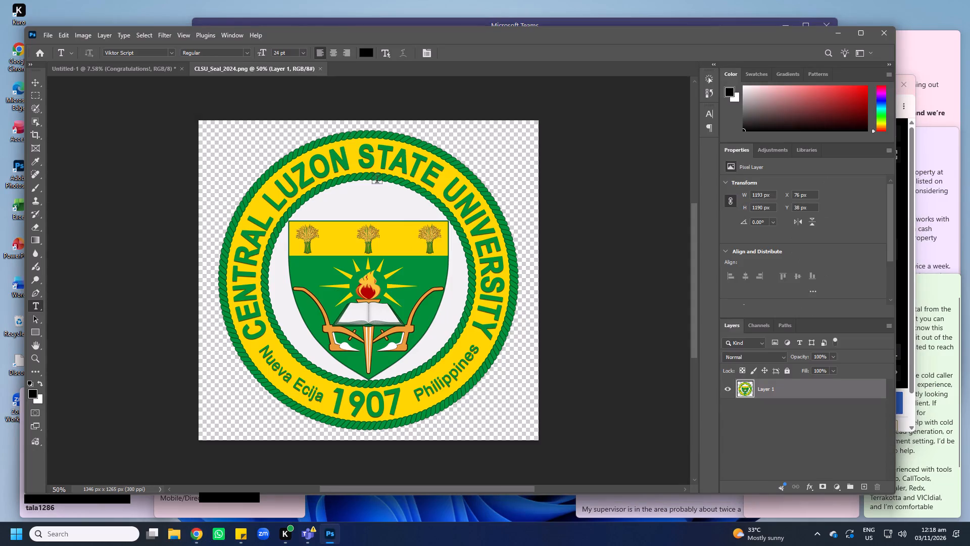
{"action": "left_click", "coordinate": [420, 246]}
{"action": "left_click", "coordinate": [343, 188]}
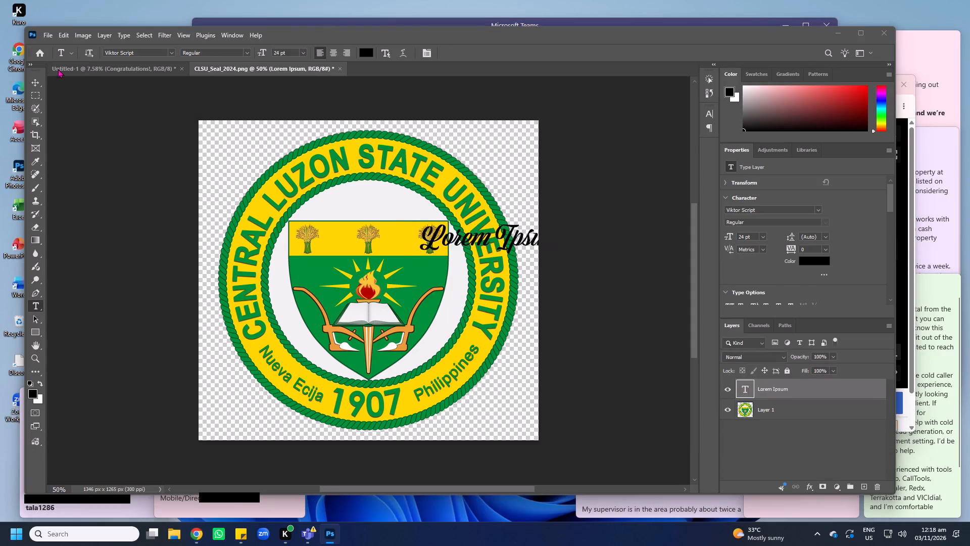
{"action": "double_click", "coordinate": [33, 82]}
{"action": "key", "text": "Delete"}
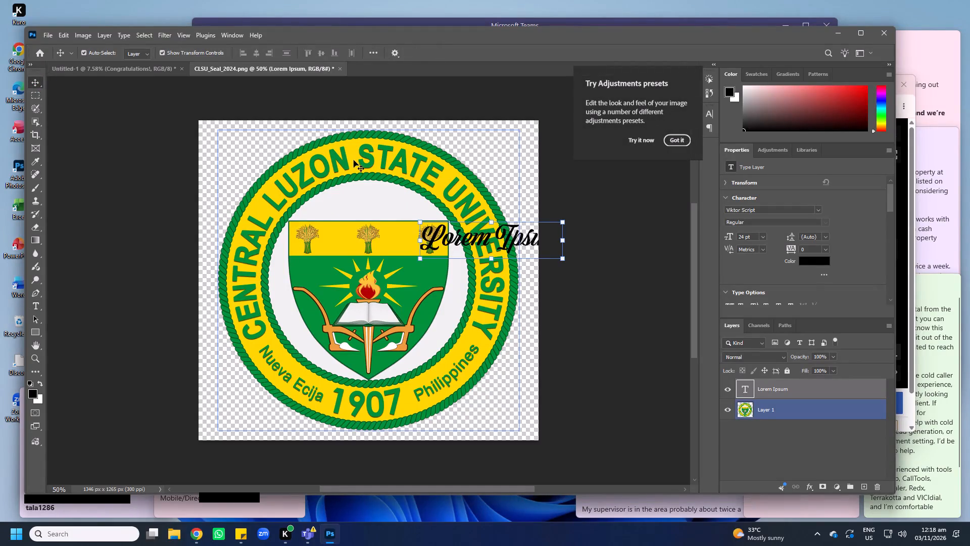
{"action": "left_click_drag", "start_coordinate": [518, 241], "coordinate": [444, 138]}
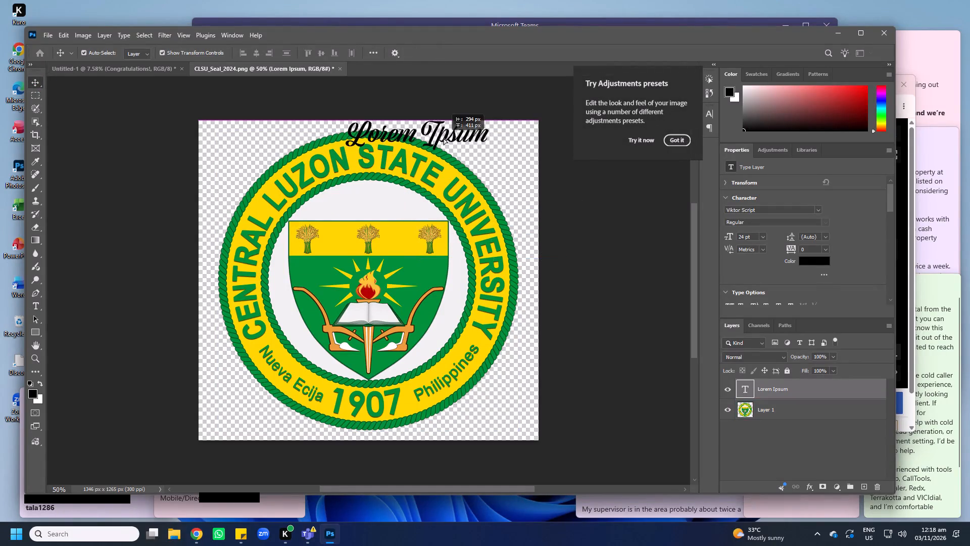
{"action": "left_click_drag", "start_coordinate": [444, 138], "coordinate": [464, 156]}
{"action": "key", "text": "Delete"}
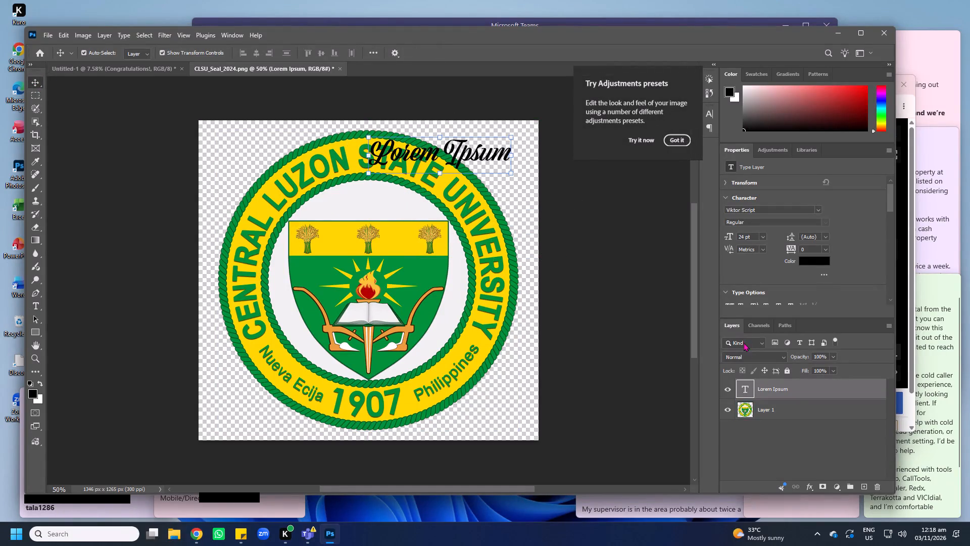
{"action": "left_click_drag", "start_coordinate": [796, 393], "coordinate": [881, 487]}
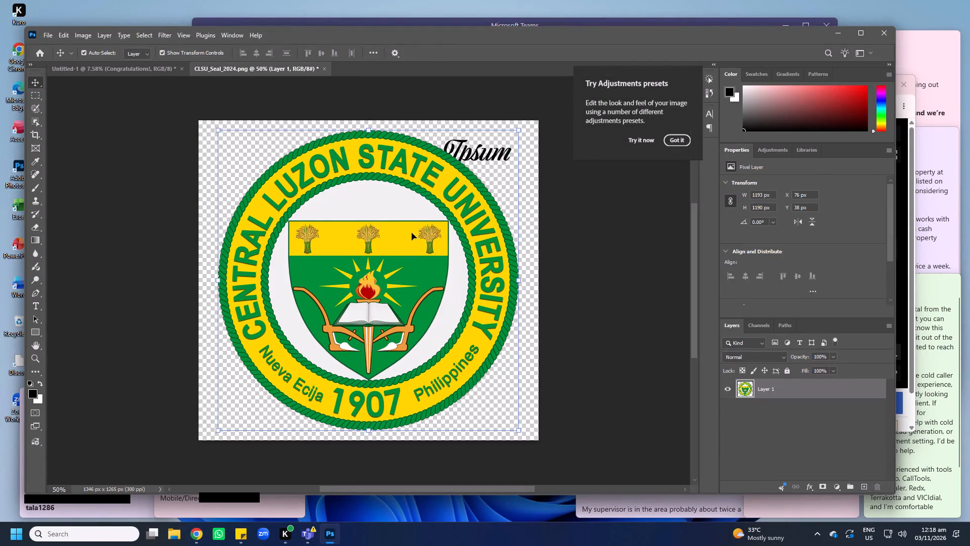
Cut the entire seal image from the CLSU_Seal_2024.png document and paste it into the Untitled-1 banner document.
{"action": "left_click", "coordinate": [412, 233]}
{"action": "key", "text": "ctrl+a"}
{"action": "key", "text": "ctrl+x"}
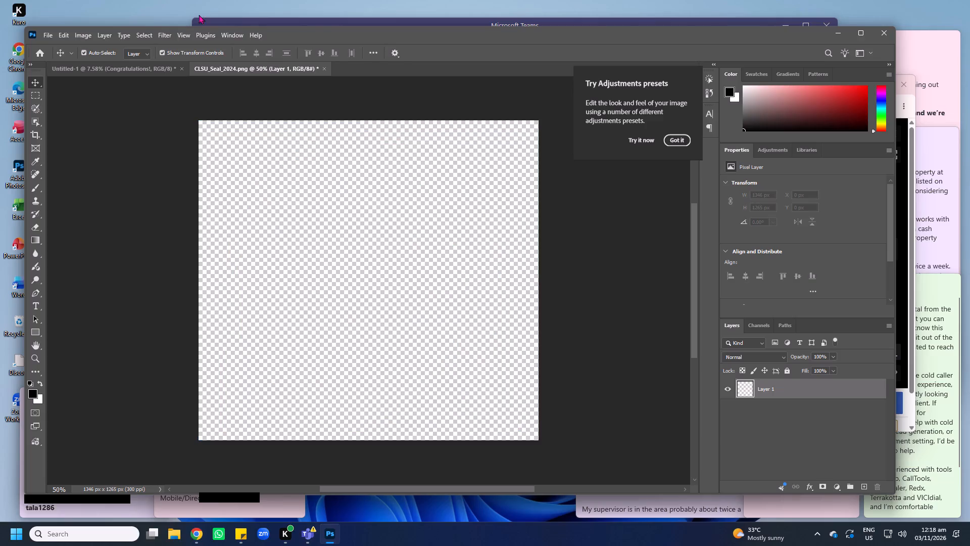
{"action": "left_click", "coordinate": [130, 67]}
{"action": "left_click", "coordinate": [160, 286]}
{"action": "key", "text": "ctrl+v"}
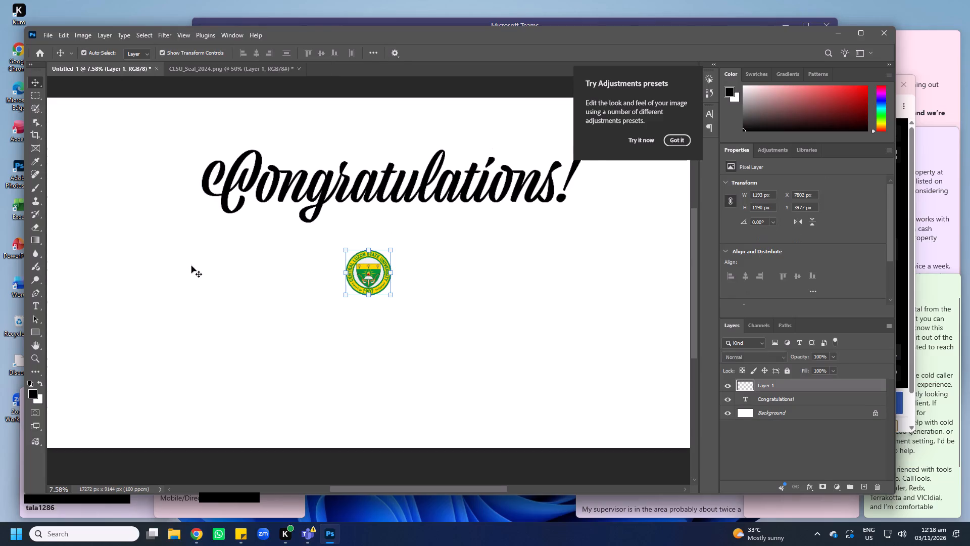
Enlarge the pasted seal to about 8633 × 8612 px and move it to the banner's left side, vertically centred.
{"action": "left_click_drag", "start_coordinate": [395, 298], "coordinate": [557, 409], "text": "alt"}
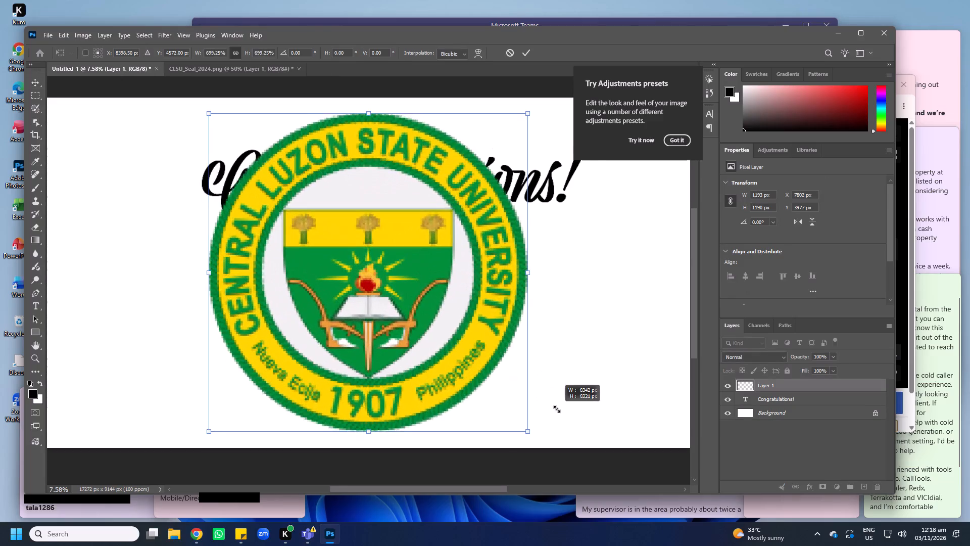
{"action": "left_click_drag", "start_coordinate": [557, 409], "coordinate": [565, 412], "text": "alt"}
{"action": "key", "text": "Return"}
{"action": "key", "text": "Return"}
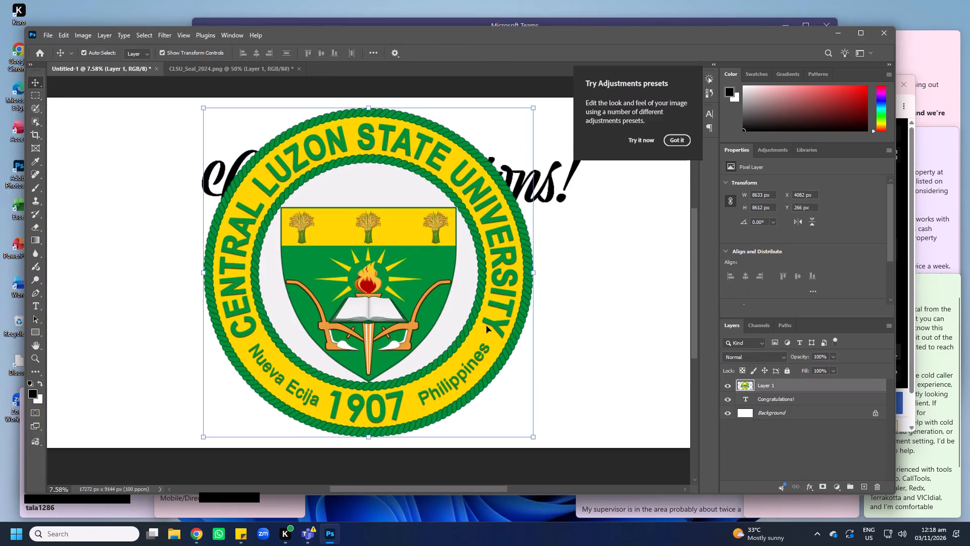
{"action": "left_click_drag", "start_coordinate": [468, 183], "coordinate": [315, 187]}
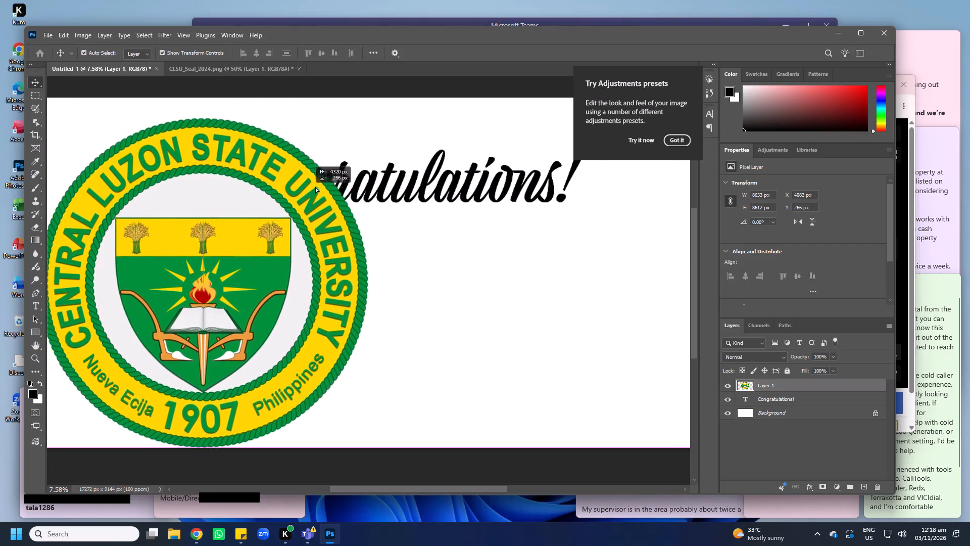
{"action": "left_click_drag", "start_coordinate": [315, 187], "coordinate": [319, 185]}
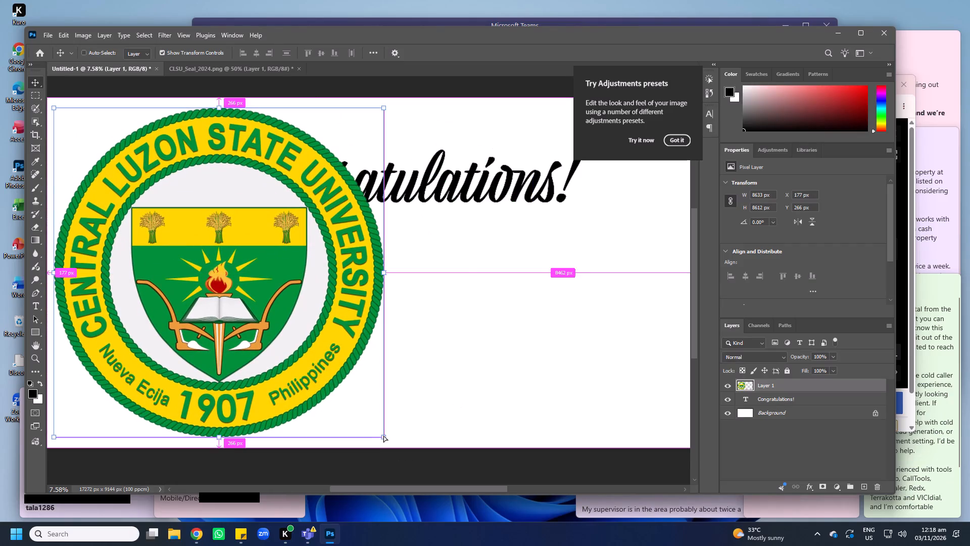
Distort the seal by pulling its lower-right corner inward, and shift it against the banner's left edge.
{"action": "left_click_drag", "start_coordinate": [384, 436], "coordinate": [365, 386], "text": "ctrl"}
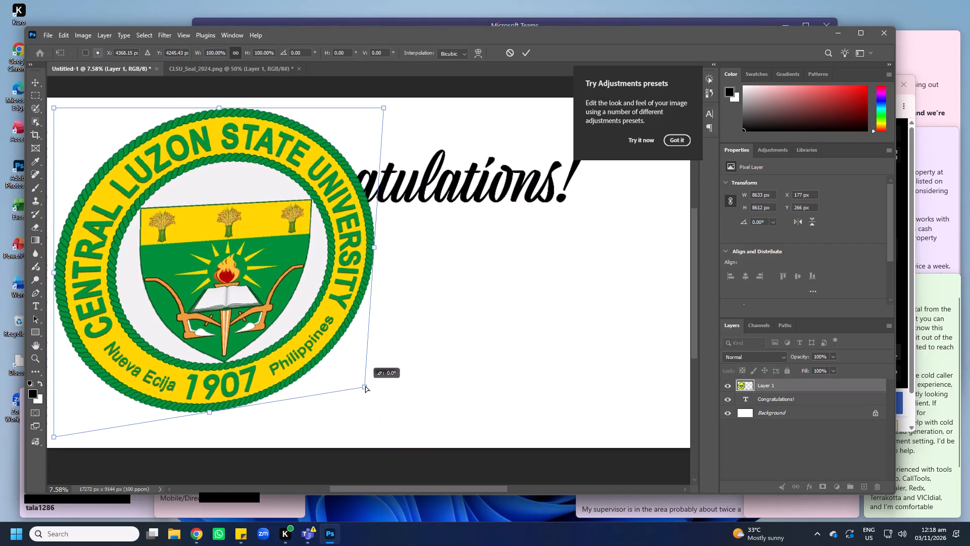
{"action": "left_click_drag", "start_coordinate": [365, 386], "coordinate": [376, 397], "text": "ctrl"}
{"action": "left_click_drag", "start_coordinate": [351, 323], "coordinate": [342, 325]}
{"action": "left_click", "coordinate": [484, 179]}
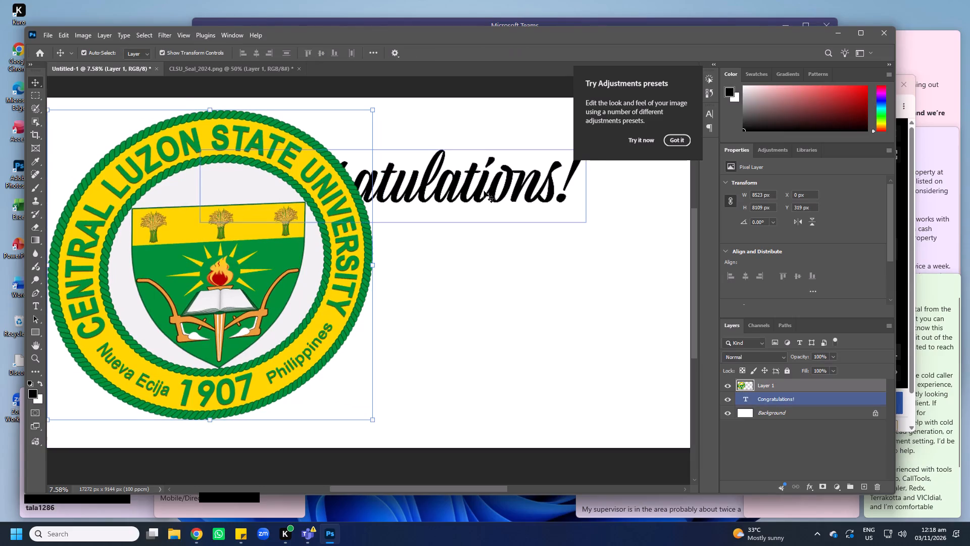
{"action": "key", "text": "Return"}
{"action": "key", "text": "Return"}
Reorder the seal layer so that it sits behind the "Congratulations!" text and above the background.
{"action": "key", "text": "ctrl+shift+bracketright"}
{"action": "key", "text": "ctrl+shift+bracketright"}
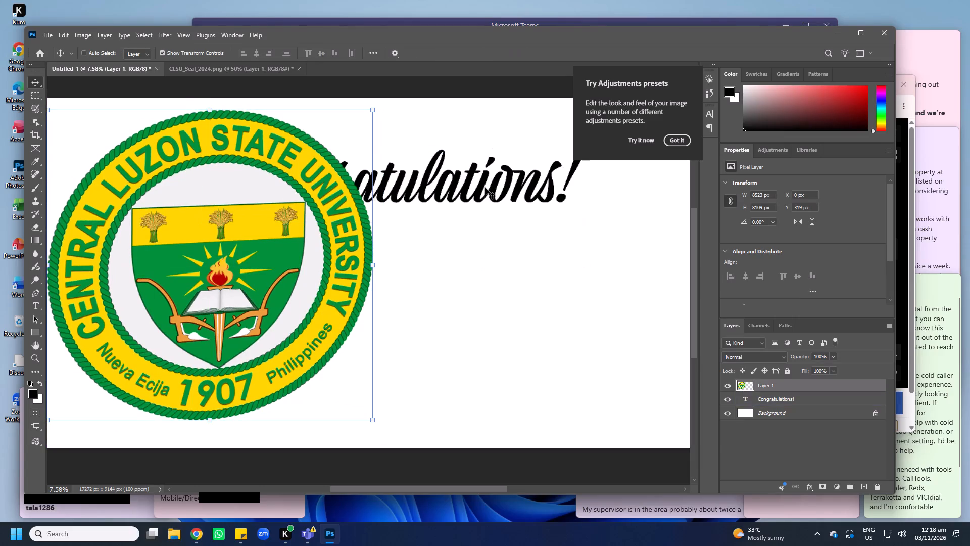
{"action": "key", "text": "ctrl+shift+bracketleft"}
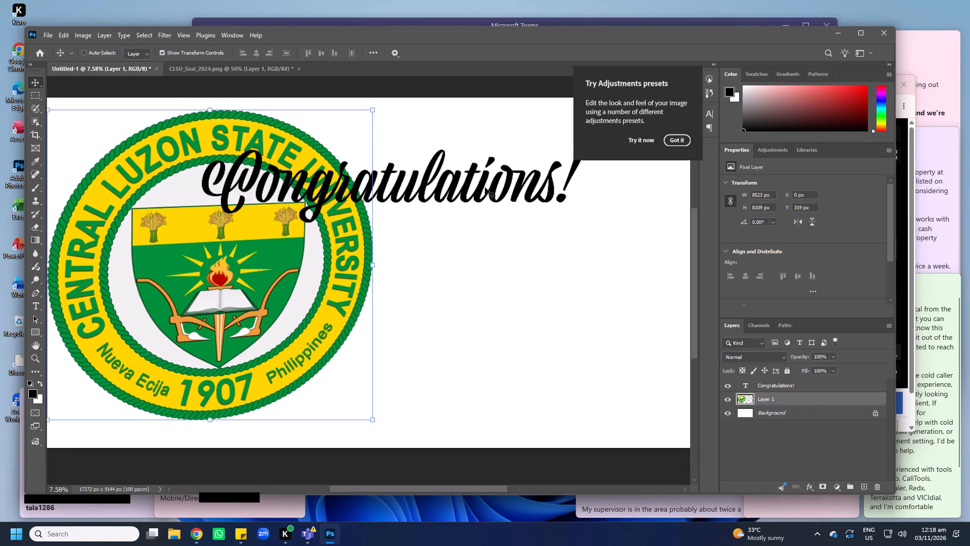
Move the "Congratulations!" heading toward the banner's right side, slightly lower than before.
{"action": "double_click", "coordinate": [33, 82]}
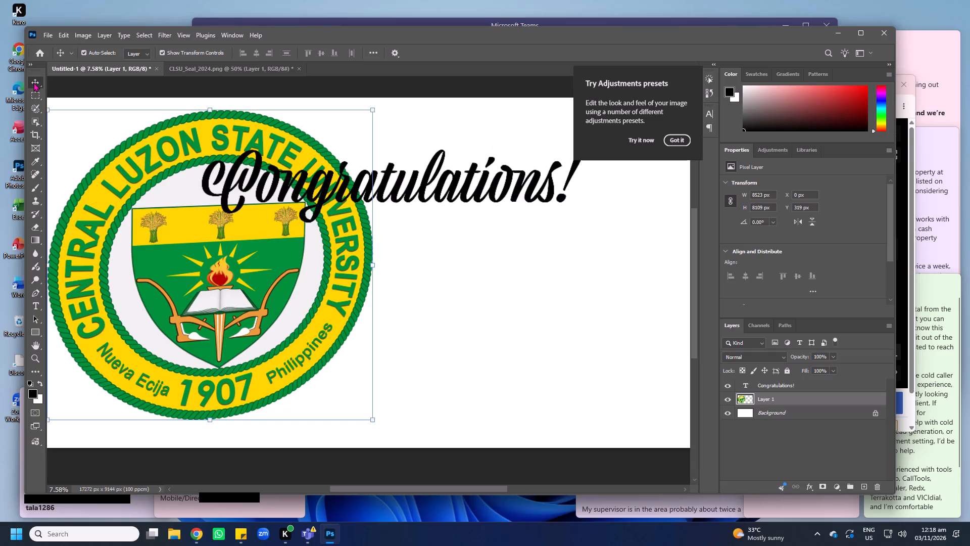
{"action": "left_click_drag", "start_coordinate": [448, 183], "coordinate": [539, 183]}
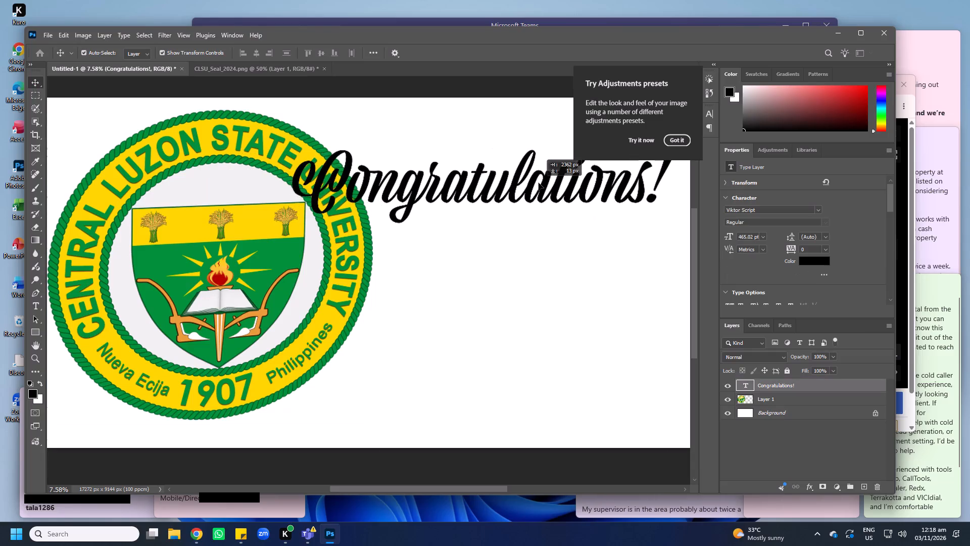
{"action": "left_click_drag", "start_coordinate": [539, 183], "coordinate": [527, 197]}
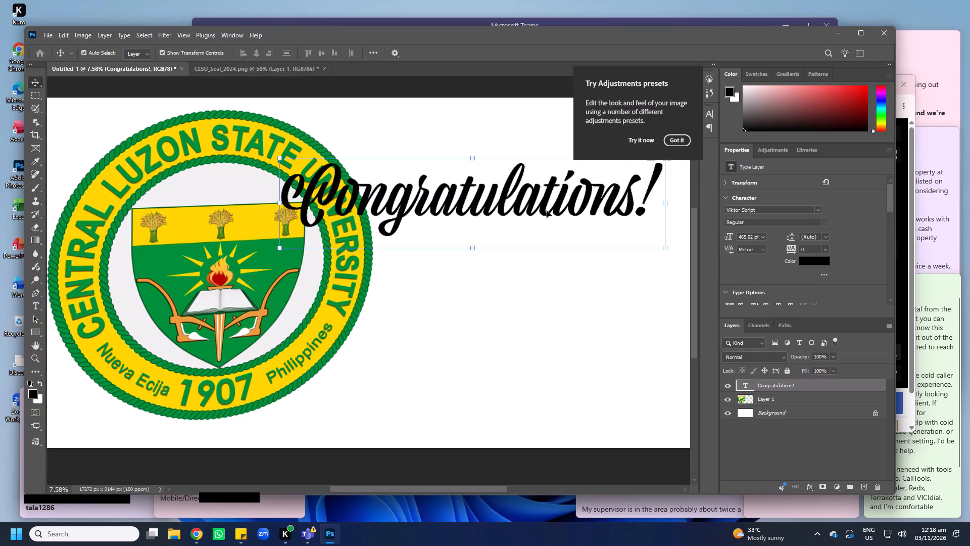
Switch to Chrome, close the Wikipedia seal page, return to the "graduation tarpulin design" results, and examine Raket.PH's Graduation Tarpaulin Template.
{"action": "key", "text": "alt+Tab"}
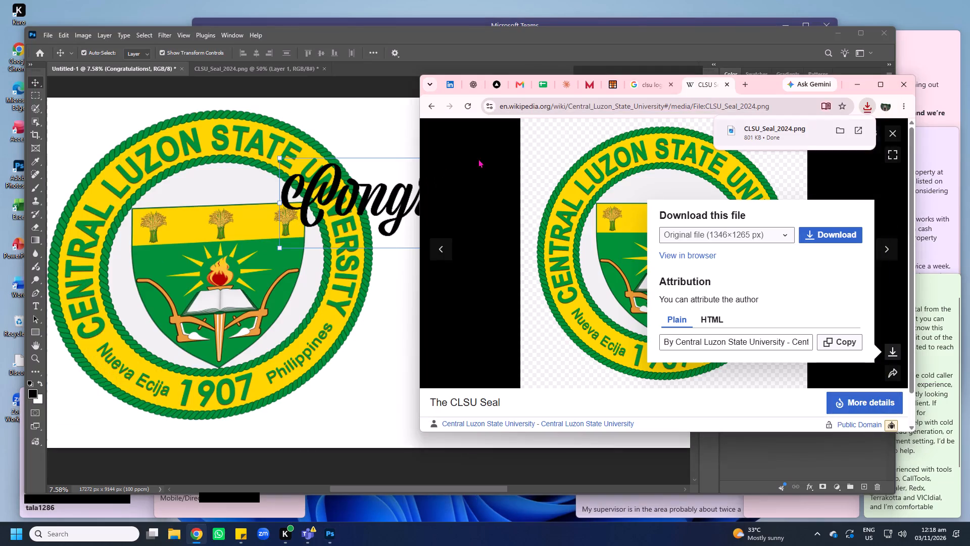
{"action": "left_click", "coordinate": [648, 87]}
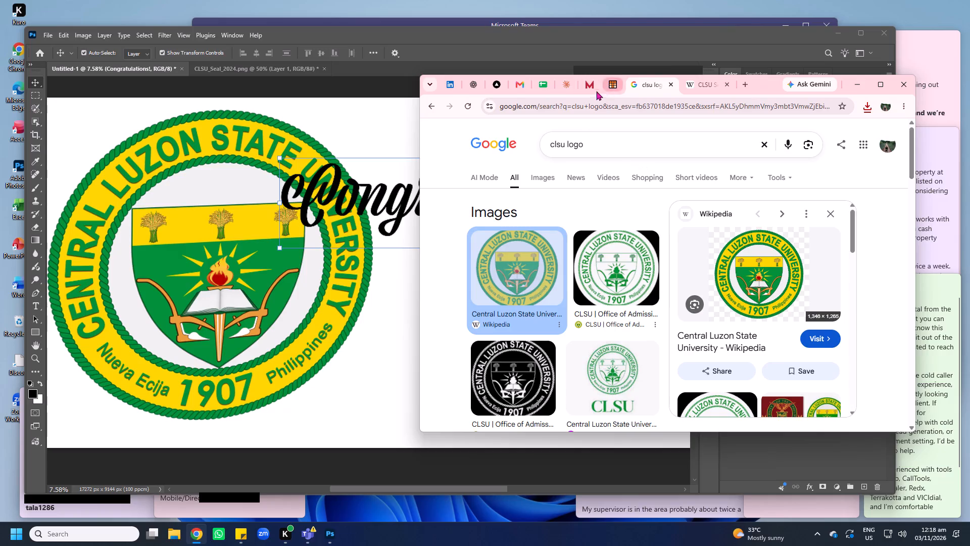
{"action": "left_click", "coordinate": [696, 85]}
{"action": "key", "text": "ctrl+w"}
{"action": "left_click", "coordinate": [663, 87]}
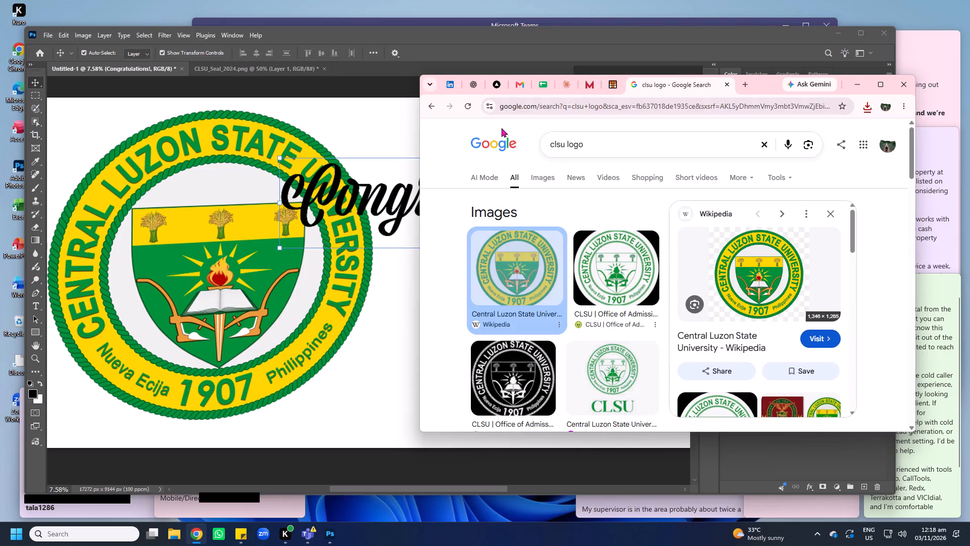
{"action": "left_click", "coordinate": [433, 111]}
{"action": "left_click", "coordinate": [432, 111]}
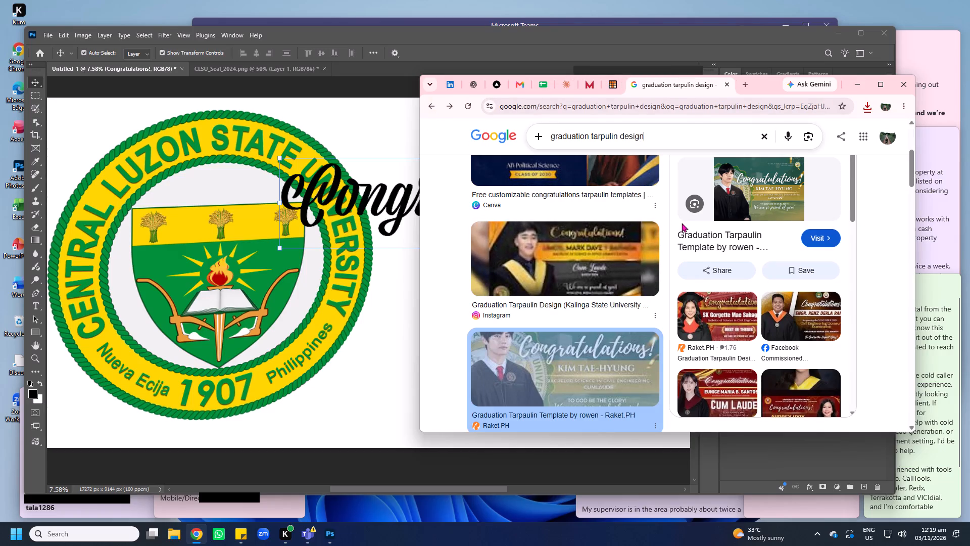
{"action": "left_click", "coordinate": [754, 204]}
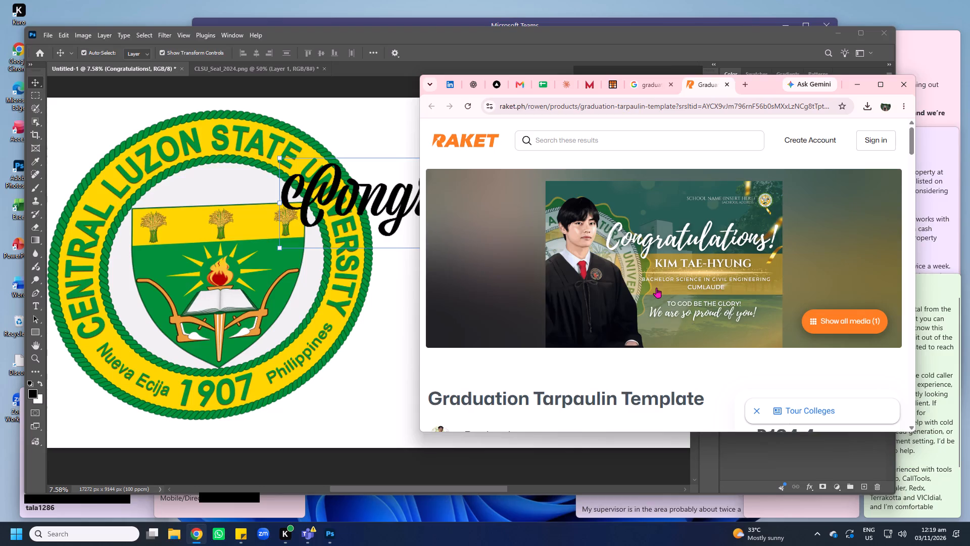
{"action": "scroll", "coordinate": [653, 289], "scroll_direction": "down", "scroll_amount": 4}
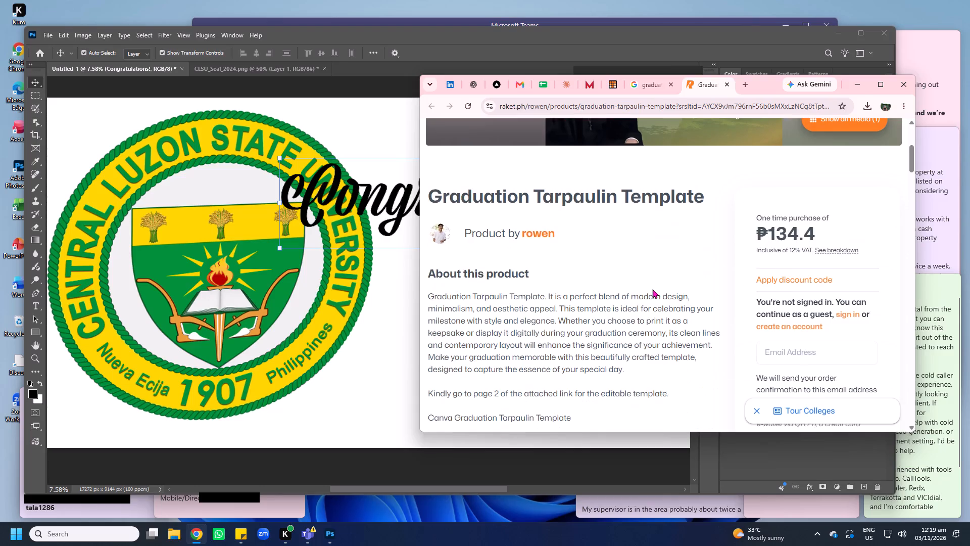
{"action": "scroll", "coordinate": [652, 289], "scroll_direction": "up", "scroll_amount": 4}
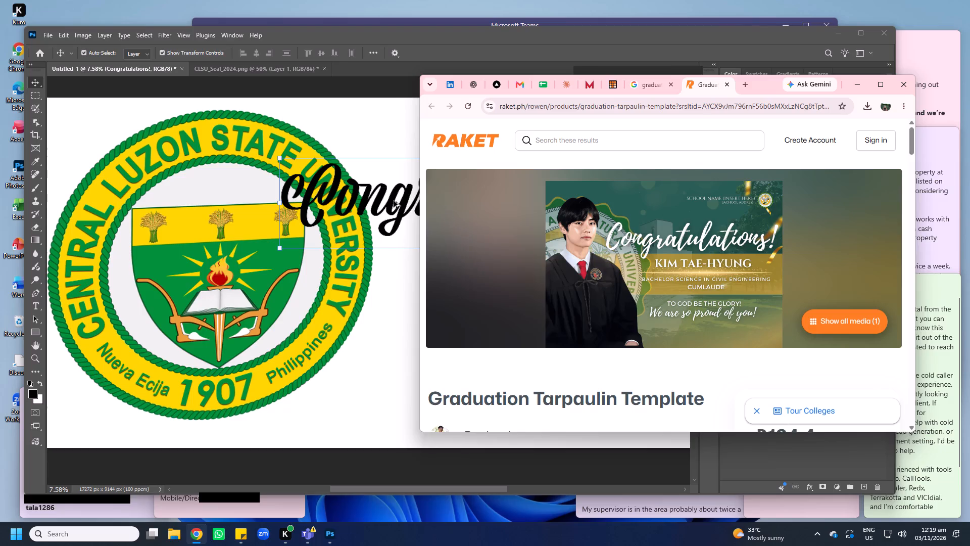
Switch back to Photoshop, scale the "Congratulations!" heading to about 86% width and 78% height, and place it in the banner's upper right.
{"action": "left_click_drag", "start_coordinate": [394, 201], "coordinate": [409, 183]}
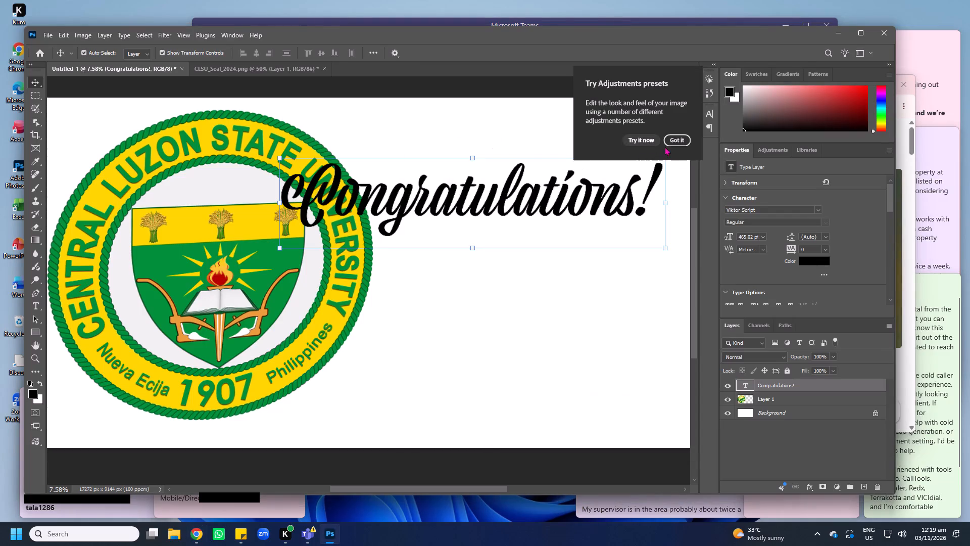
{"action": "left_click", "coordinate": [670, 141]}
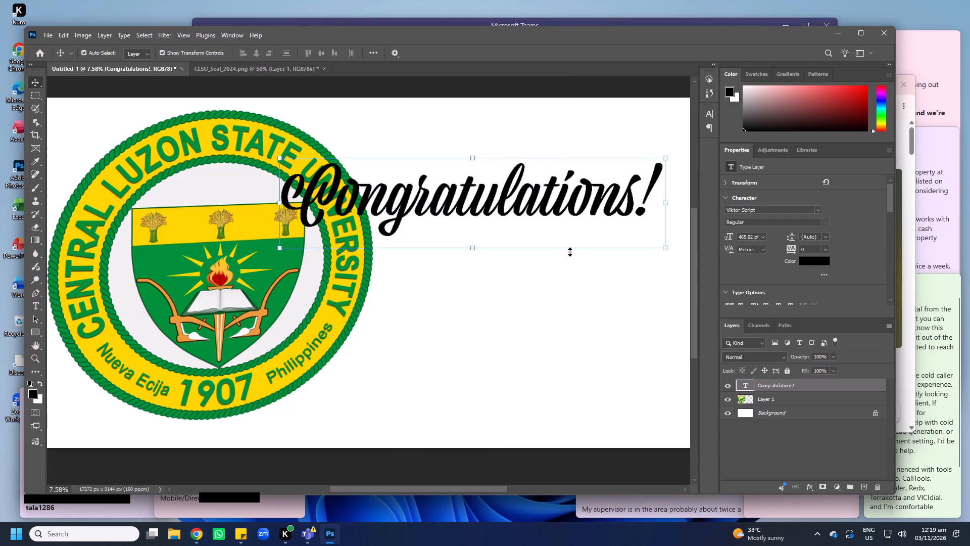
{"action": "left_click_drag", "start_coordinate": [570, 203], "coordinate": [581, 202]}
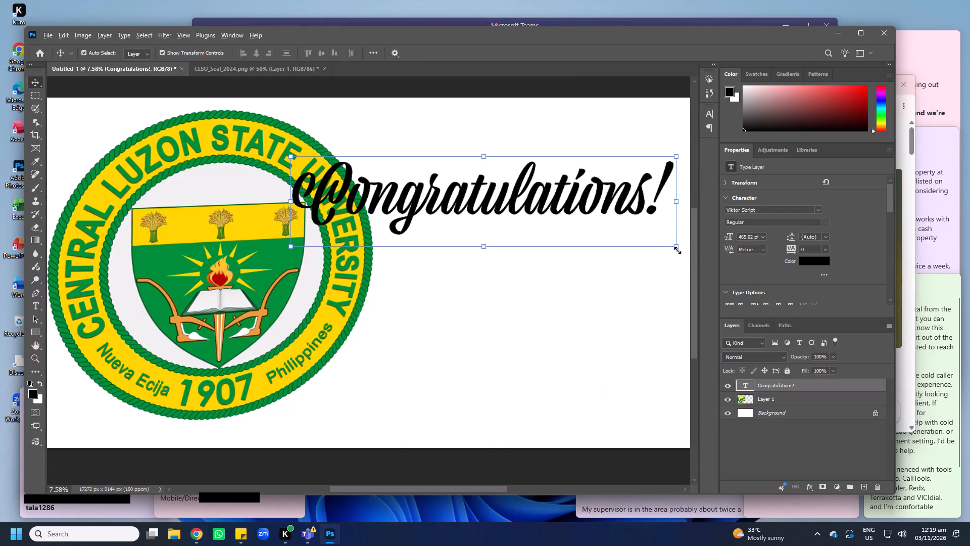
{"action": "left_click_drag", "start_coordinate": [676, 249], "coordinate": [649, 234], "text": "alt"}
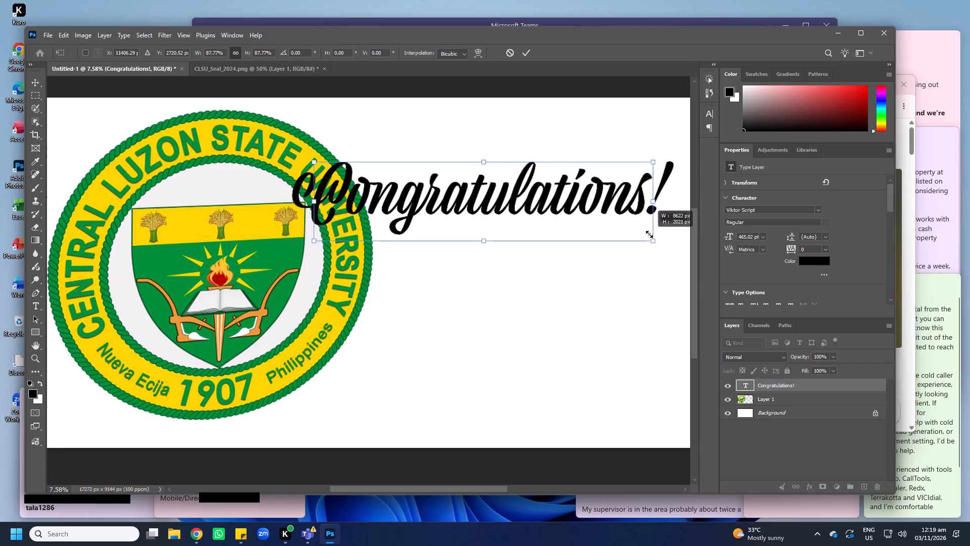
{"action": "left_click", "coordinate": [646, 239], "text": "alt+shift"}
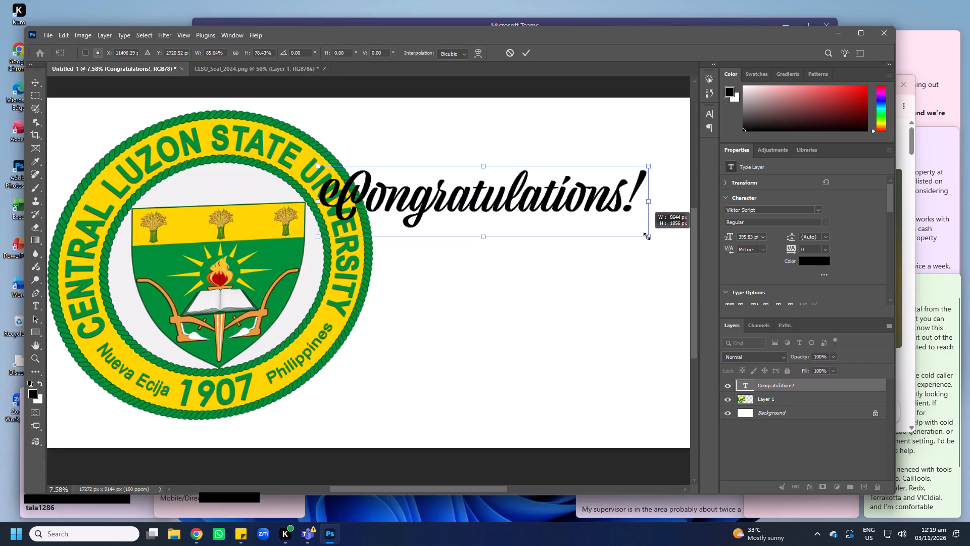
{"action": "left_click_drag", "start_coordinate": [613, 201], "coordinate": [642, 168]}
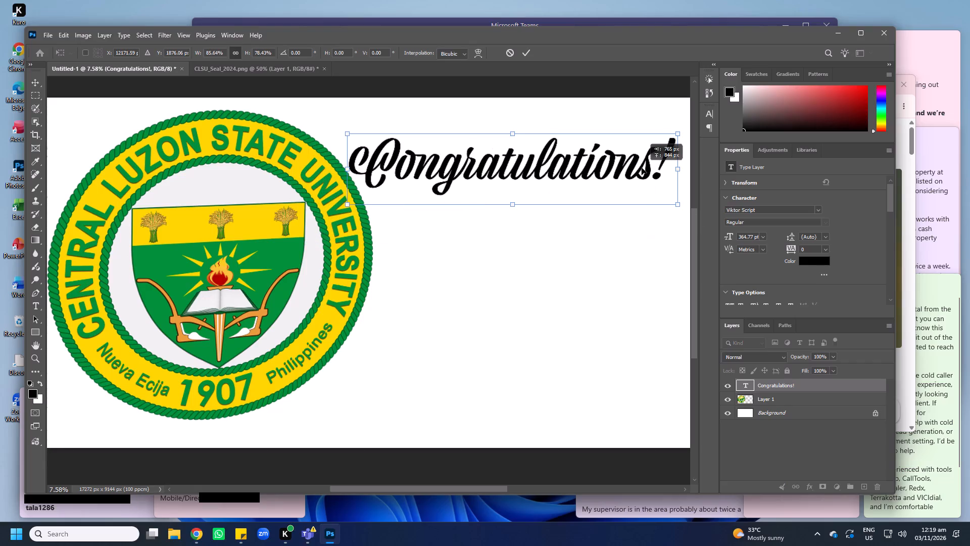
{"action": "left_click_drag", "start_coordinate": [642, 168], "coordinate": [637, 168]}
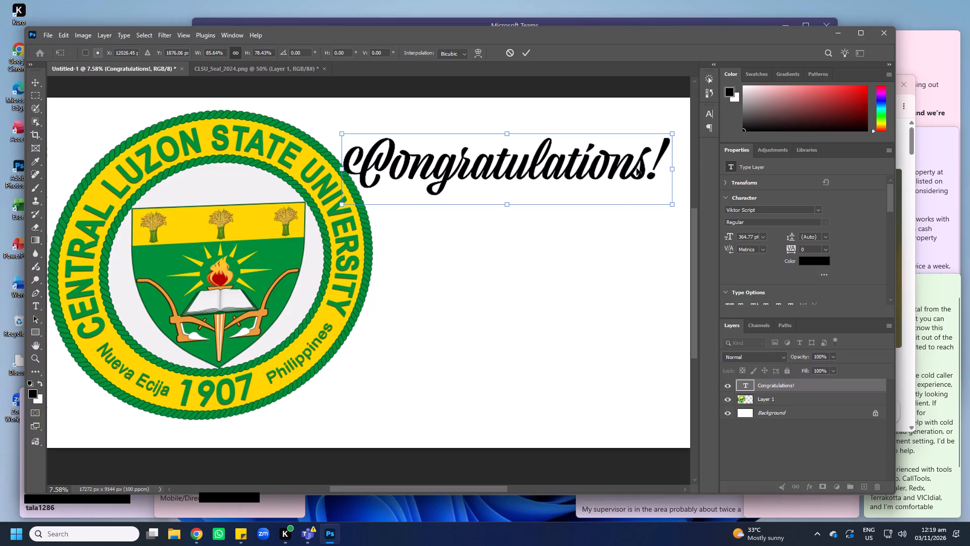
{"action": "key", "text": "Return"}
{"action": "key", "text": "Return"}
Select the seal layer, scale the seal down to about 7023 × 6682 px, and position it at about X 328, Y 1052 px.
{"action": "right_click", "coordinate": [320, 261]}
{"action": "left_click", "coordinate": [342, 274]}
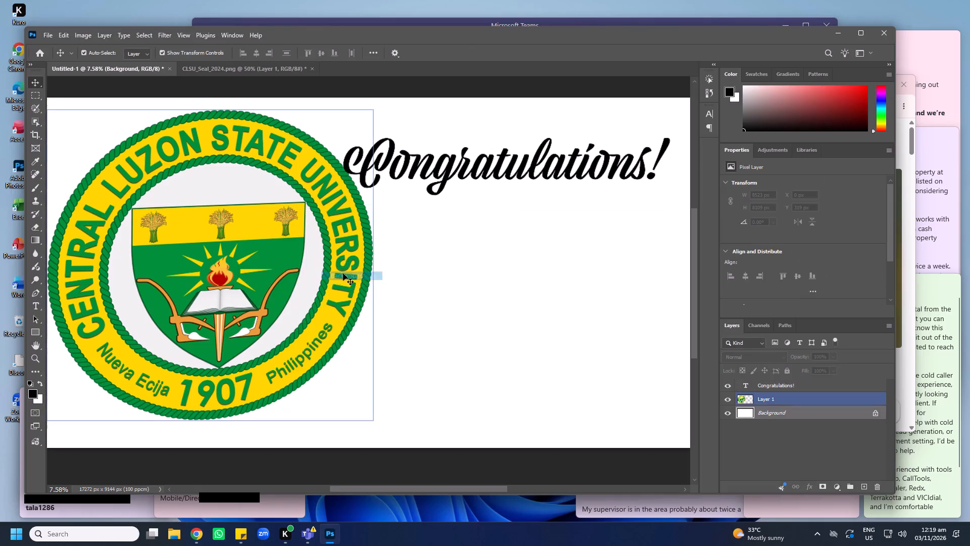
{"action": "right_click", "coordinate": [342, 262]}
{"action": "left_click", "coordinate": [356, 268]}
{"action": "left_click_drag", "start_coordinate": [373, 419], "coordinate": [353, 403], "text": "alt"}
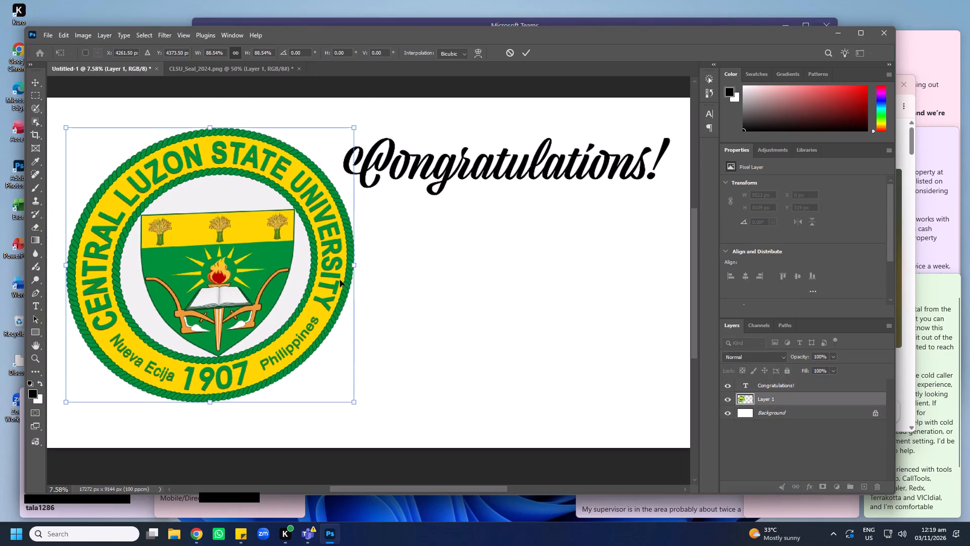
{"action": "left_click_drag", "start_coordinate": [356, 268], "coordinate": [349, 264], "text": "alt"}
{"action": "left_click_drag", "start_coordinate": [328, 265], "coordinate": [309, 261]}
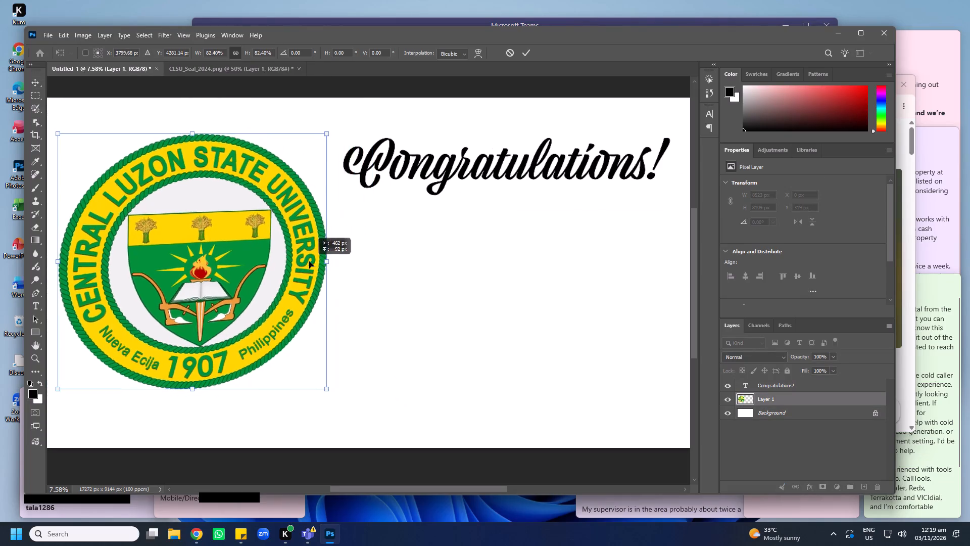
{"action": "left_click_drag", "start_coordinate": [309, 261], "coordinate": [312, 265]}
{"action": "key", "text": "Return"}
Create a new layer named Layer 2 directly above the seal layer and make it active.
{"action": "key", "text": "ctrl+shift+n"}
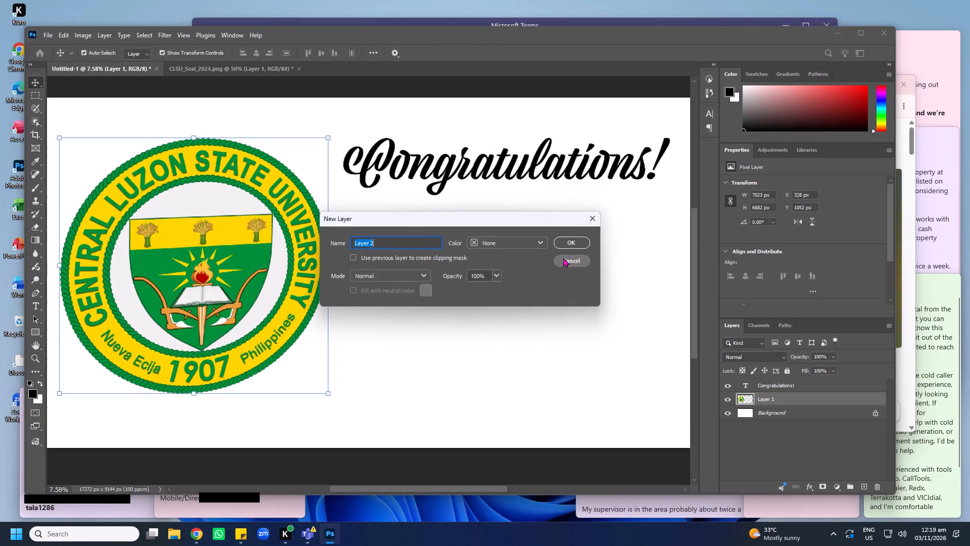
{"action": "key", "text": "Return"}
{"action": "left_click", "coordinate": [559, 332]}
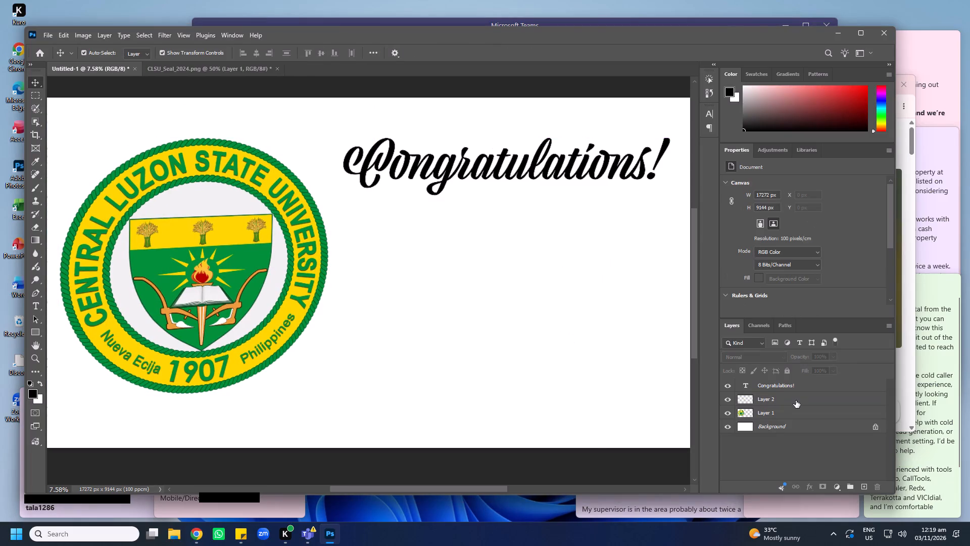
{"action": "left_click", "coordinate": [796, 400]}
Marquee-select a full-height rectangle about 7971 × 9142 px around the seal on the banner's left side.
{"action": "key", "text": "m"}
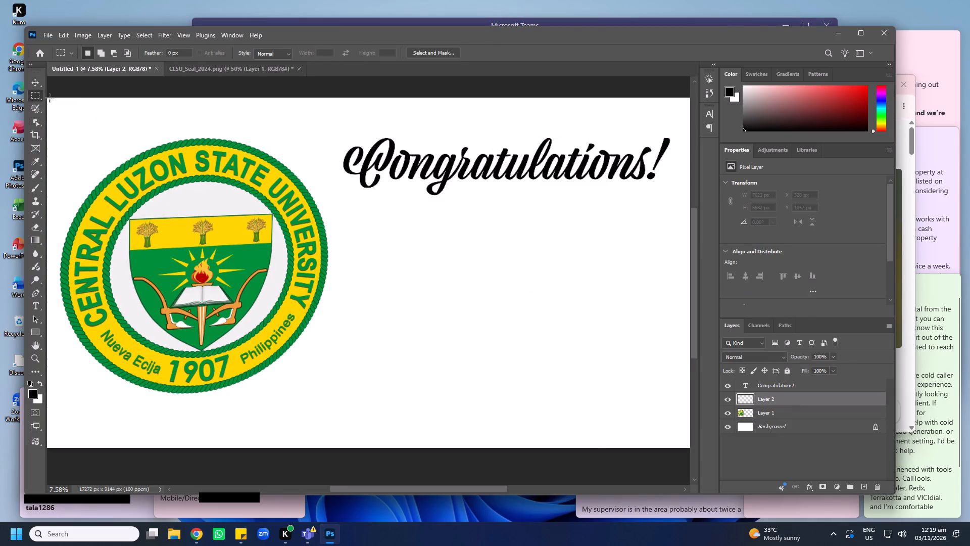
{"action": "left_click_drag", "start_coordinate": [50, 98], "coordinate": [354, 465]}
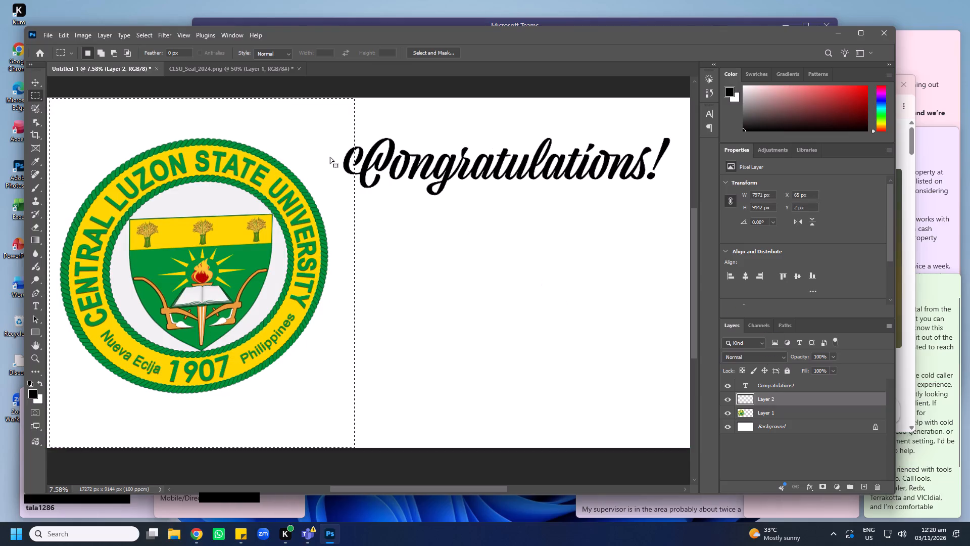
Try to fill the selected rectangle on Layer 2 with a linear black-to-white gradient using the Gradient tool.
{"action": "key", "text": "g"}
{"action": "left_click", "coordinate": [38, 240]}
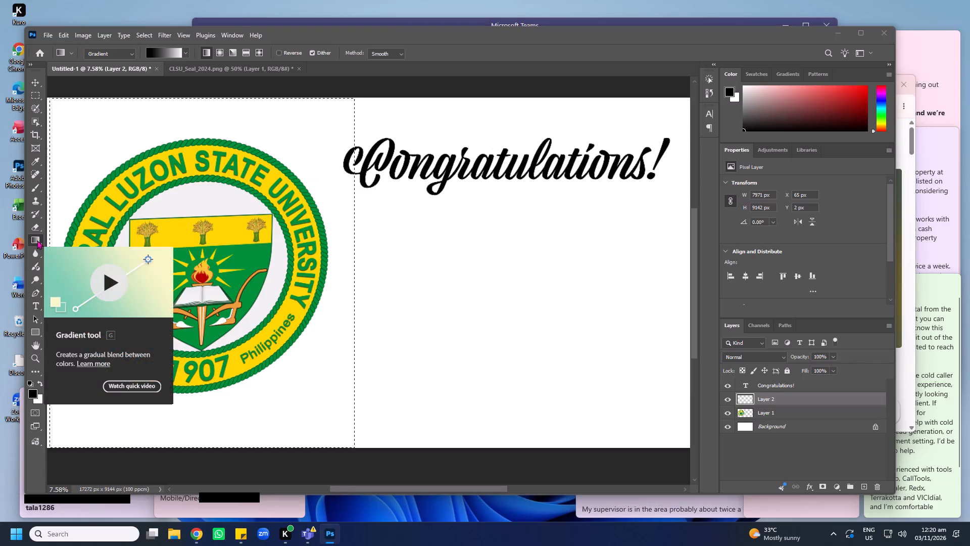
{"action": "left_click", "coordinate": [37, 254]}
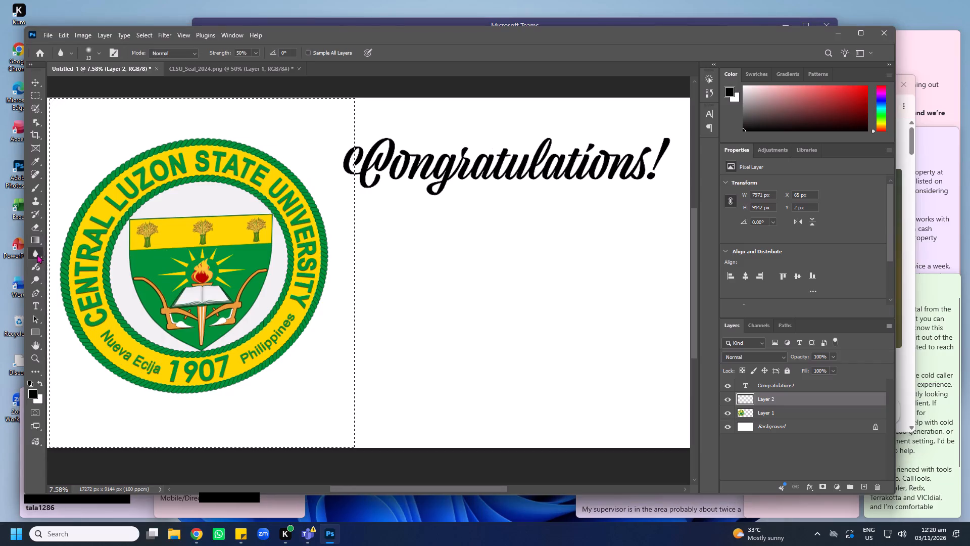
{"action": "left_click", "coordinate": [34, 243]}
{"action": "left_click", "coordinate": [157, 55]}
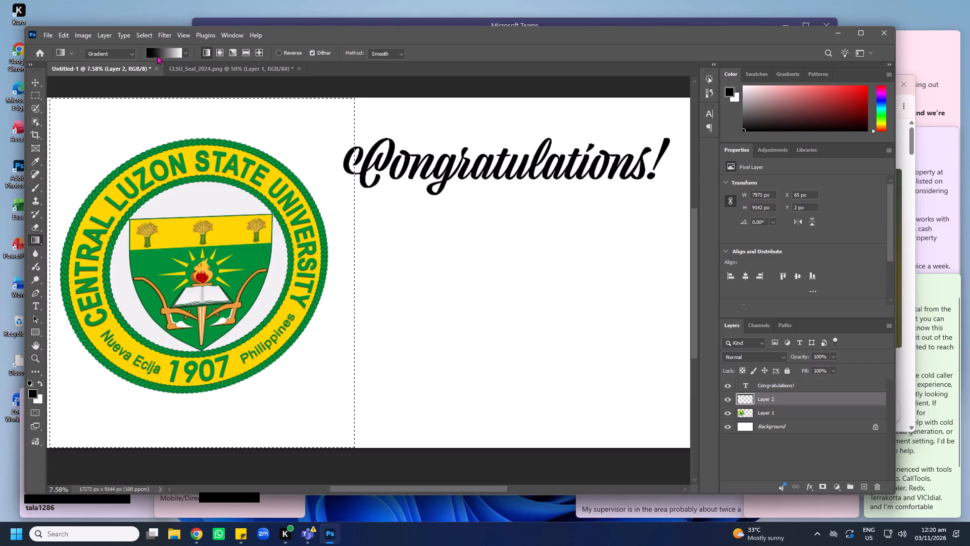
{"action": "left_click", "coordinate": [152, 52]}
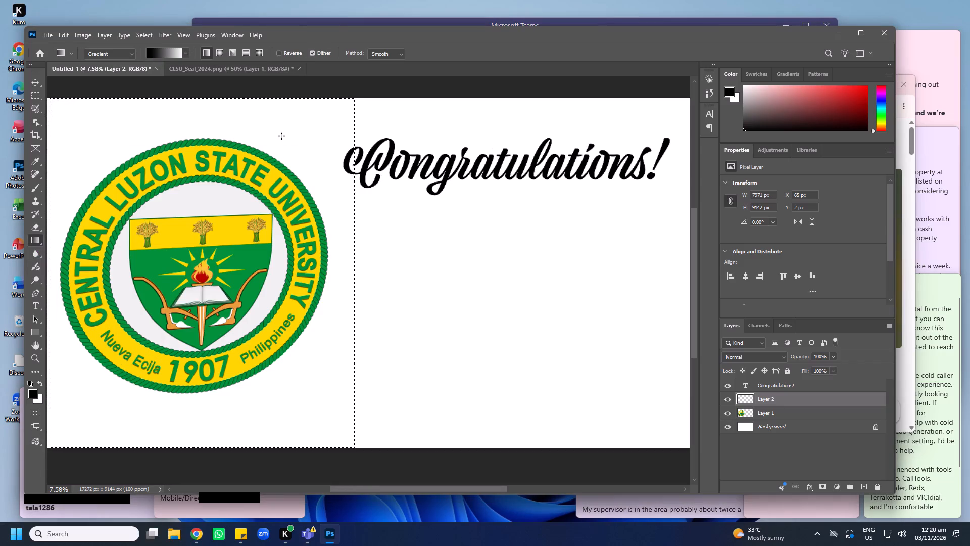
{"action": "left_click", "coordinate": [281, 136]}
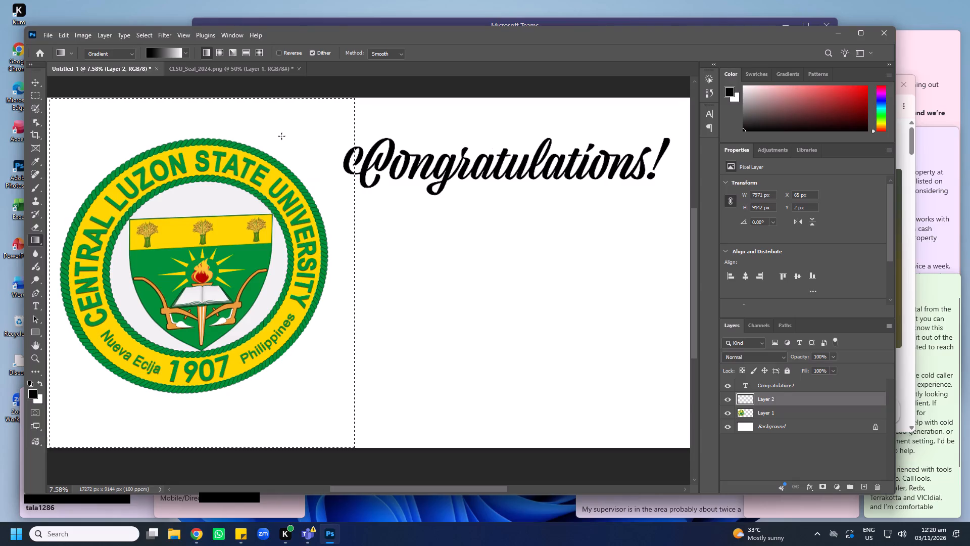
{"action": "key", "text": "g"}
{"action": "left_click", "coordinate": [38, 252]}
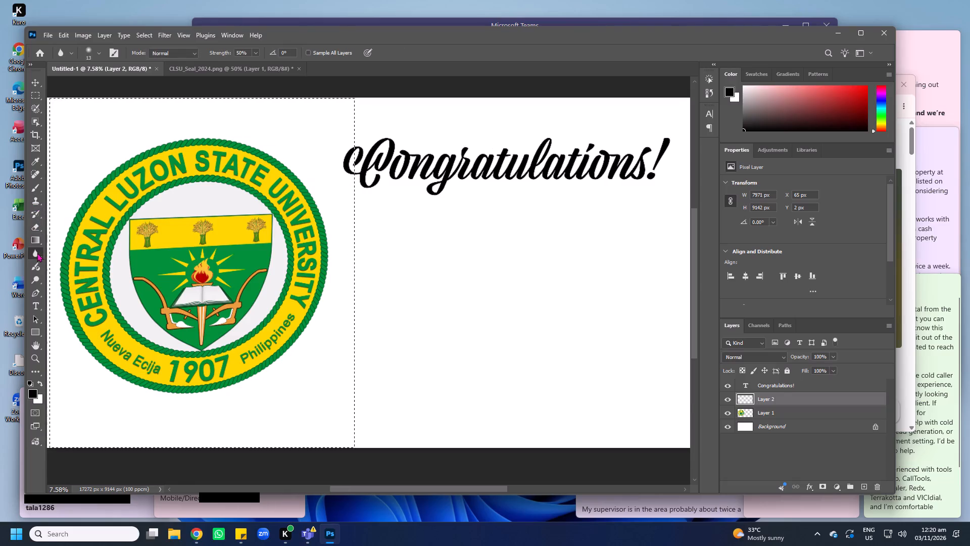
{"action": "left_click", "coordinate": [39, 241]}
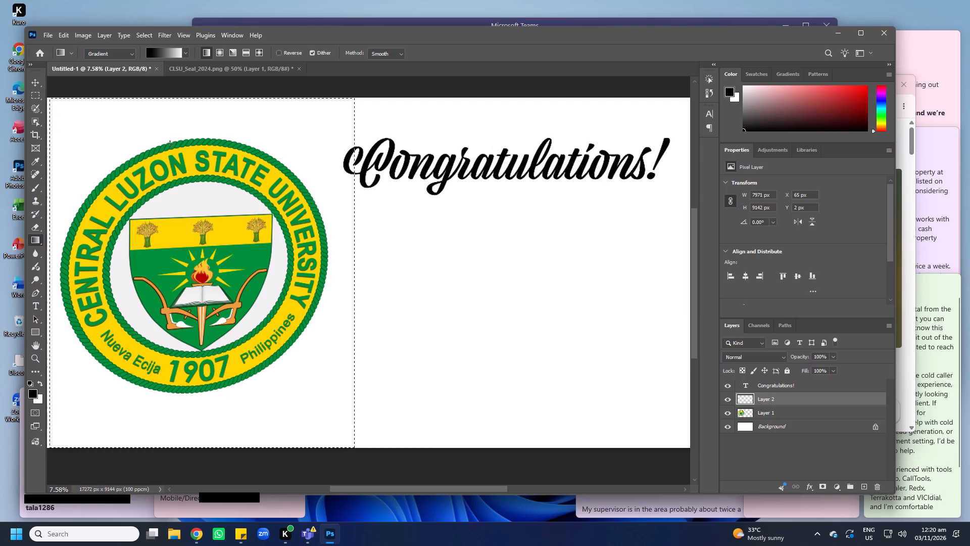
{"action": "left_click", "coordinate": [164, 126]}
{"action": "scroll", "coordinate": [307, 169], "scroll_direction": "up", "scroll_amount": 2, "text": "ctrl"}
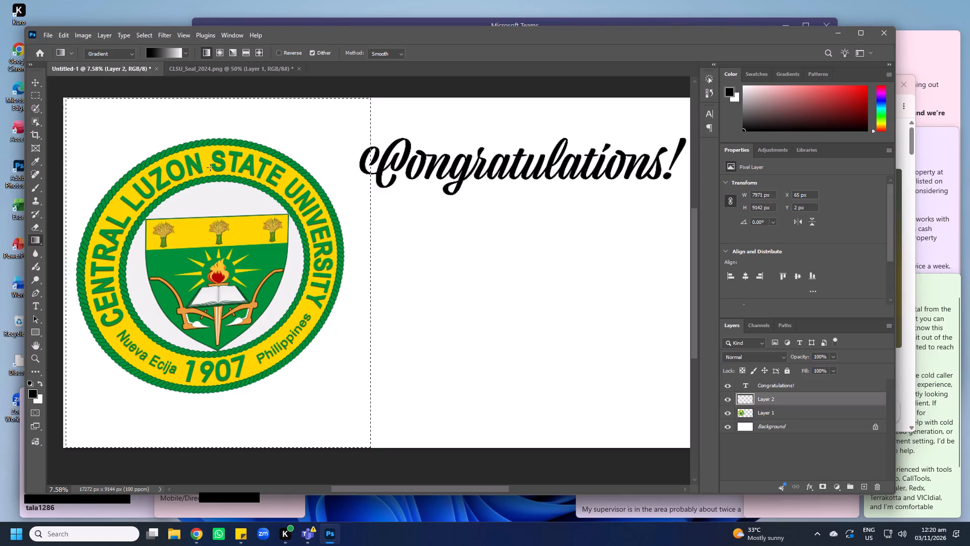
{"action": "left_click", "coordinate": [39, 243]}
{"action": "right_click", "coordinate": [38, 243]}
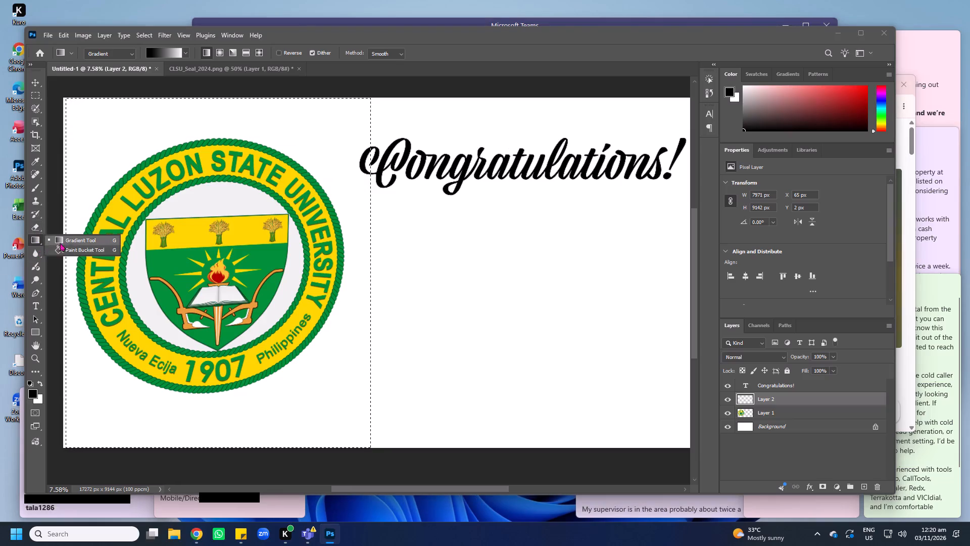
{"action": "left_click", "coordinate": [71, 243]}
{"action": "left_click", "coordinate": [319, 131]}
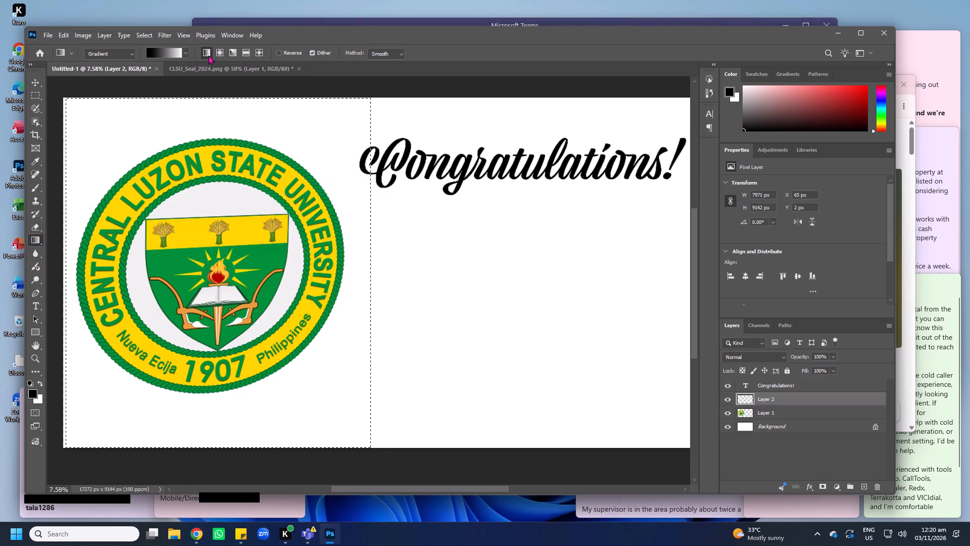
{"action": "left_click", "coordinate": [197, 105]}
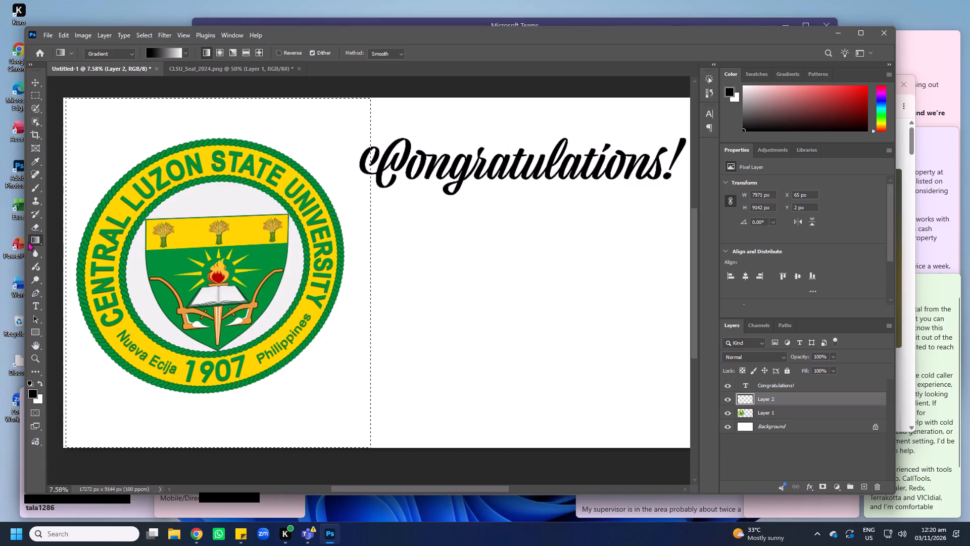
Fill the selected rectangle on Layer 2 with the black foreground colour using the Paint Bucket tool, and deselect it.
{"action": "left_click", "coordinate": [40, 244]}
{"action": "right_click", "coordinate": [40, 244]}
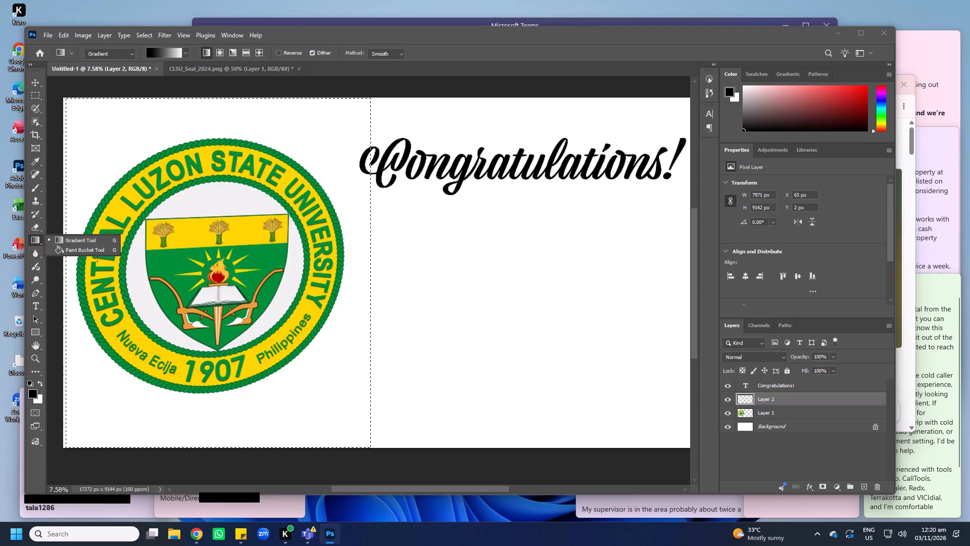
{"action": "left_click", "coordinate": [95, 252]}
{"action": "left_click", "coordinate": [121, 139]}
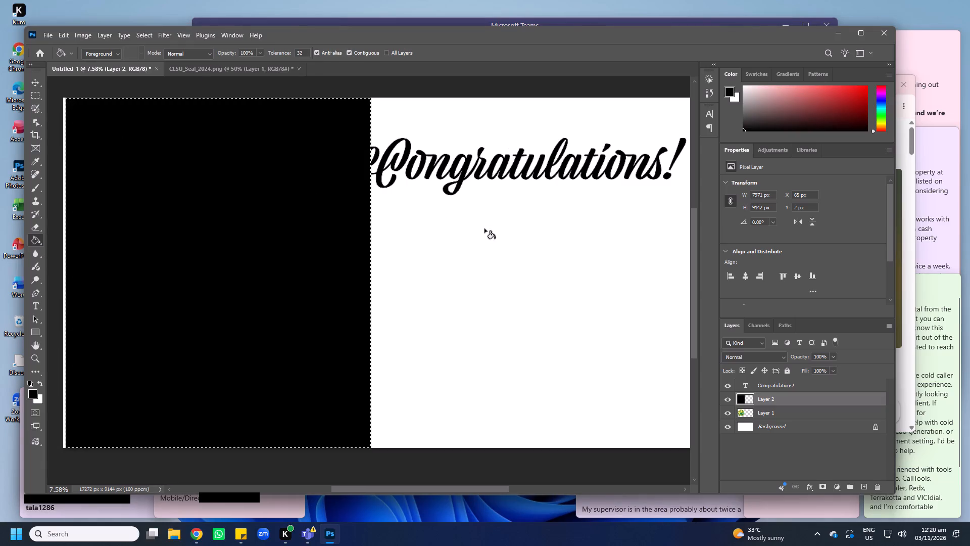
{"action": "left_click", "coordinate": [484, 229]}
{"action": "key", "text": "m"}
{"action": "left_click", "coordinate": [469, 225]}
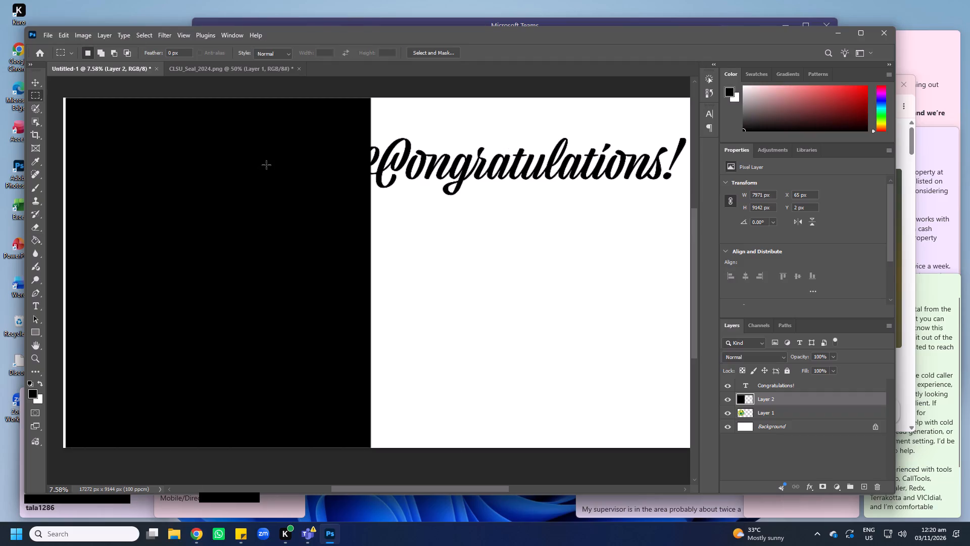
Move the black rectangle flush to the banner's upper-left corner at X 0, Y 0 and scale it to about 101%.
{"action": "double_click", "coordinate": [33, 83]}
{"action": "left_click", "coordinate": [301, 214]}
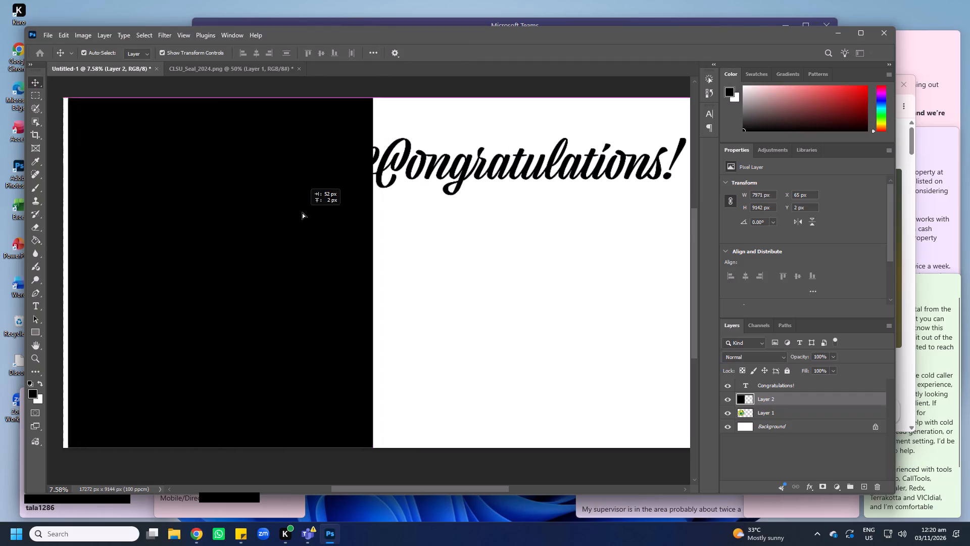
{"action": "left_click_drag", "start_coordinate": [371, 267], "coordinate": [316, 254]}
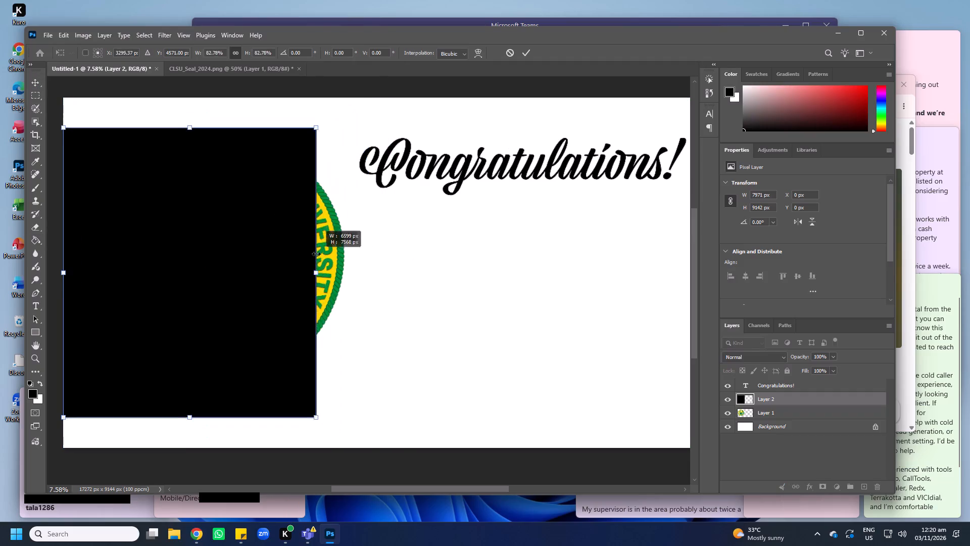
{"action": "left_click_drag", "start_coordinate": [316, 254], "coordinate": [375, 254]}
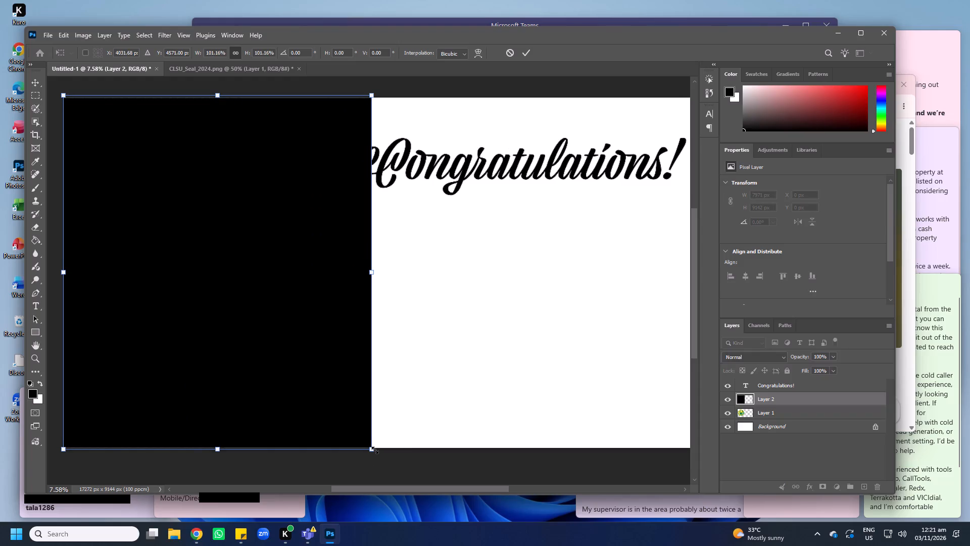
Skew the black rectangle's lower-right corner inward and down, giving a slanted edge of about -11.3° and a height of about 130%.
{"action": "left_click_drag", "start_coordinate": [375, 450], "coordinate": [263, 487]}
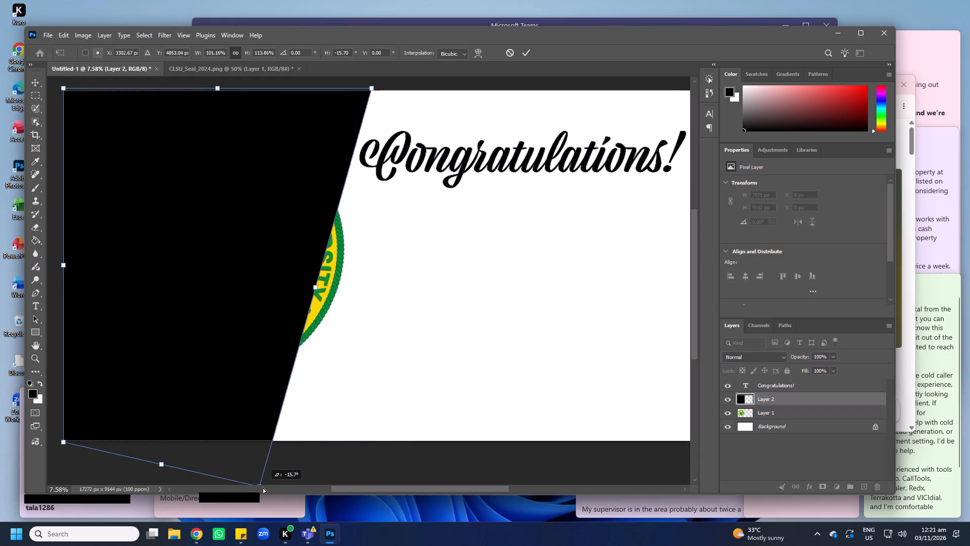
{"action": "left_click_drag", "start_coordinate": [263, 487], "coordinate": [283, 490]}
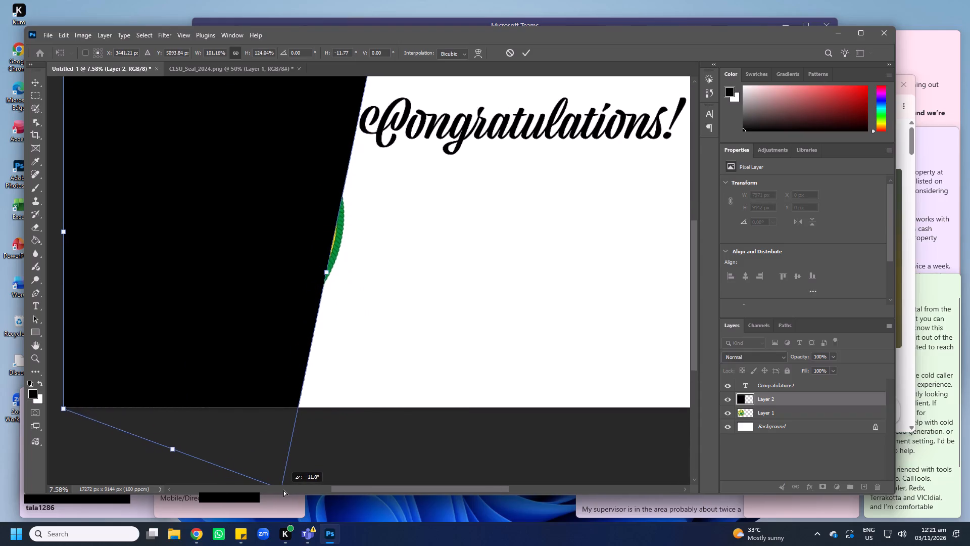
{"action": "left_click_drag", "start_coordinate": [283, 490], "coordinate": [284, 490]}
{"action": "scroll", "coordinate": [341, 405], "scroll_direction": "down", "scroll_amount": 4, "text": "alt"}
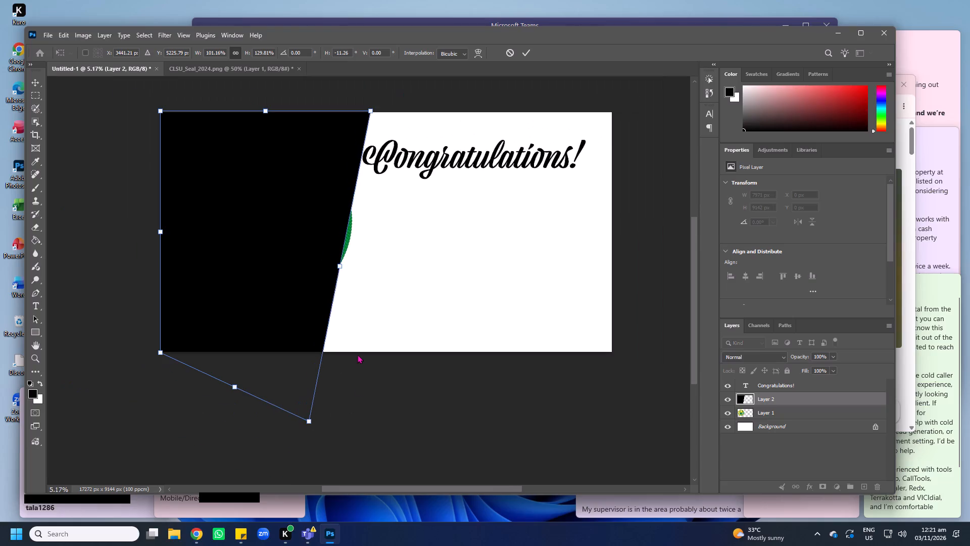
{"action": "key", "text": "Return"}
{"action": "key", "text": "Return"}
{"action": "left_click", "coordinate": [549, 297]}
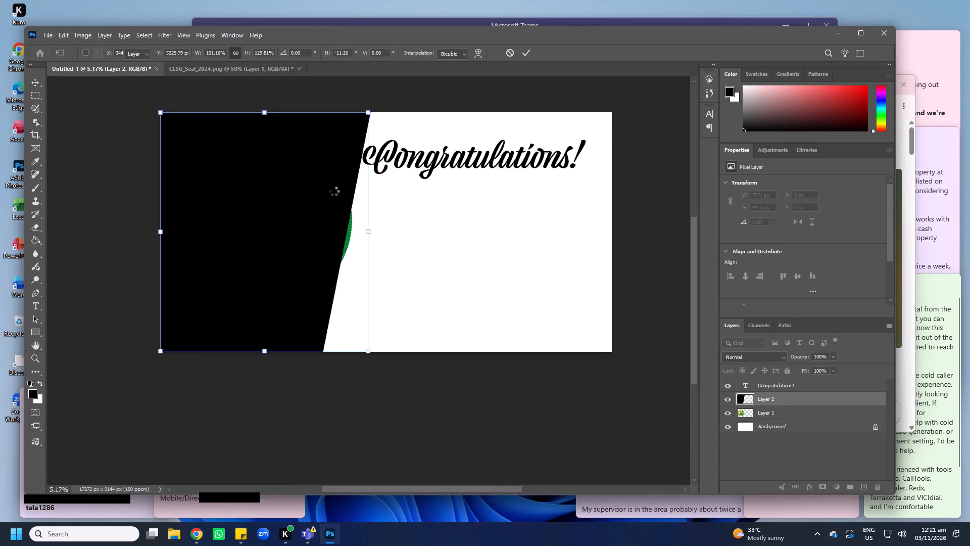
Resize the slanted black shape to about 7773 × 11601 px, with its top-left corner at X 0, Y 0.
{"action": "left_click_drag", "start_coordinate": [374, 250], "coordinate": [368, 249]}
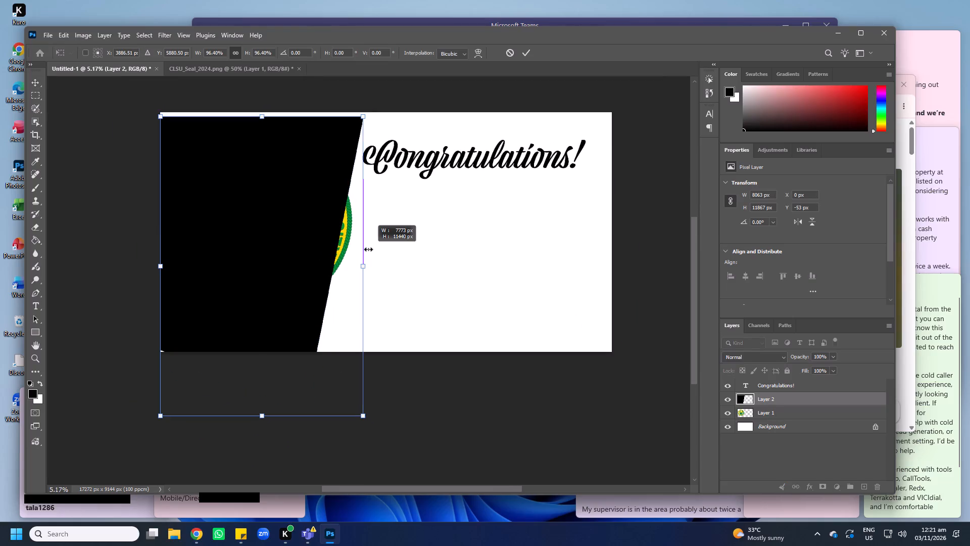
{"action": "left_click_drag", "start_coordinate": [368, 249], "coordinate": [366, 248]}
{"action": "left_click_drag", "start_coordinate": [262, 117], "coordinate": [262, 112], "text": "shift"}
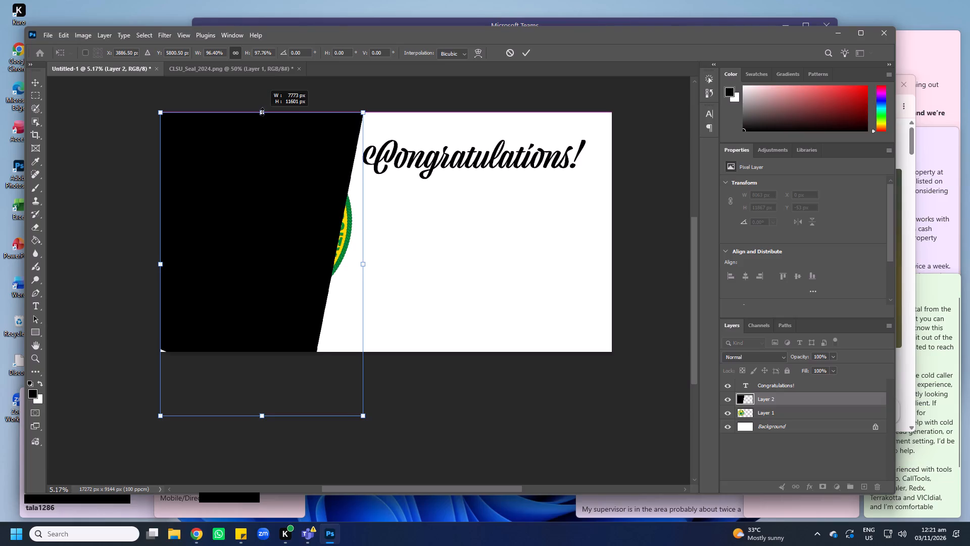
{"action": "left_click_drag", "start_coordinate": [262, 112], "coordinate": [262, 109], "text": "shift"}
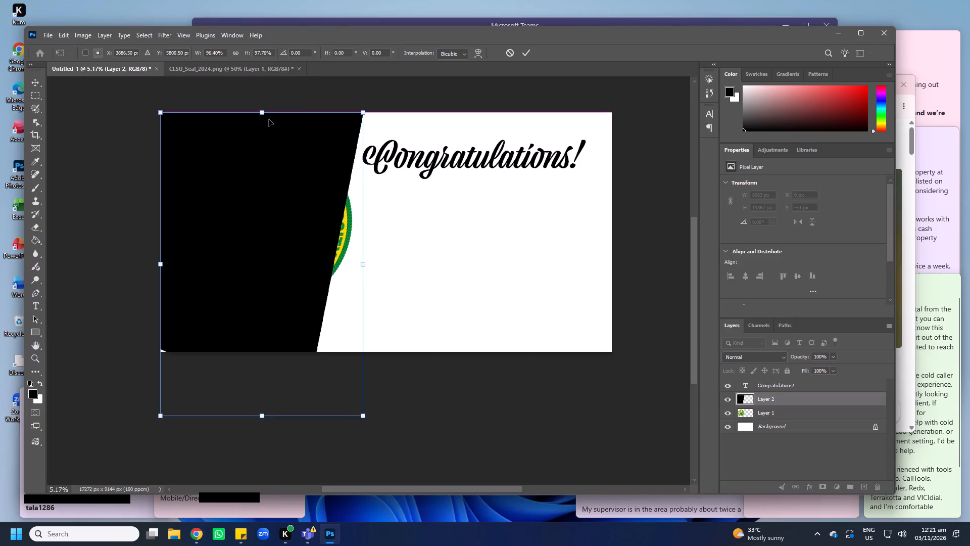
{"action": "key", "text": "Return"}
{"action": "key", "text": "Return"}
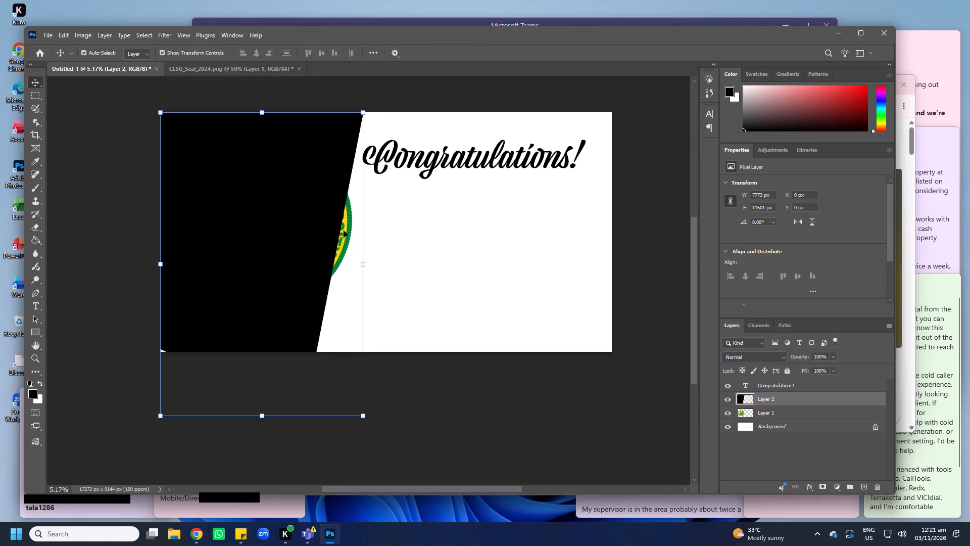
Bring the seal layer to the front and move the seal over the black shape to about X 686, Y 569 px.
{"action": "right_click", "coordinate": [346, 231]}
{"action": "left_click", "coordinate": [353, 238]}
{"action": "key", "text": "ctrl+shift+bracketright"}
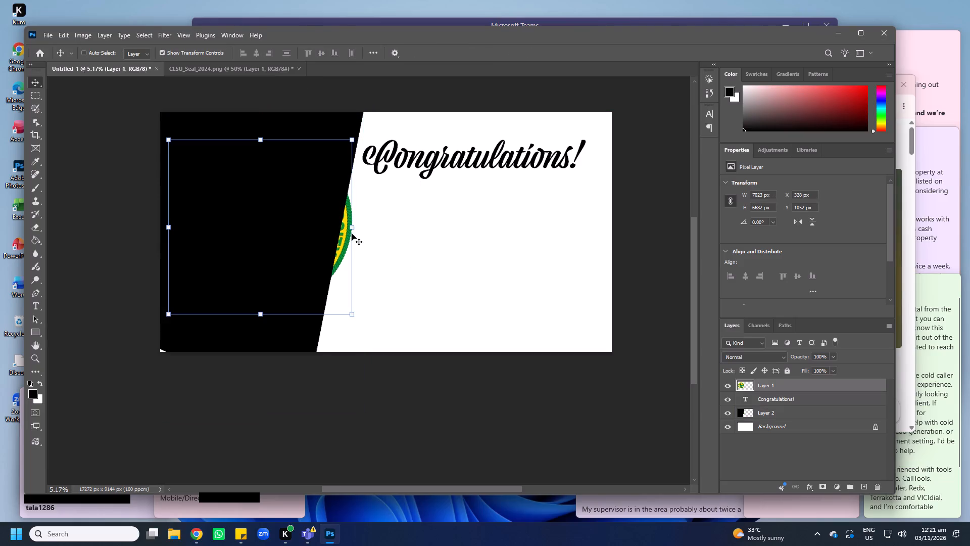
{"action": "left_click_drag", "start_coordinate": [314, 206], "coordinate": [323, 194]}
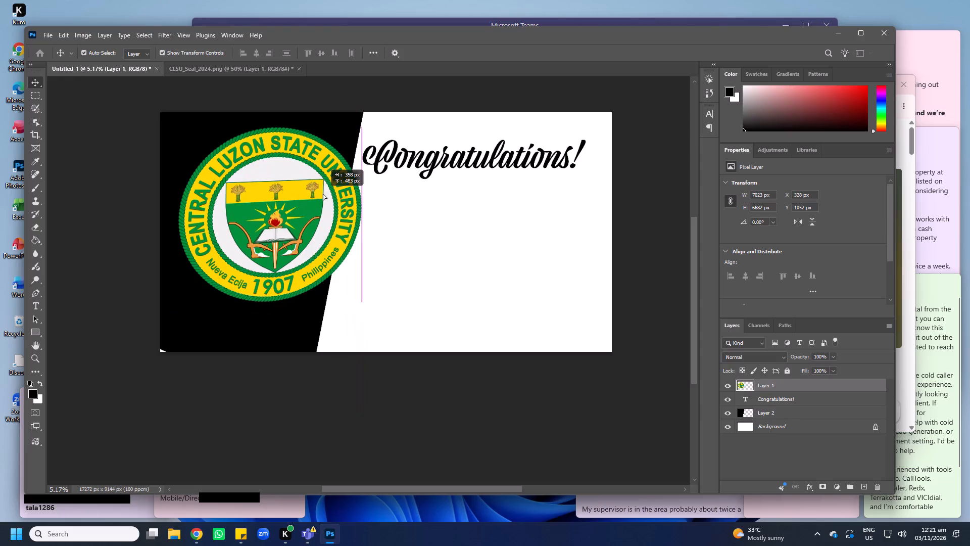
{"action": "left_click_drag", "start_coordinate": [323, 194], "coordinate": [324, 194]}
Set the seal layer's opacity to 58%, keeping the layer at the top of the stack.
{"action": "type", "text": "58"}
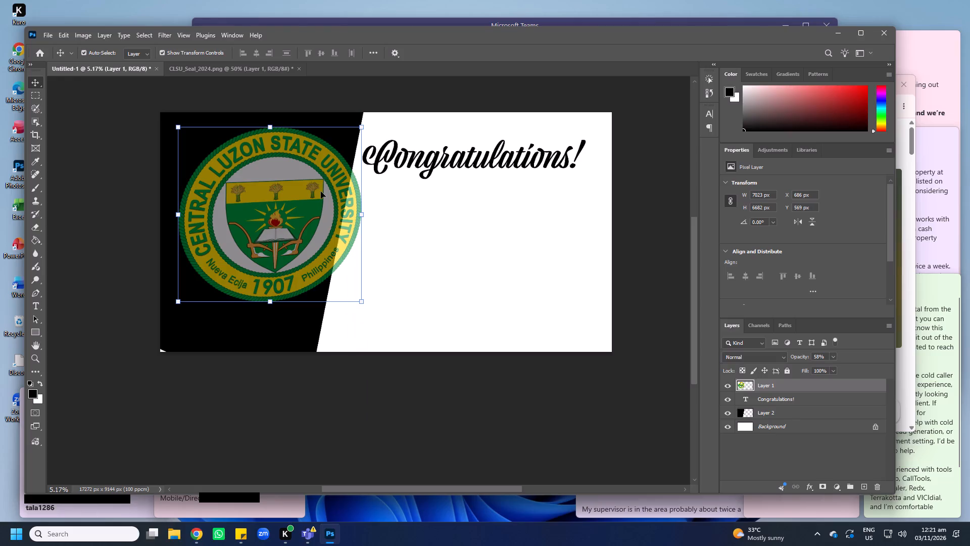
{"action": "key", "text": "ctrl+shift+bracketleft"}
{"action": "key", "text": "ctrl+shift+bracketright"}
Select the slanted black panel's layer and give it a blue colour label.
{"action": "right_click", "coordinate": [345, 142]}
{"action": "left_click", "coordinate": [352, 149]}
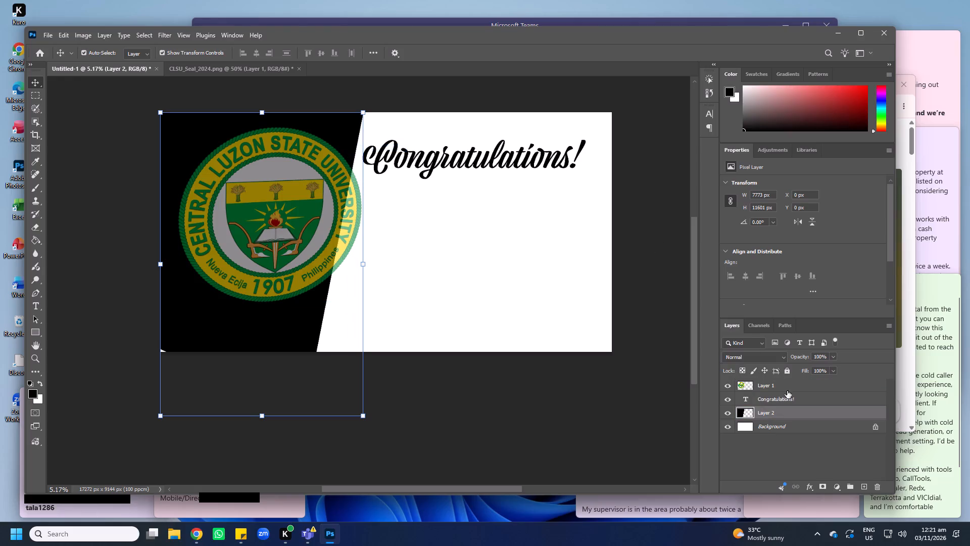
{"action": "right_click", "coordinate": [791, 412]}
{"action": "left_click", "coordinate": [495, 300]}
{"action": "right_click", "coordinate": [787, 415]}
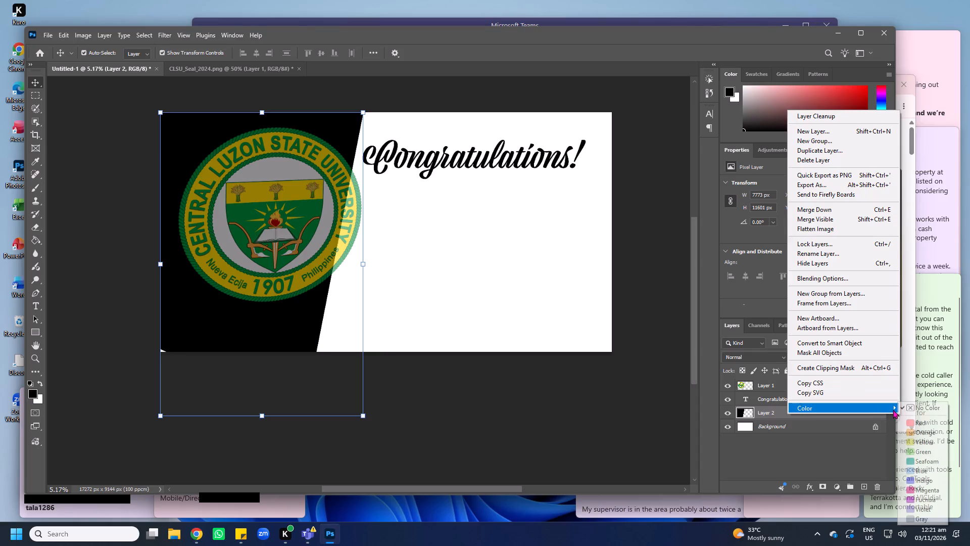
{"action": "left_click", "coordinate": [911, 472]}
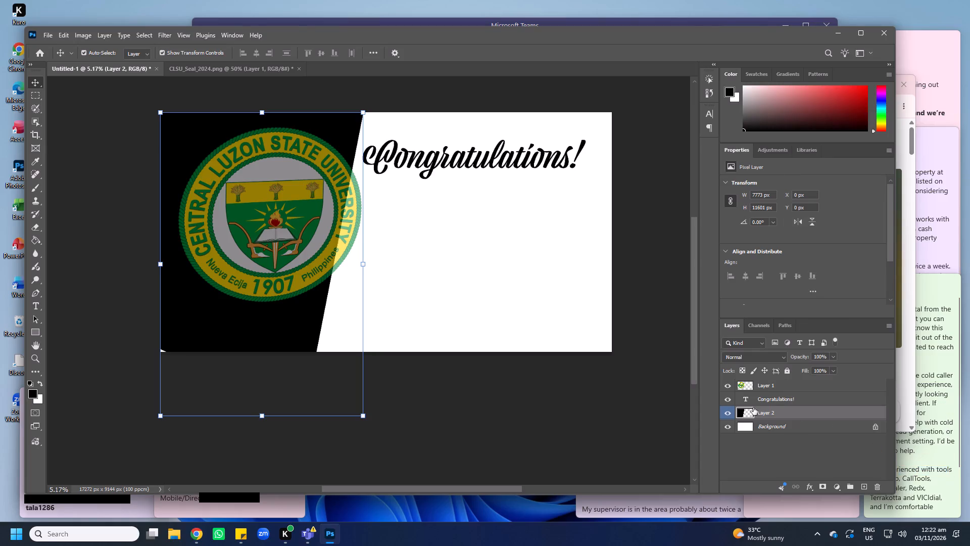
Apply a grey Color Overlay to the slanted panel's layer, with Normal blend mode and 100% opacity.
{"action": "double_click", "coordinate": [769, 414]}
{"action": "double_click", "coordinate": [811, 414]}
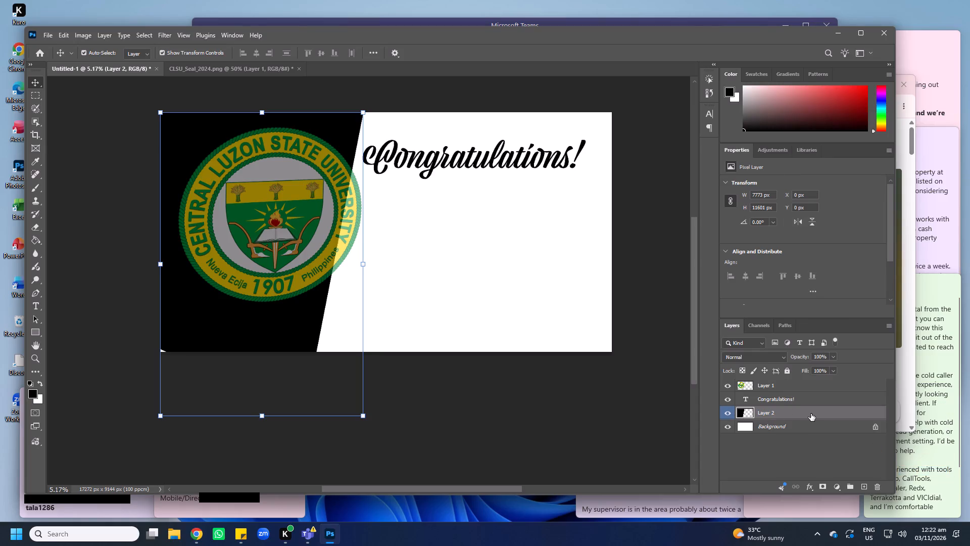
{"action": "right_click", "coordinate": [811, 414]}
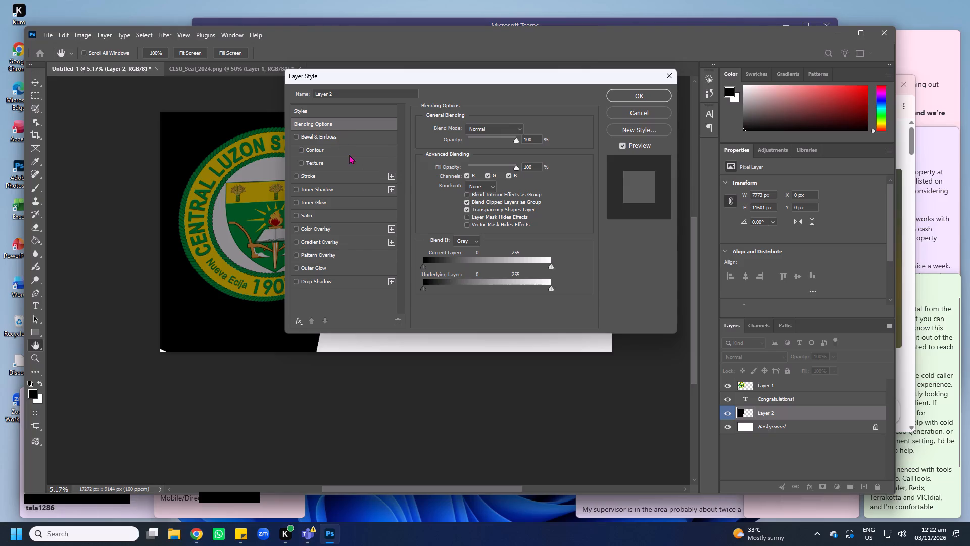
{"action": "left_click", "coordinate": [318, 227]}
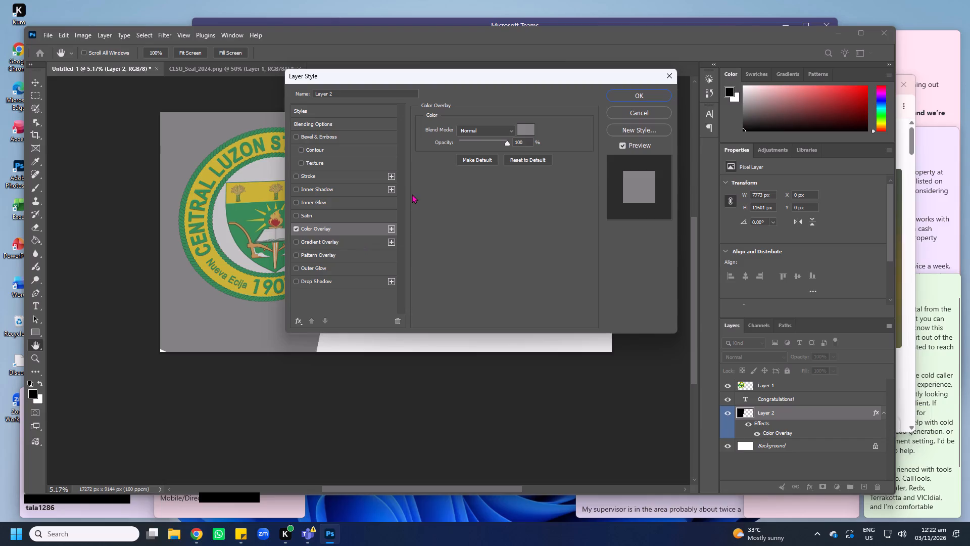
{"action": "left_click", "coordinate": [641, 99]}
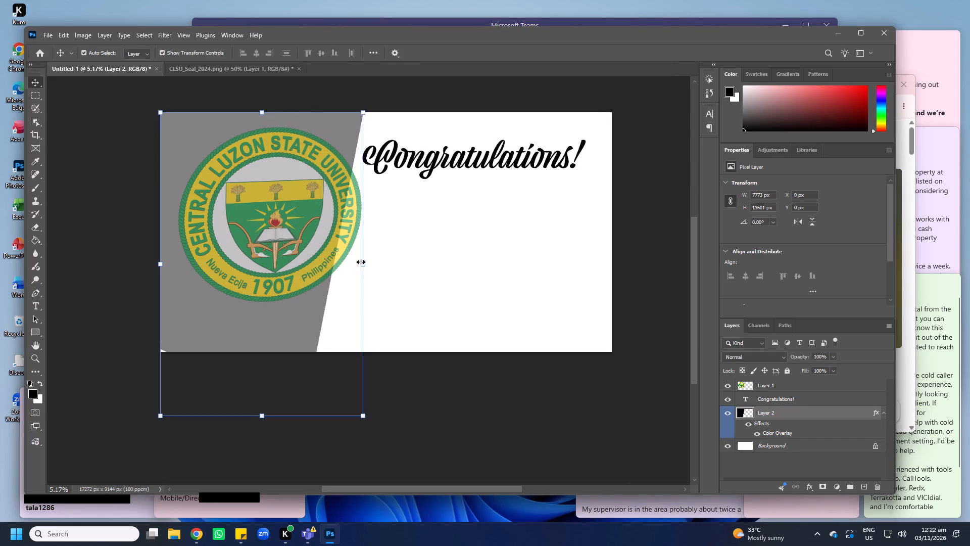
Resize the slanted panel to about 95.8% width and 106.3% height, keeping it flush with the canvas's top-left corner.
{"action": "left_click_drag", "start_coordinate": [361, 262], "coordinate": [353, 261]}
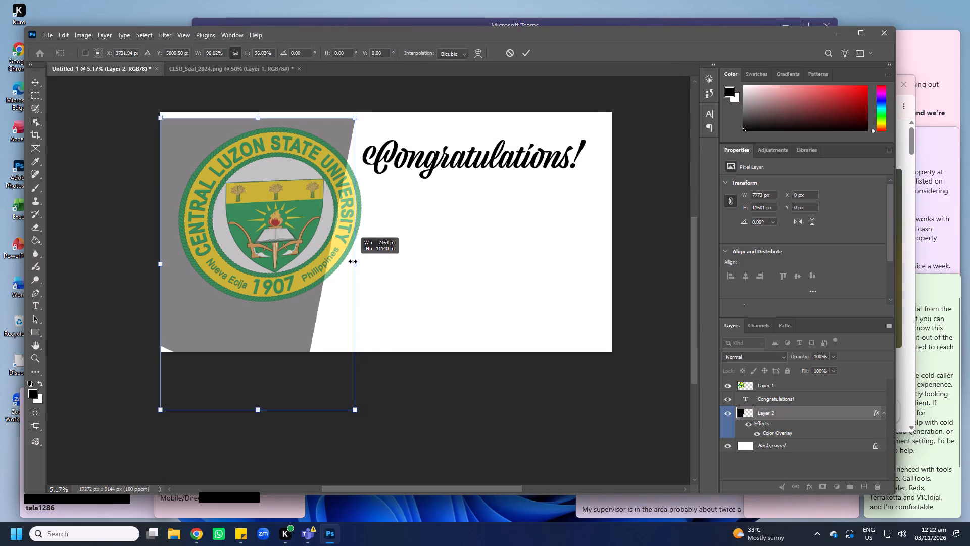
{"action": "left_click_drag", "start_coordinate": [353, 261], "coordinate": [352, 261]}
{"action": "left_click_drag", "start_coordinate": [248, 124], "coordinate": [246, 118]}
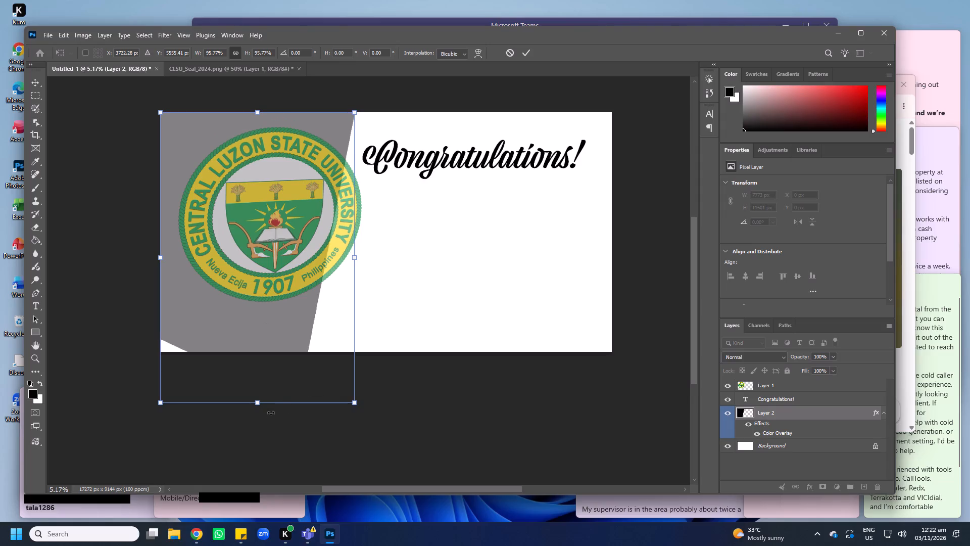
{"action": "left_click_drag", "start_coordinate": [261, 405], "coordinate": [258, 437], "text": "shift"}
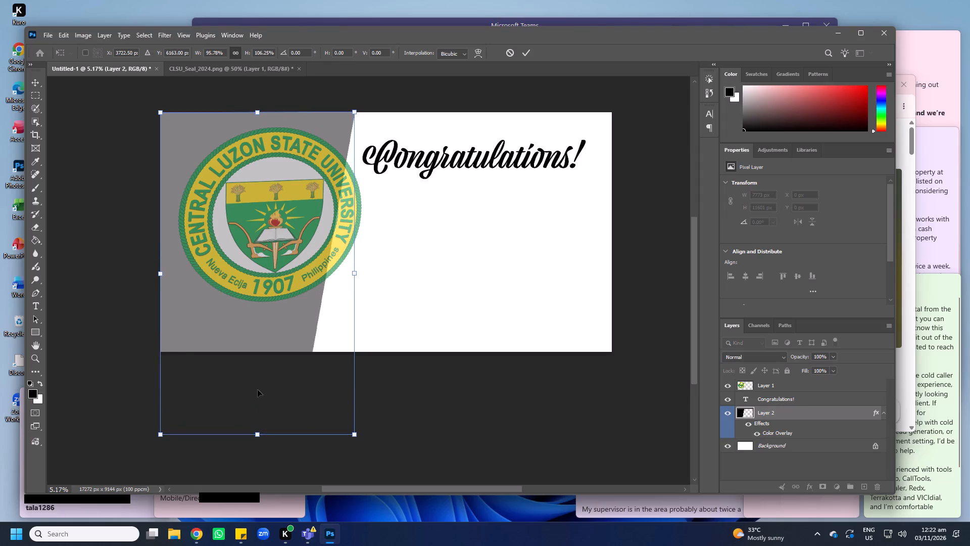
{"action": "right_click", "coordinate": [311, 174]}
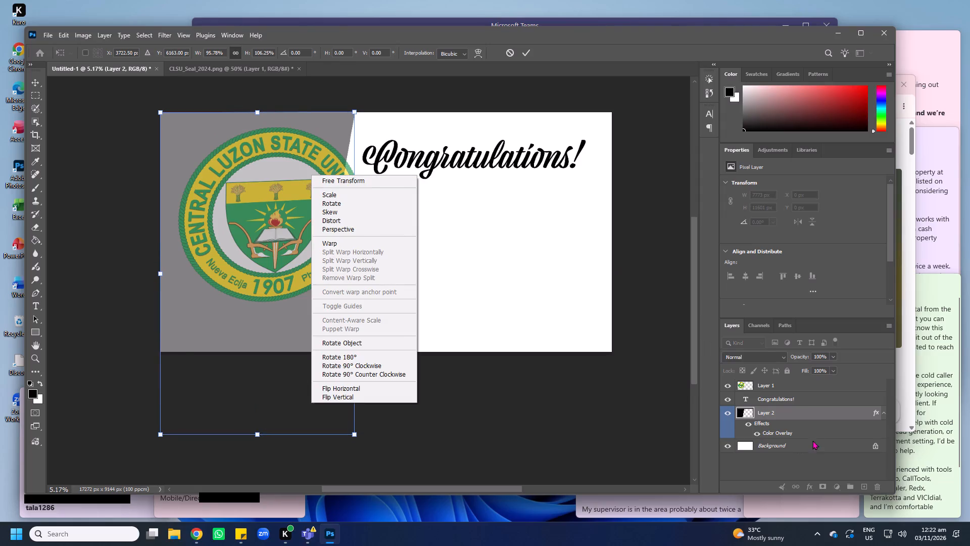
{"action": "left_click", "coordinate": [813, 414]}
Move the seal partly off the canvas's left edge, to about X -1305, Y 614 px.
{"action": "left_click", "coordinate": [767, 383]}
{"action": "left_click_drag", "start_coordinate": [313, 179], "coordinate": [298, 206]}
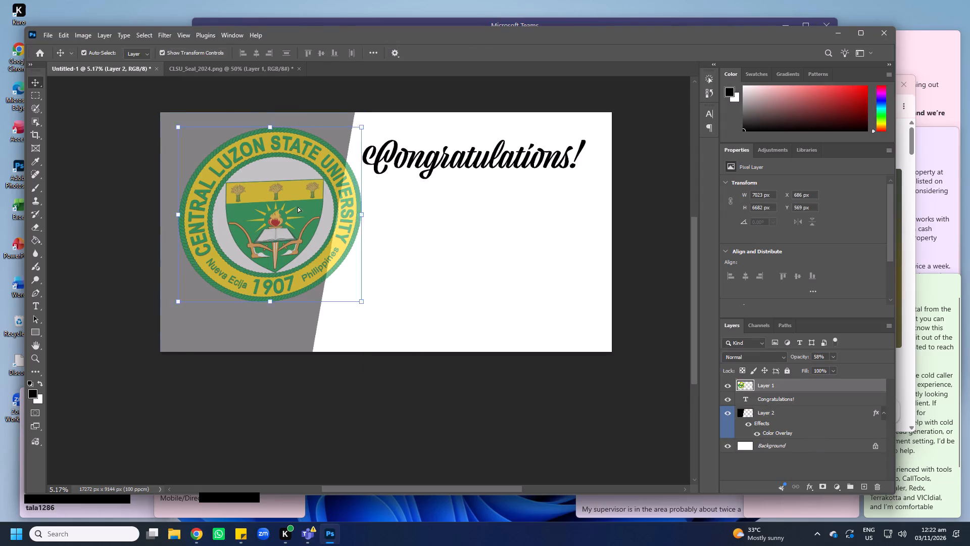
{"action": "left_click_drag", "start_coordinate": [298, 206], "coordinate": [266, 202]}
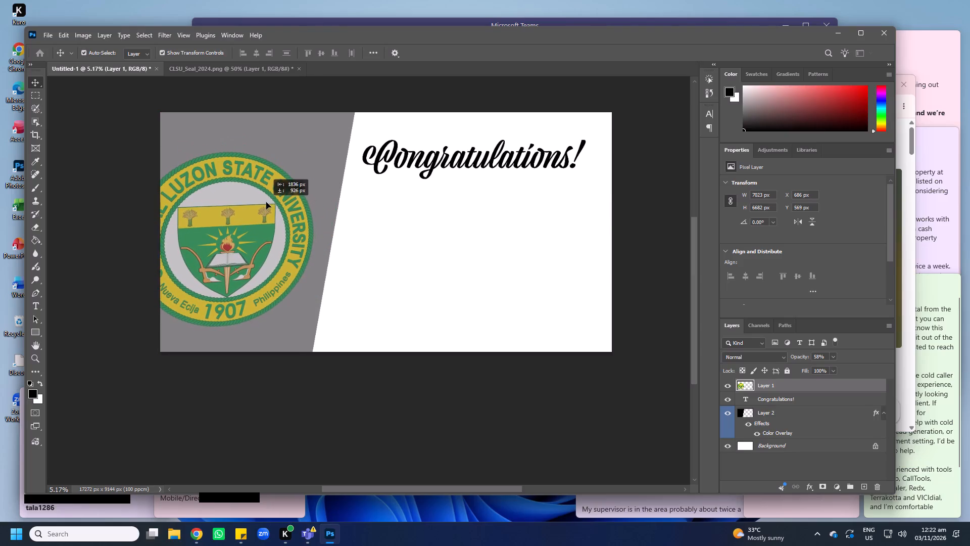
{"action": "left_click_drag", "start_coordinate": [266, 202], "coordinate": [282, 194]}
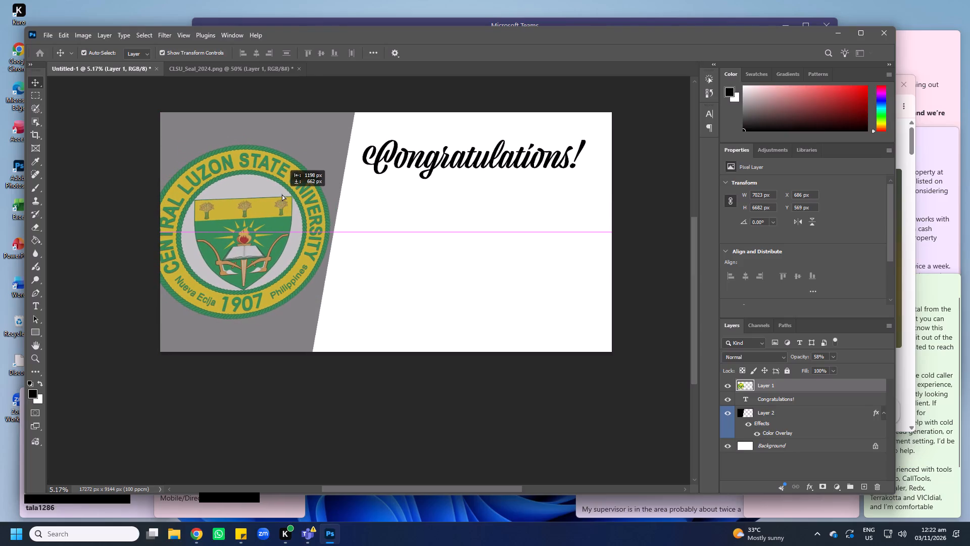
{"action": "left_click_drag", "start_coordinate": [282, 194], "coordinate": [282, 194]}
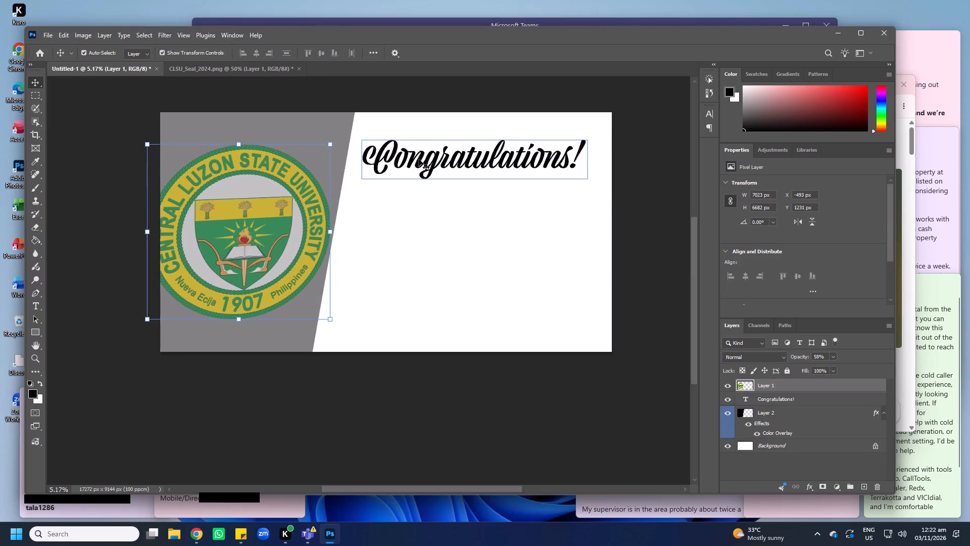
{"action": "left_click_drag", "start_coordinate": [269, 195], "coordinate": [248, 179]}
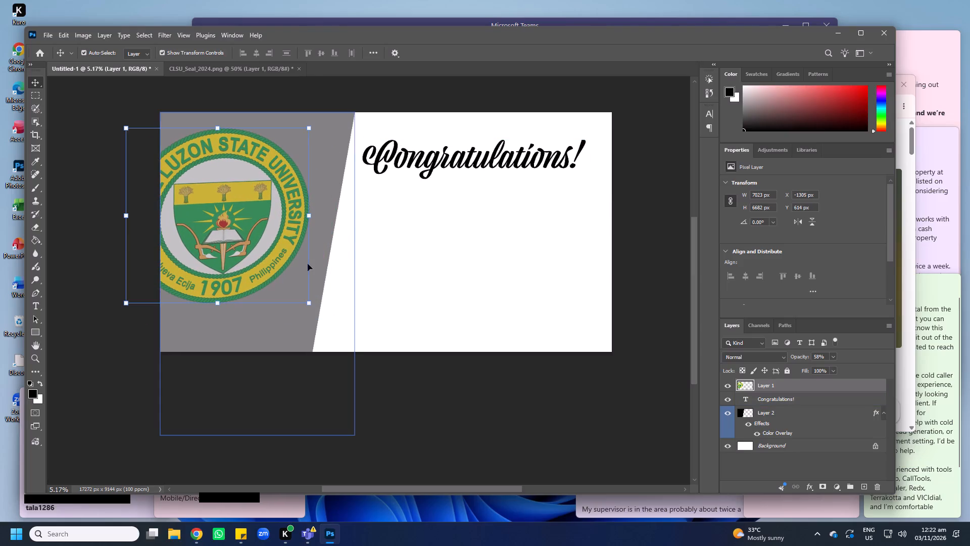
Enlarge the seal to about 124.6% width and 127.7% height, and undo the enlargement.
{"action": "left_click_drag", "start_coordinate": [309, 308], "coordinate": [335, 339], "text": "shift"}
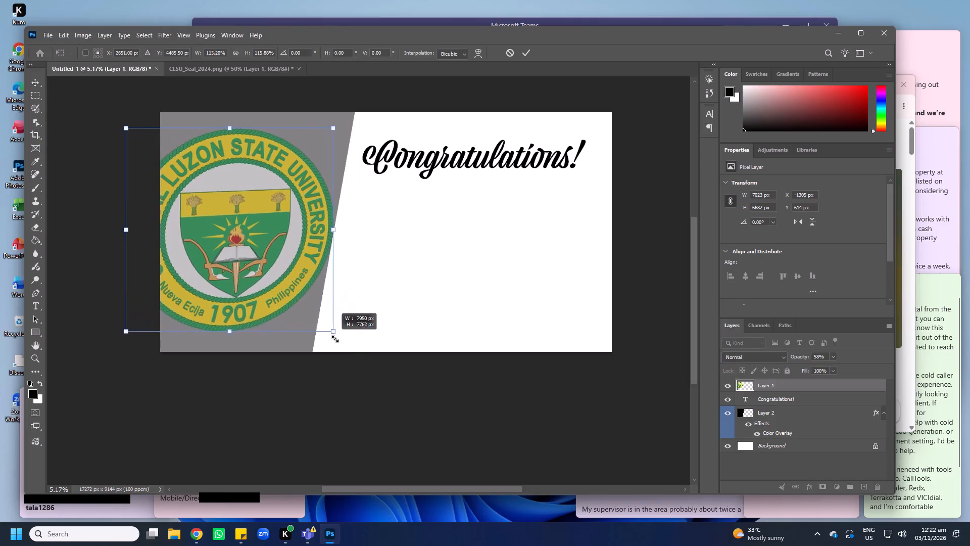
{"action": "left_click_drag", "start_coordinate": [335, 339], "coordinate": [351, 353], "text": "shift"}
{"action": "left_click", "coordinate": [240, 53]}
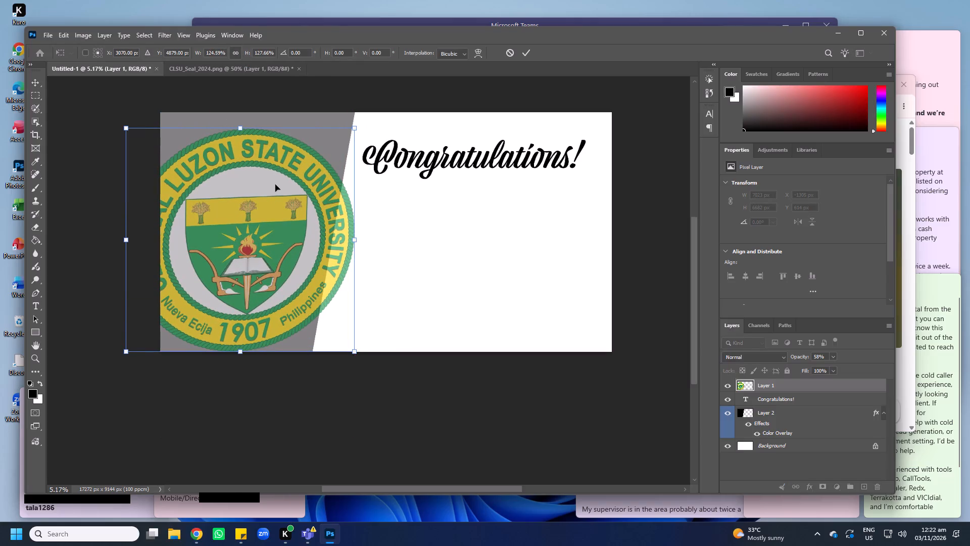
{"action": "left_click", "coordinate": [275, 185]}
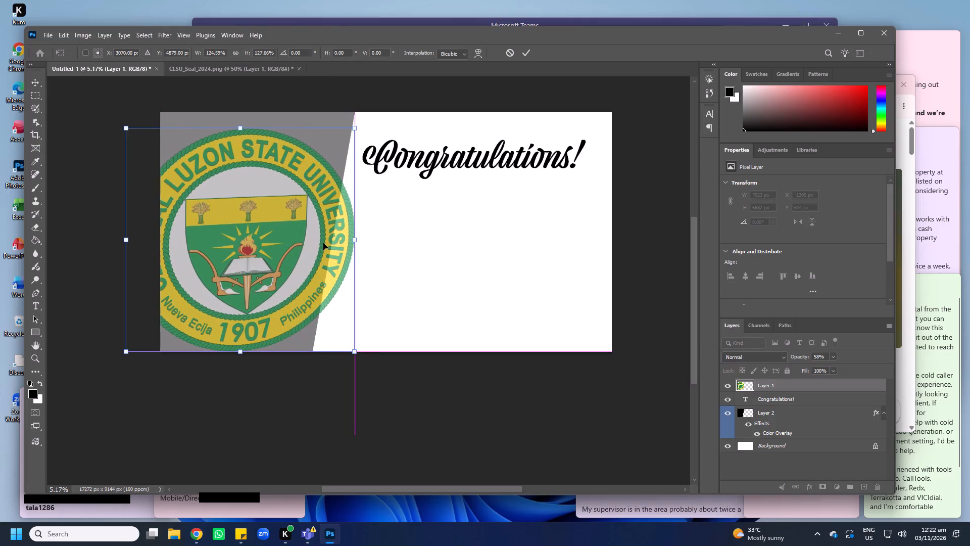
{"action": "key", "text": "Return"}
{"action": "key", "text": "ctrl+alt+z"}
Move the seal within the slanted panel to about X -494, Y 594 px, slightly cropped by the canvas's left edge.
{"action": "left_click_drag", "start_coordinate": [271, 201], "coordinate": [283, 211]}
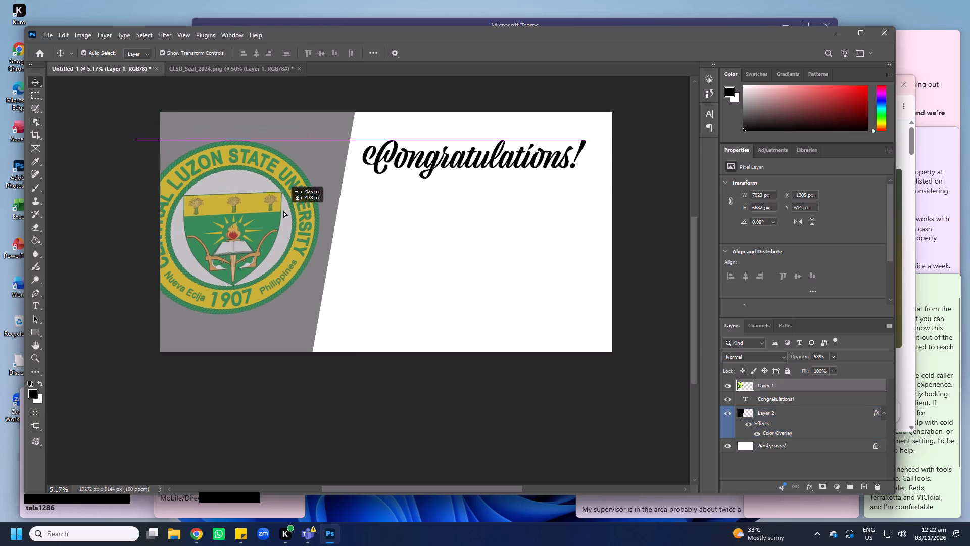
{"action": "left_click_drag", "start_coordinate": [283, 211], "coordinate": [292, 201]}
Check the graduation tarpaulin template in Chrome and, back in Photoshop, add a new empty layer above the seal.
{"action": "key", "text": "alt+Tab"}
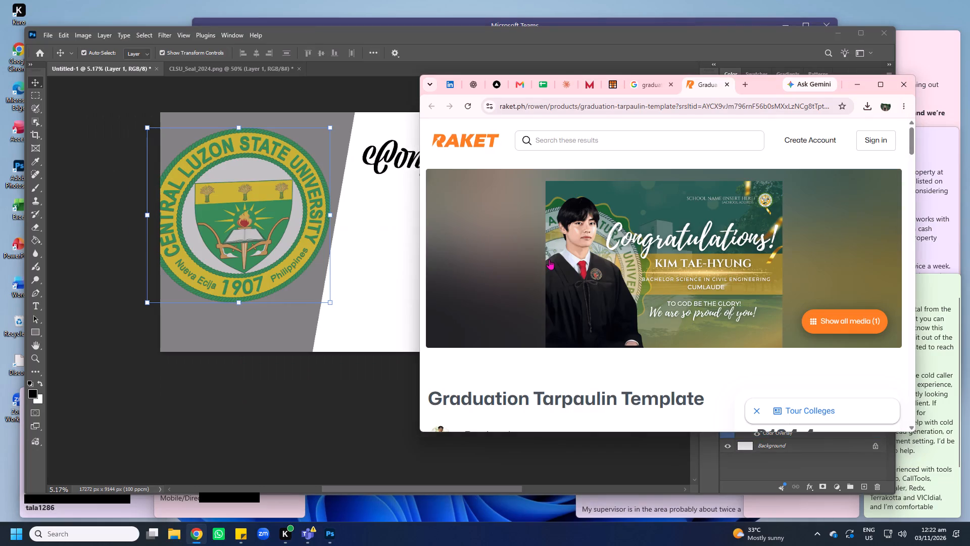
{"action": "left_click", "coordinate": [466, 262]}
{"action": "left_click", "coordinate": [376, 239]}
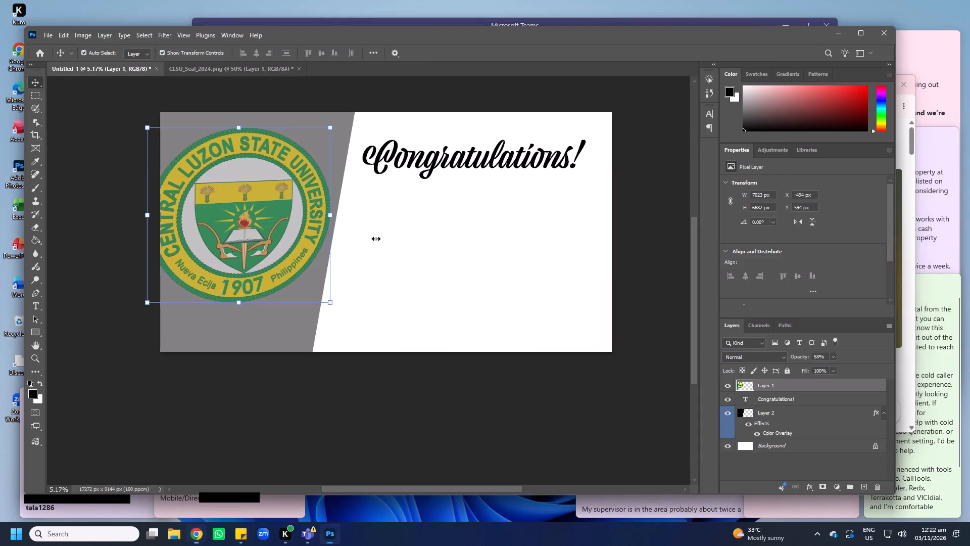
{"action": "key", "text": "ctrl+shift+n"}
{"action": "key", "text": "ctrl+shift+Return"}
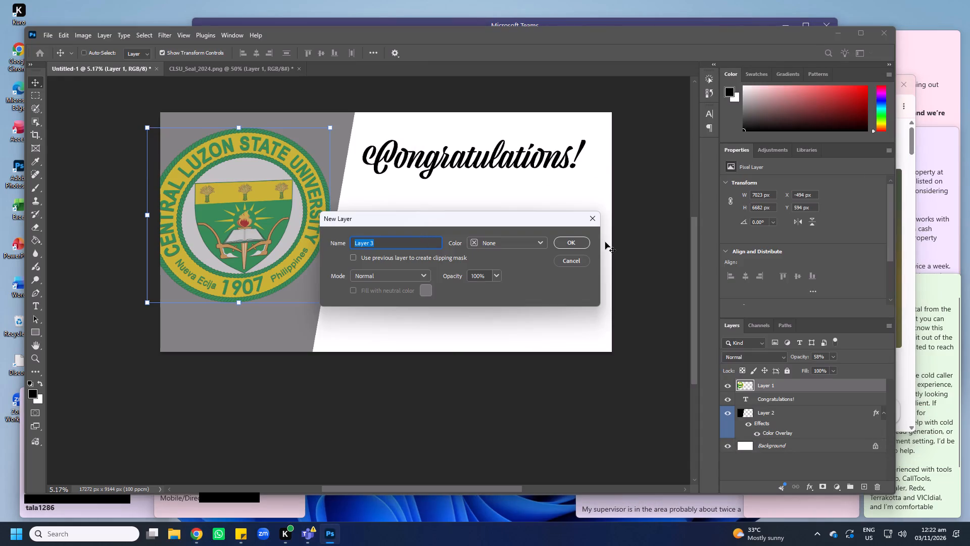
{"action": "left_click", "coordinate": [568, 242]}
Marquee-select a full-width band of about 17272 × 3300 px at X 0, Y 3103 and fill it with black.
{"action": "key", "text": "m"}
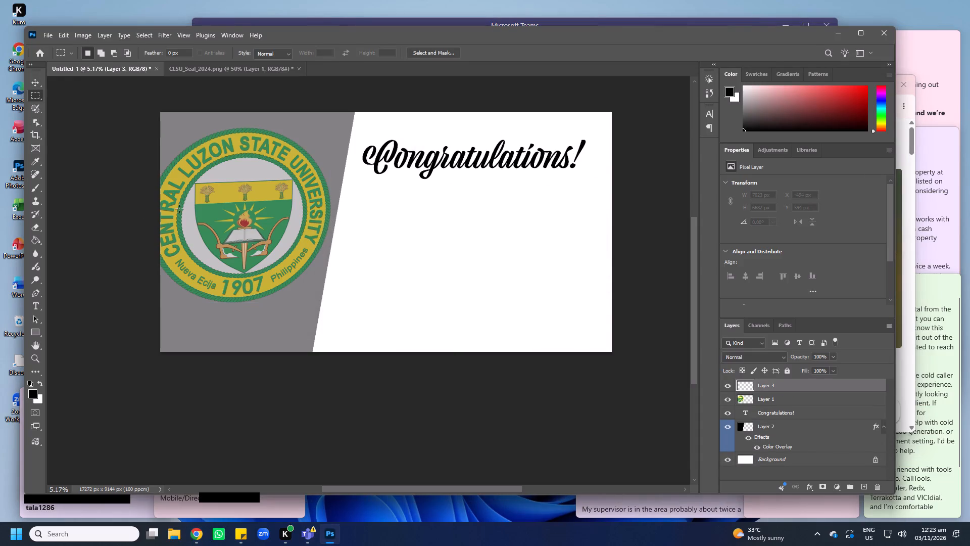
{"action": "left_click_drag", "start_coordinate": [157, 194], "coordinate": [618, 280]}
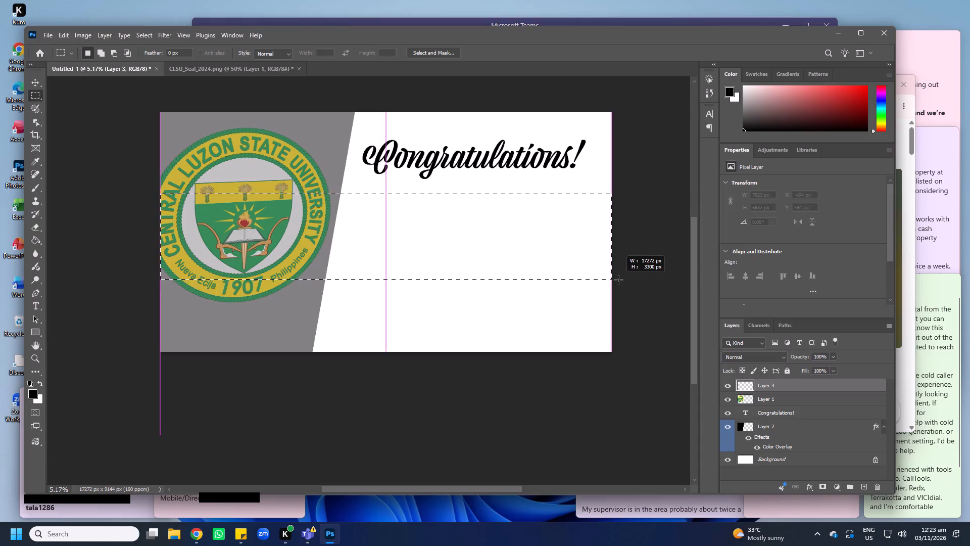
{"action": "left_click_drag", "start_coordinate": [618, 280], "coordinate": [619, 280]}
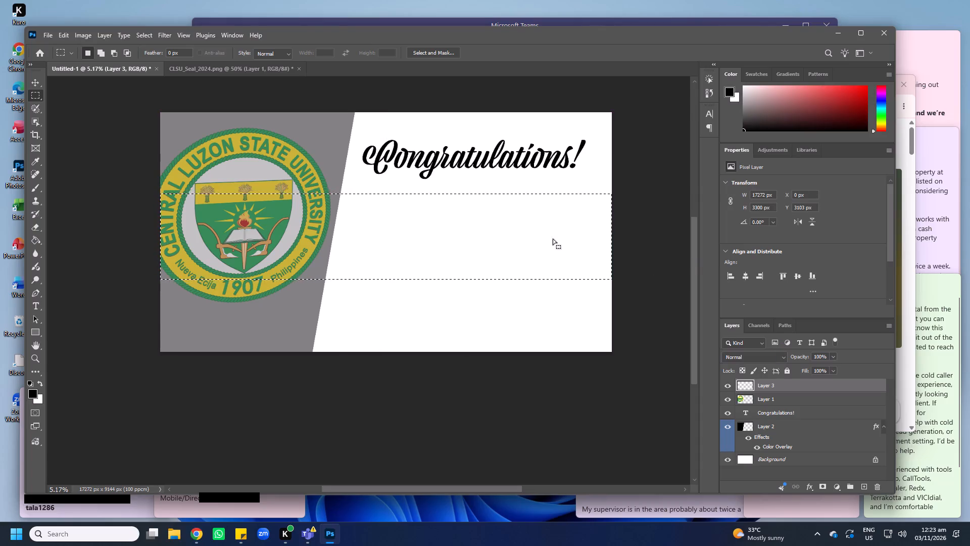
{"action": "left_click", "coordinate": [36, 237]}
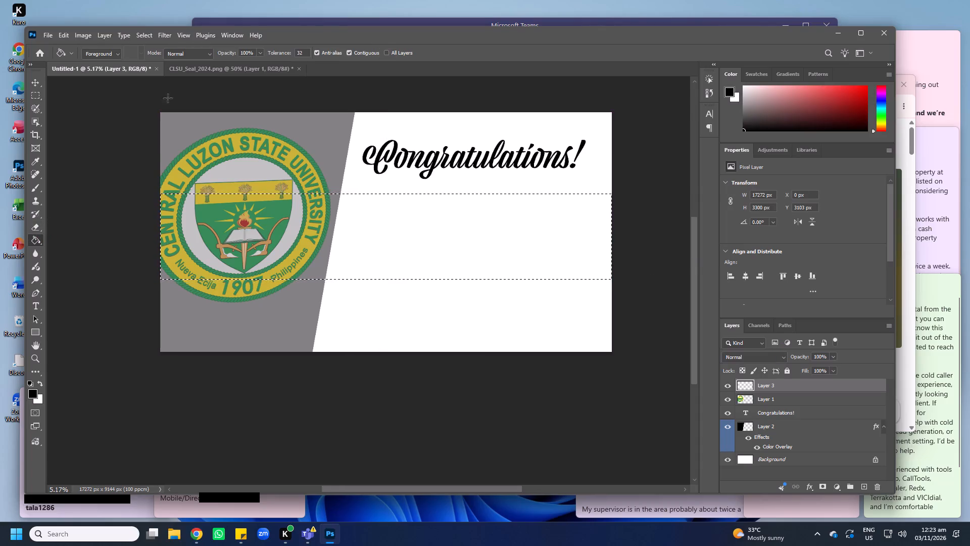
{"action": "left_click", "coordinate": [417, 223]}
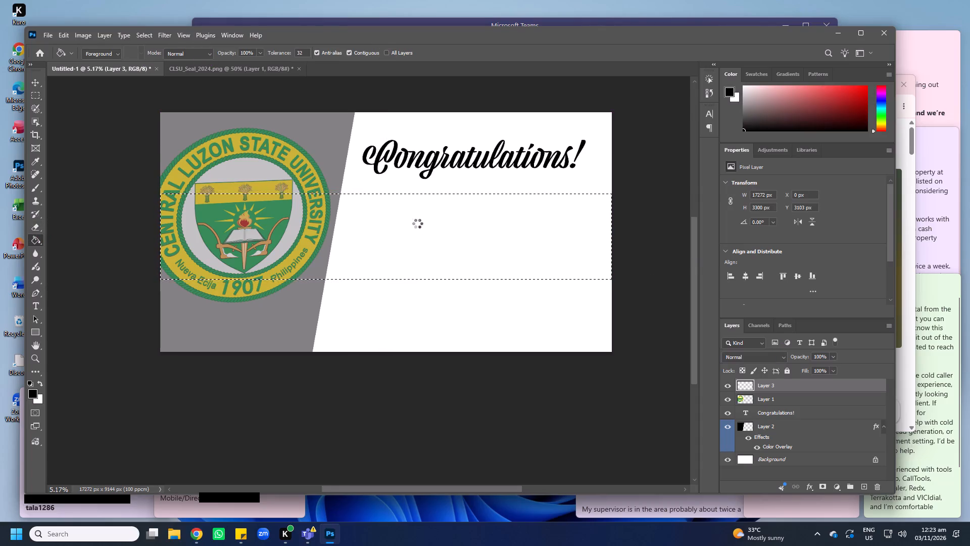
Apply a Color Overlay of bright yellow #ffdb23 to the full-width black band, starting from a colour sampled from the seal.
{"action": "right_click", "coordinate": [798, 385]}
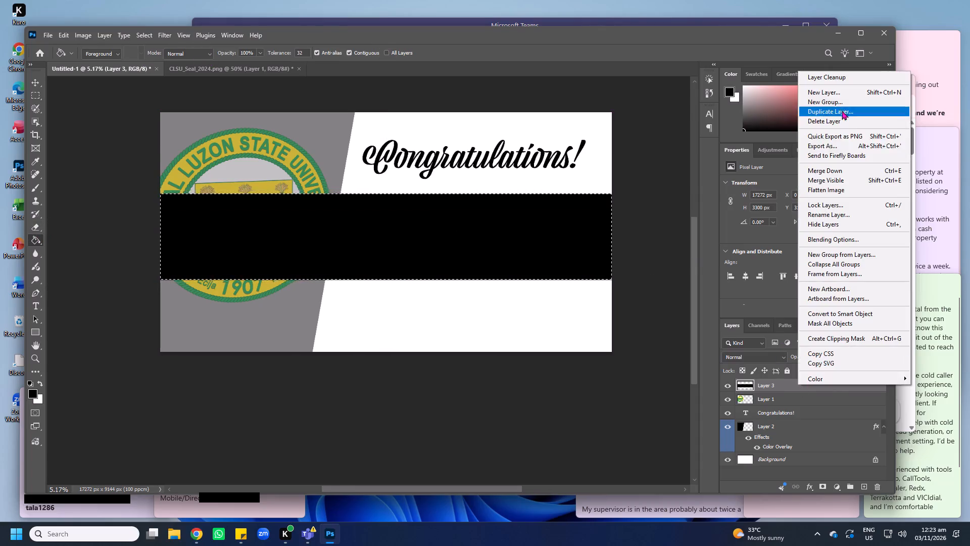
{"action": "double_click", "coordinate": [758, 387]}
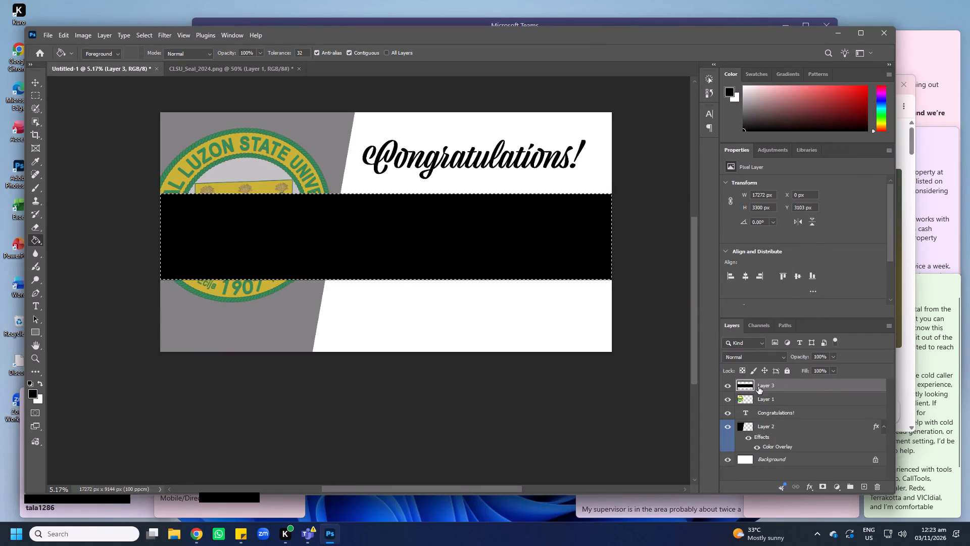
{"action": "double_click", "coordinate": [785, 387]}
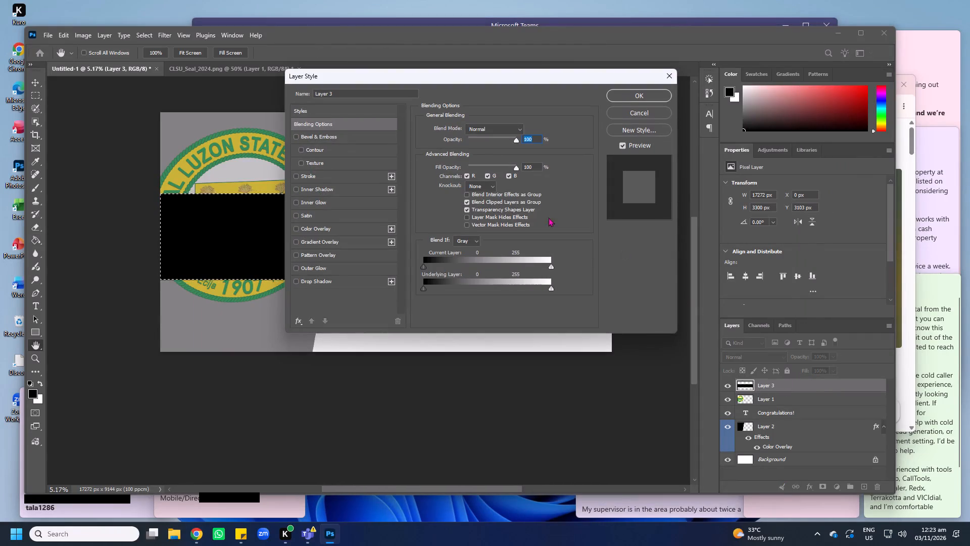
{"action": "left_click", "coordinate": [321, 228]}
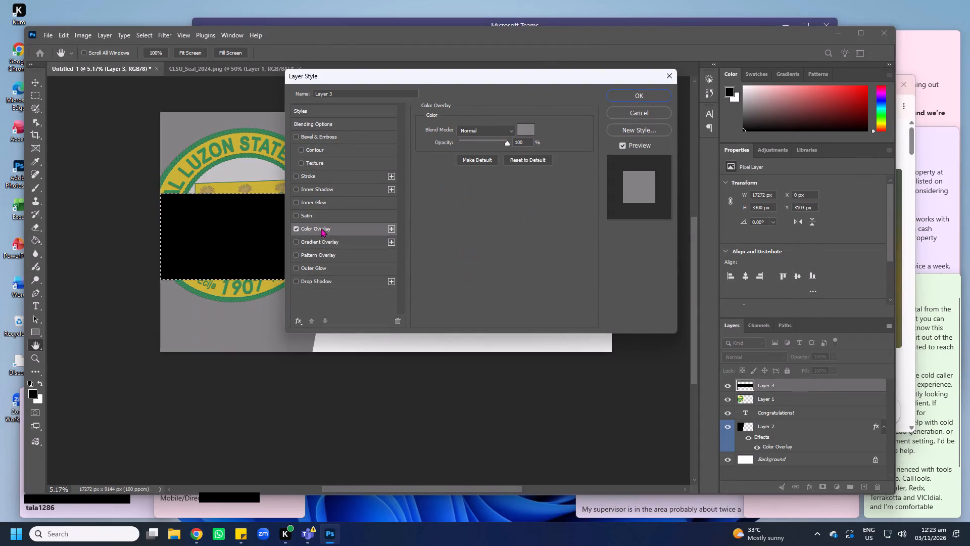
{"action": "left_click", "coordinate": [526, 129]}
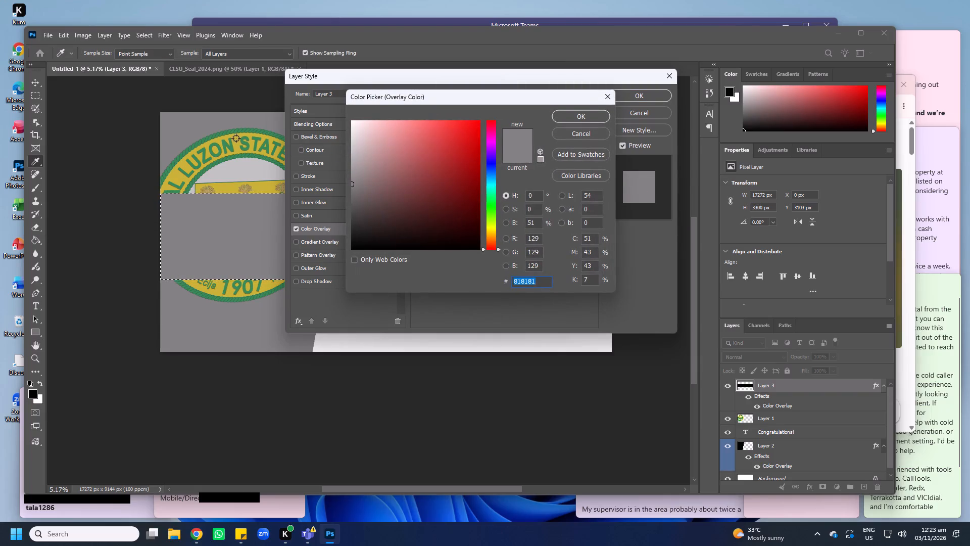
{"action": "left_click", "coordinate": [236, 138]}
{"action": "left_click_drag", "start_coordinate": [438, 140], "coordinate": [415, 126]}
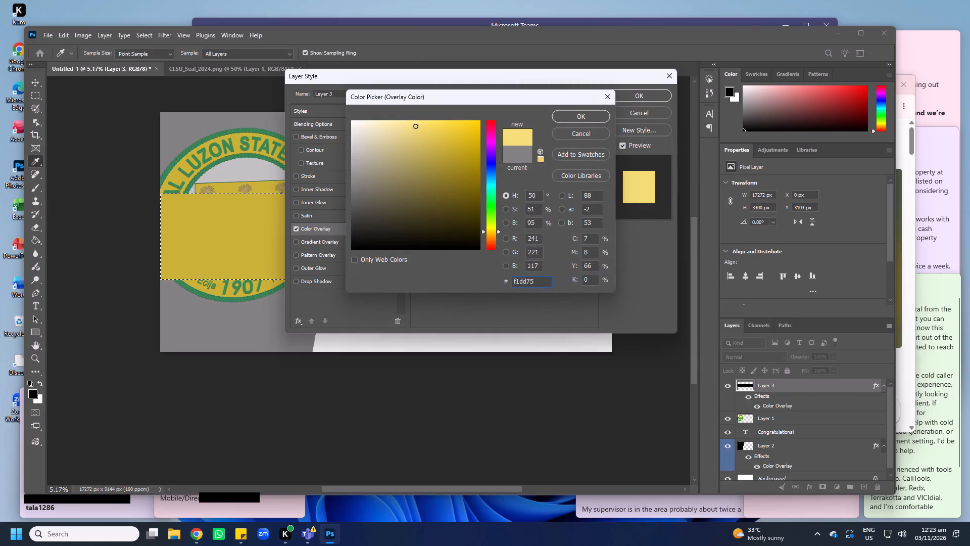
{"action": "left_click_drag", "start_coordinate": [415, 126], "coordinate": [411, 123]}
{"action": "left_click_drag", "start_coordinate": [397, 131], "coordinate": [390, 120]}
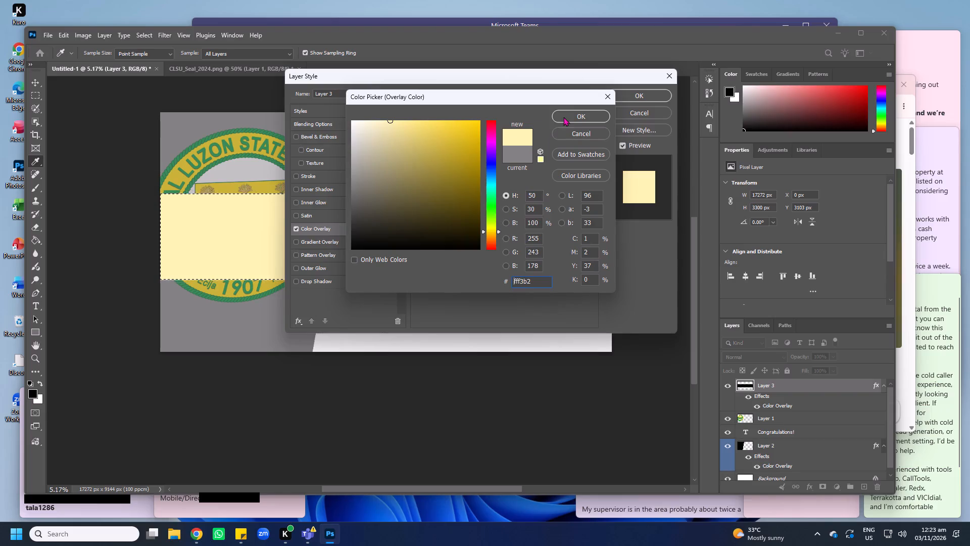
{"action": "left_click_drag", "start_coordinate": [466, 125], "coordinate": [462, 117]}
{"action": "left_click", "coordinate": [579, 115]}
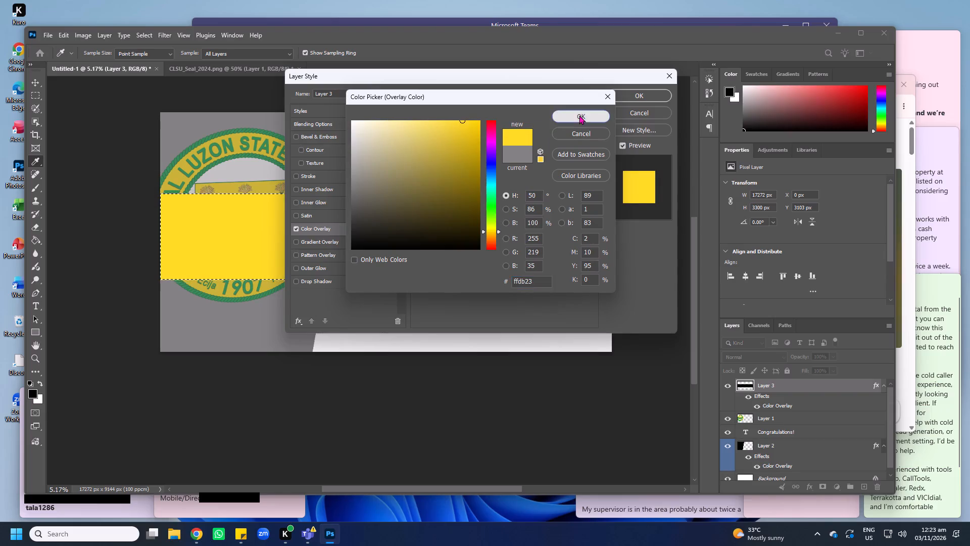
{"action": "key", "text": "Return"}
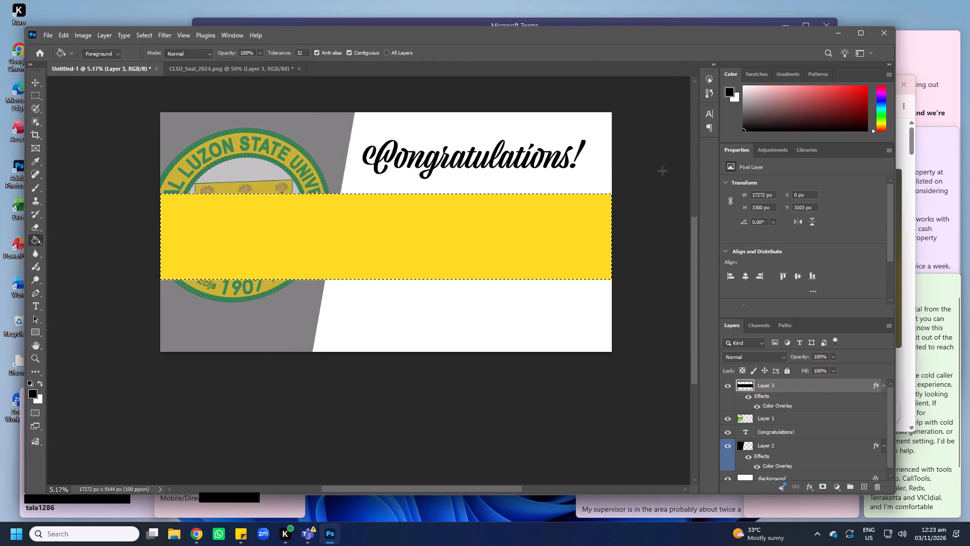
Clear the marquee selection and set the yellow band layer's opacity to 50%.
{"action": "key", "text": "5"}
{"action": "key", "text": "Return"}
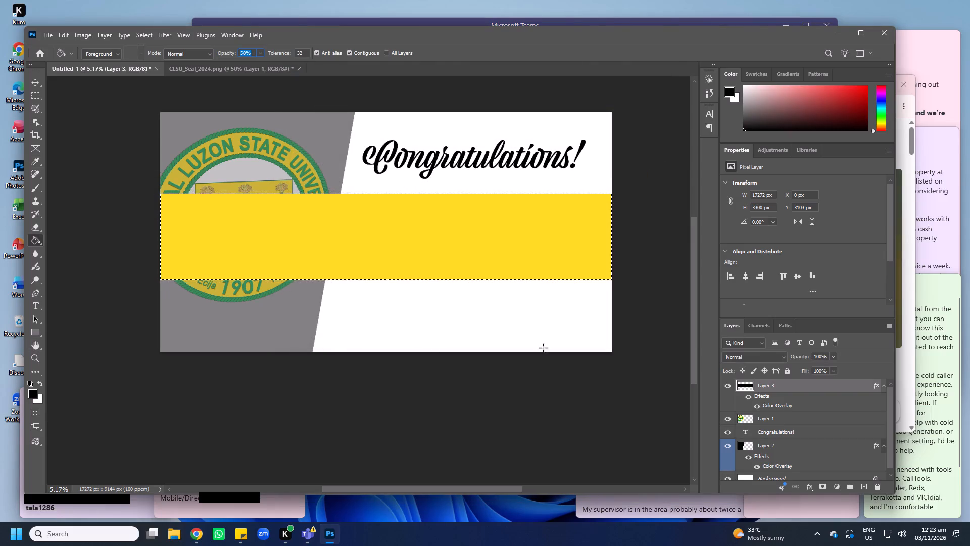
{"action": "left_click", "coordinate": [536, 316]}
{"action": "left_click", "coordinate": [550, 191]}
{"action": "left_click", "coordinate": [551, 190]}
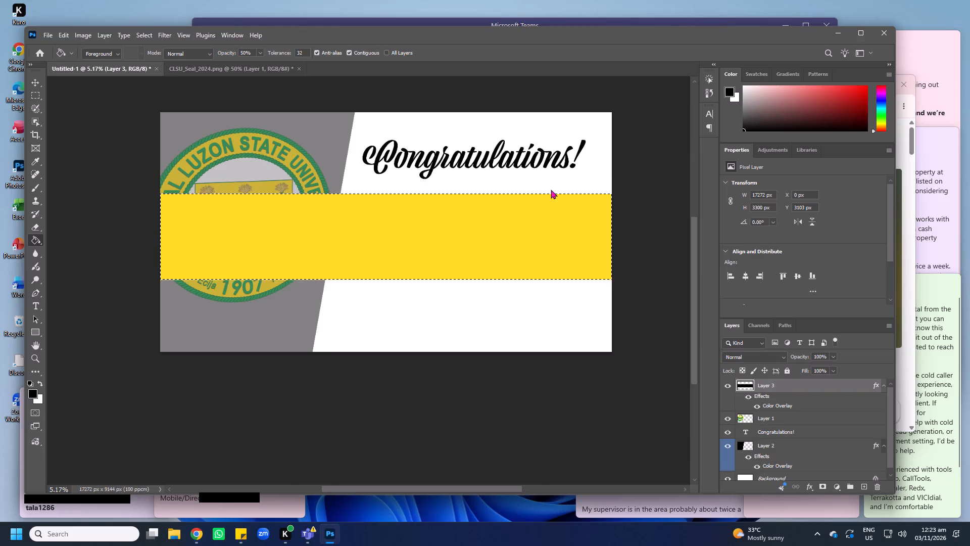
{"action": "double_click", "coordinate": [35, 81]}
{"action": "left_click", "coordinate": [465, 326]}
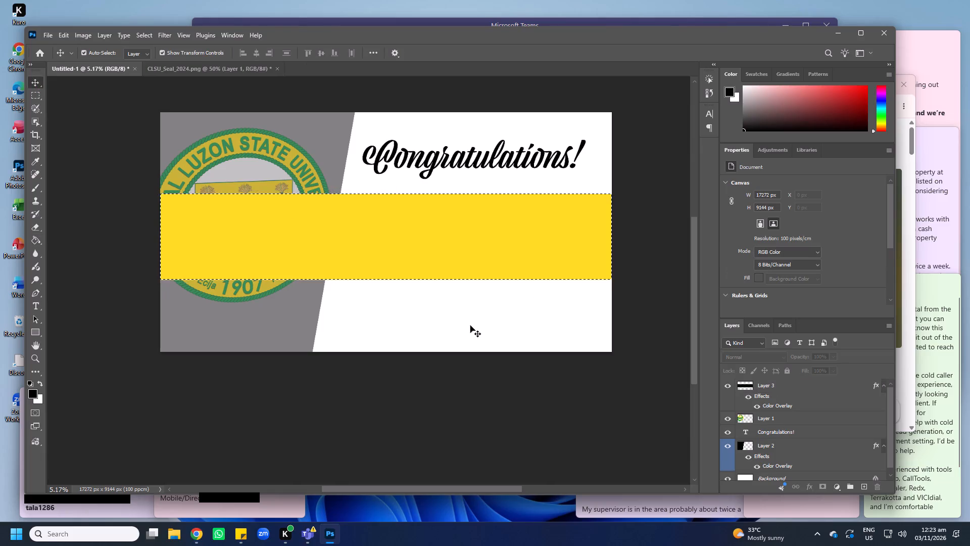
{"action": "key", "text": "m"}
{"action": "left_click", "coordinate": [481, 322]}
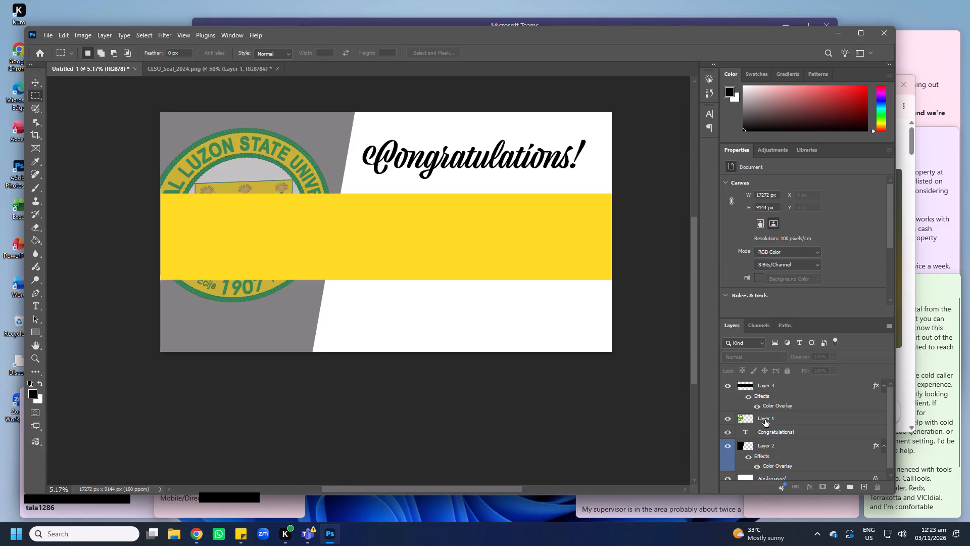
{"action": "left_click", "coordinate": [766, 388]}
{"action": "right_click", "coordinate": [766, 388]}
{"action": "left_click", "coordinate": [767, 388]}
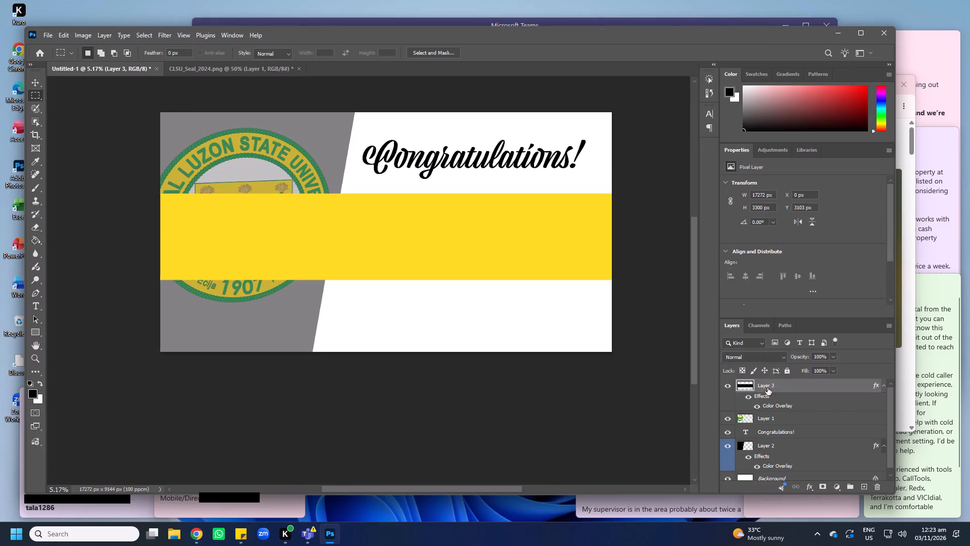
{"action": "key", "text": "5"}
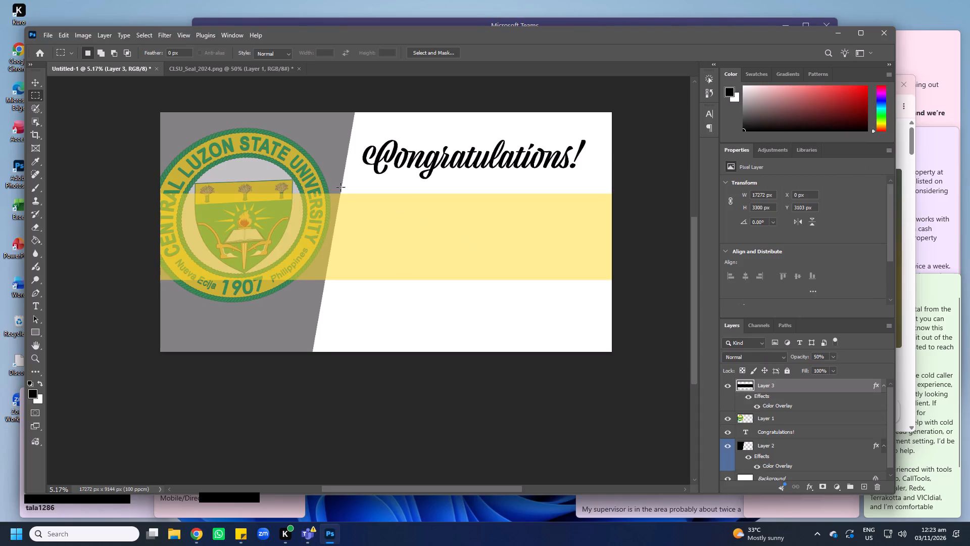
Bring the seal layer to the front of the stack, above the yellow band.
{"action": "double_click", "coordinate": [38, 86]}
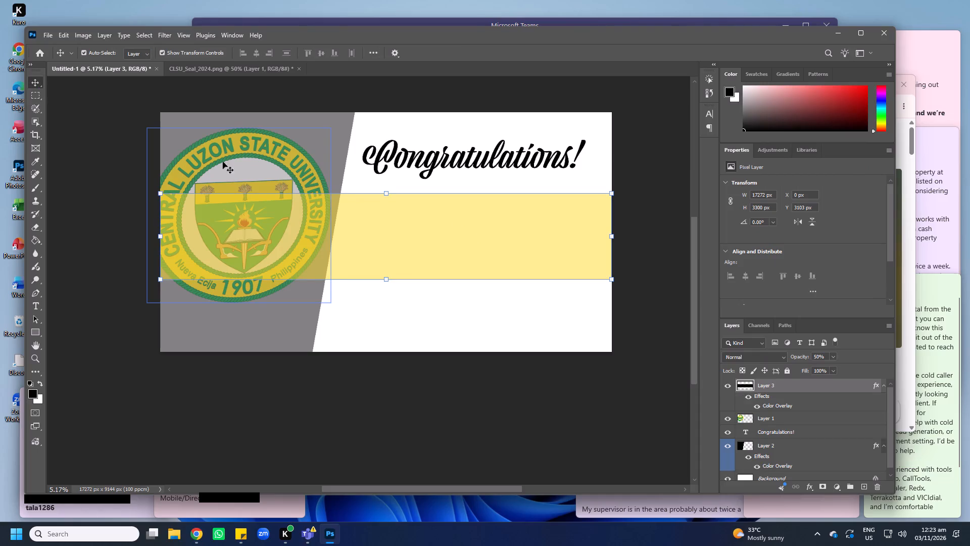
{"action": "right_click", "coordinate": [268, 162]}
{"action": "left_click", "coordinate": [294, 169]}
{"action": "type", "text": "}{"}
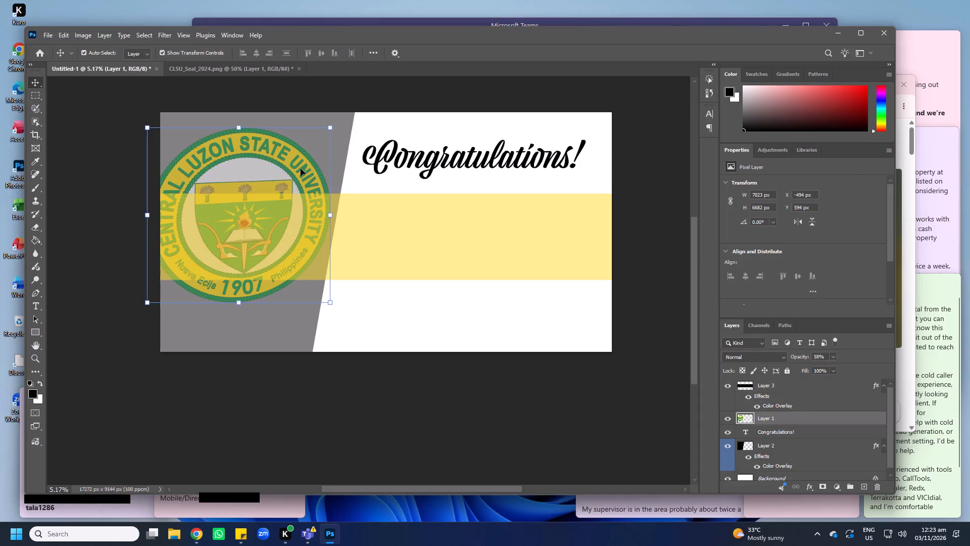
{"action": "key", "text": "shift+braceright"}
{"action": "key", "text": "ctrl+shift+bracketright"}
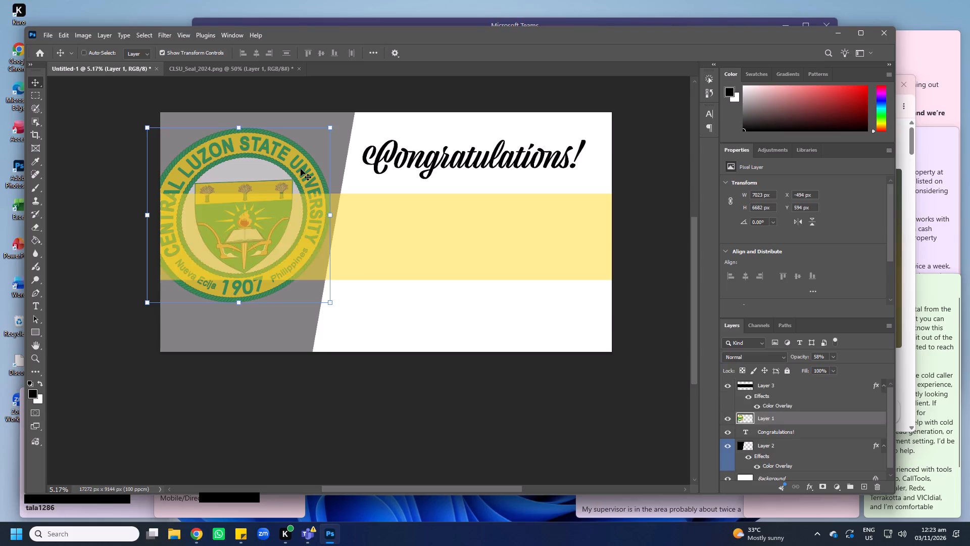
Move the yellow band slightly down and right to about X 155, Y 3315 px.
{"action": "right_click", "coordinate": [440, 228]}
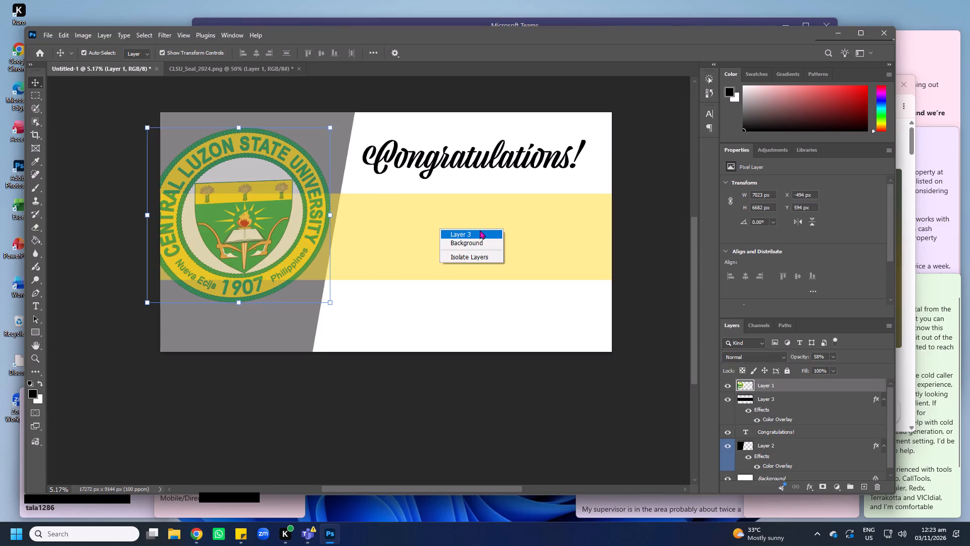
{"action": "left_click", "coordinate": [478, 232]}
{"action": "left_click_drag", "start_coordinate": [477, 220], "coordinate": [479, 226]}
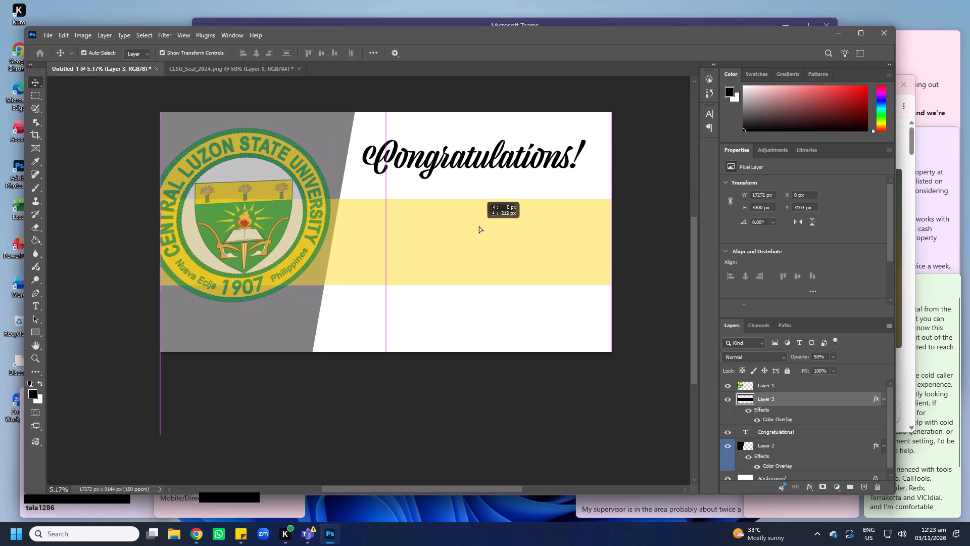
{"action": "left_click_drag", "start_coordinate": [479, 226], "coordinate": [478, 226]}
{"action": "left_click", "coordinate": [475, 225]}
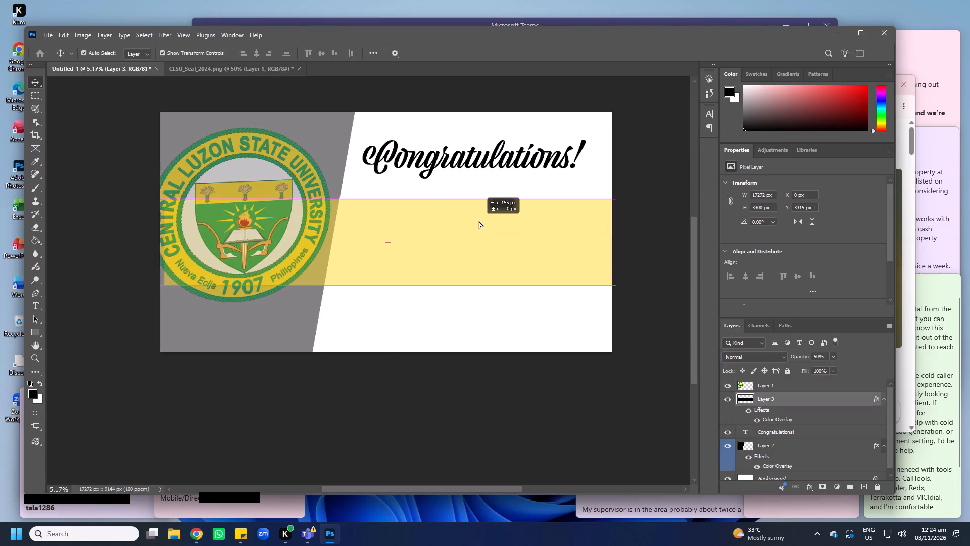
Compare the band's placement with the graduation tarpaulin template in Chrome.
{"action": "key", "text": "alt+Tab"}
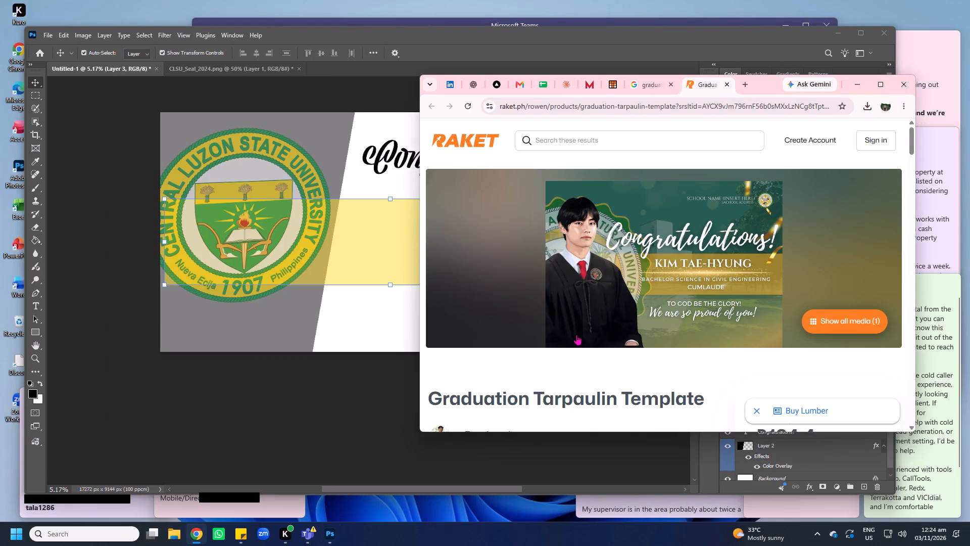
{"action": "key", "text": "alt+Tab"}
{"action": "double_click", "coordinate": [420, 226]}
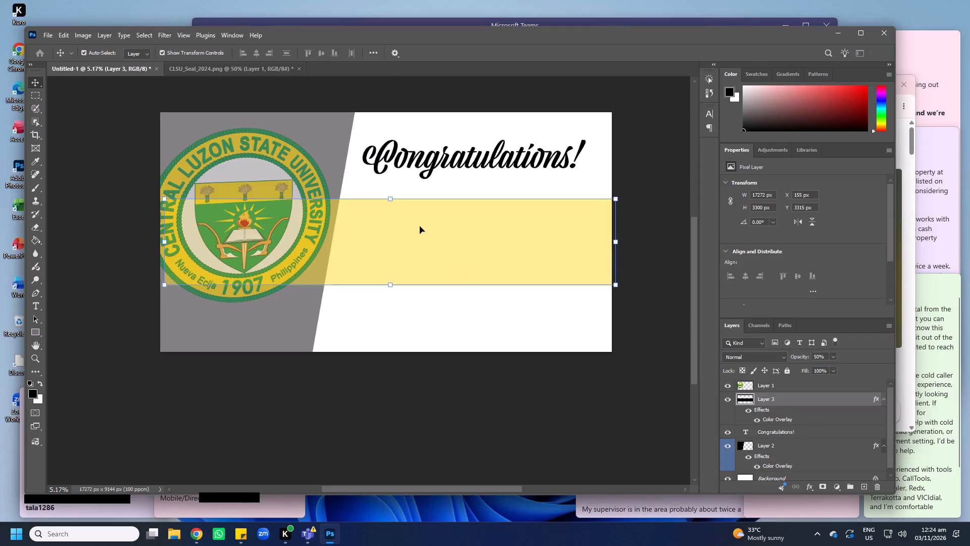
{"action": "key", "text": "alt+Tab"}
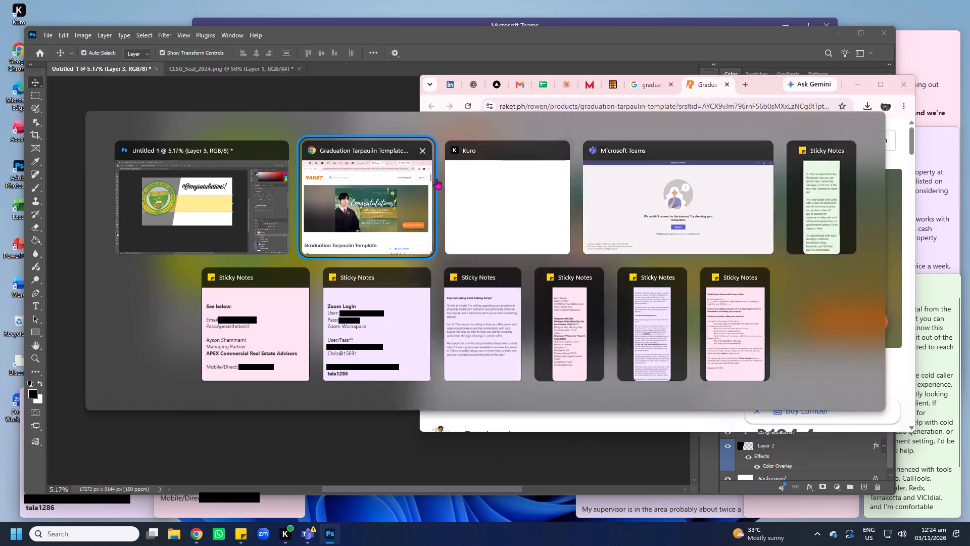
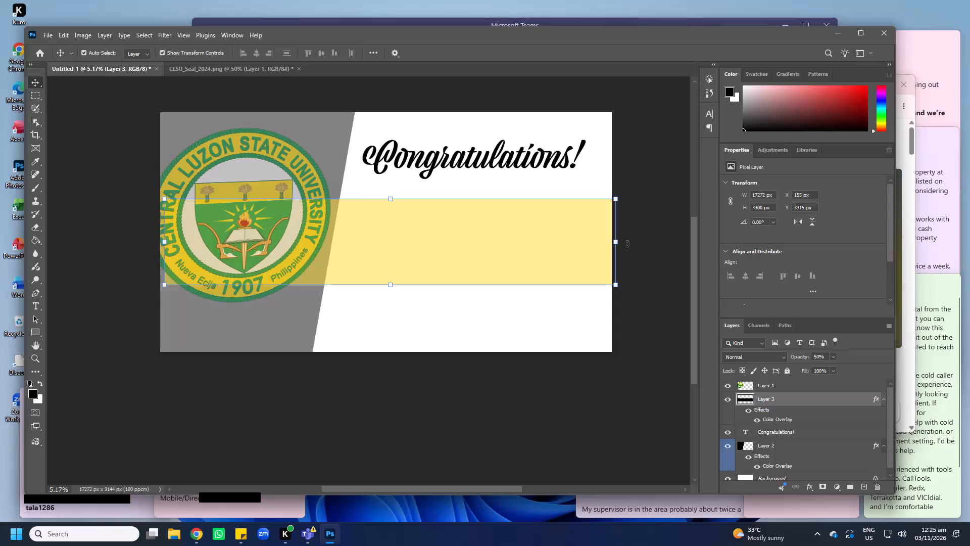
Fit the yellow band to the canvas's left and right edges, 17272 px wide from X 0 px.
{"action": "left_click_drag", "start_coordinate": [619, 240], "coordinate": [617, 240]}
{"action": "left_click_drag", "start_coordinate": [617, 240], "coordinate": [613, 239]}
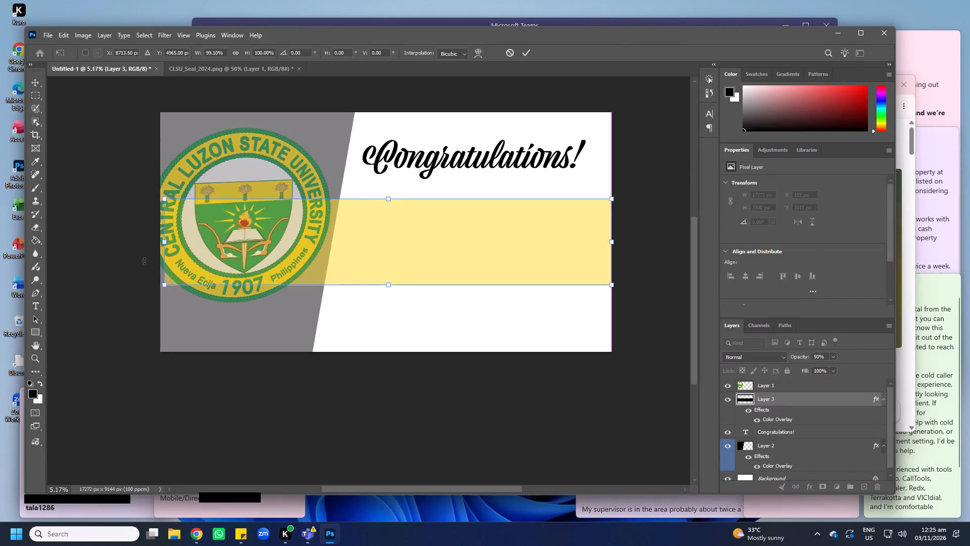
{"action": "left_click_drag", "start_coordinate": [162, 250], "coordinate": [158, 248]}
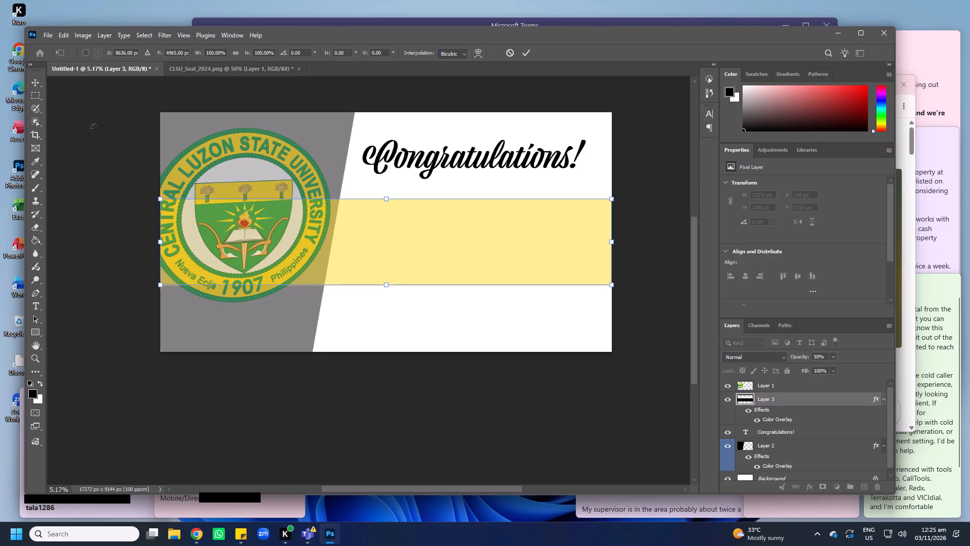
{"action": "double_click", "coordinate": [34, 85]}
Cut a thin full-width strip about 98 px high out of the yellow band near its upper edge.
{"action": "right_click", "coordinate": [289, 158]}
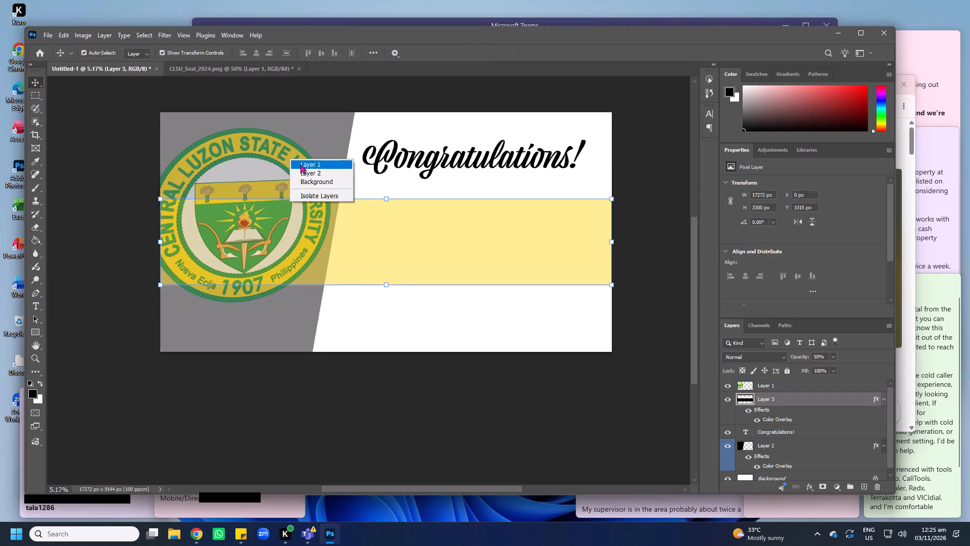
{"action": "left_click", "coordinate": [300, 164]}
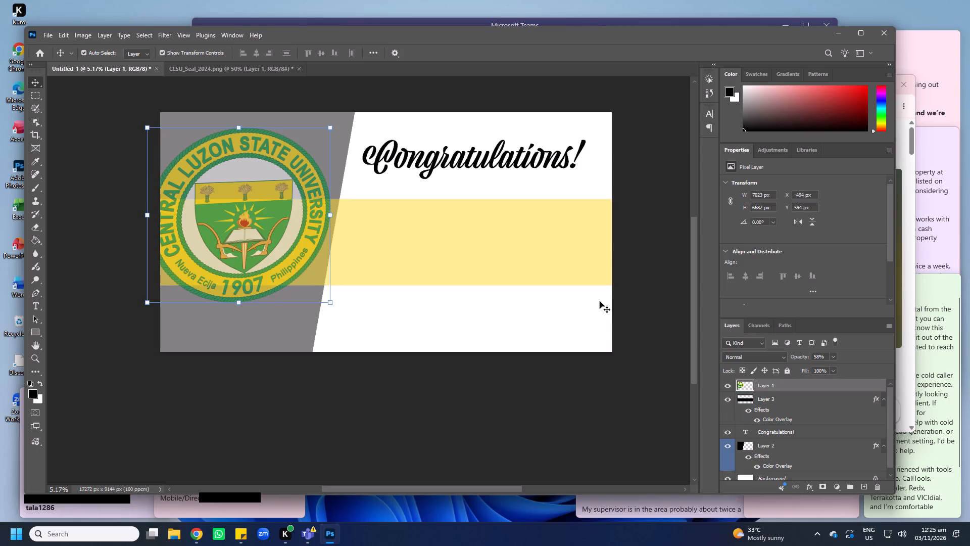
{"action": "right_click", "coordinate": [565, 246]}
{"action": "left_click", "coordinate": [577, 250]}
{"action": "key", "text": "m"}
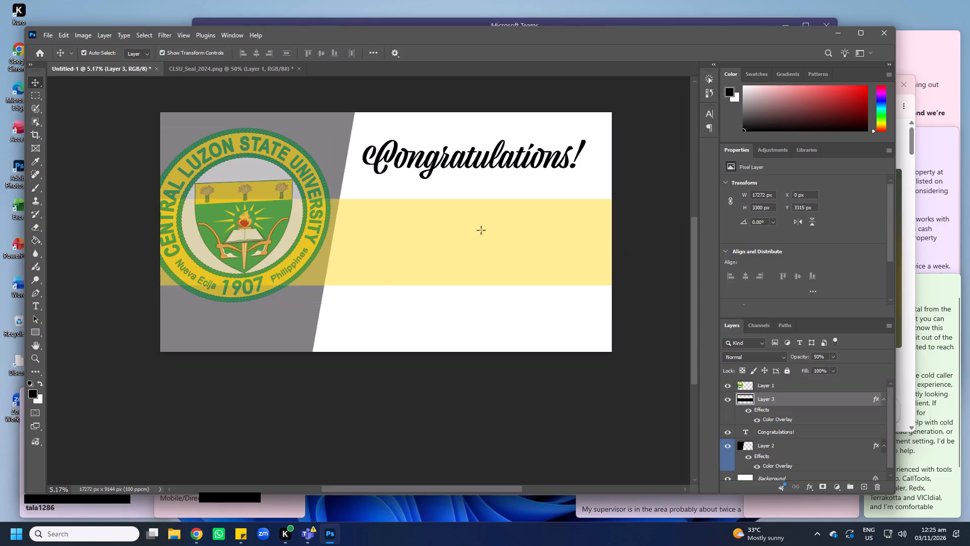
{"action": "left_click_drag", "start_coordinate": [156, 207], "coordinate": [320, 218]}
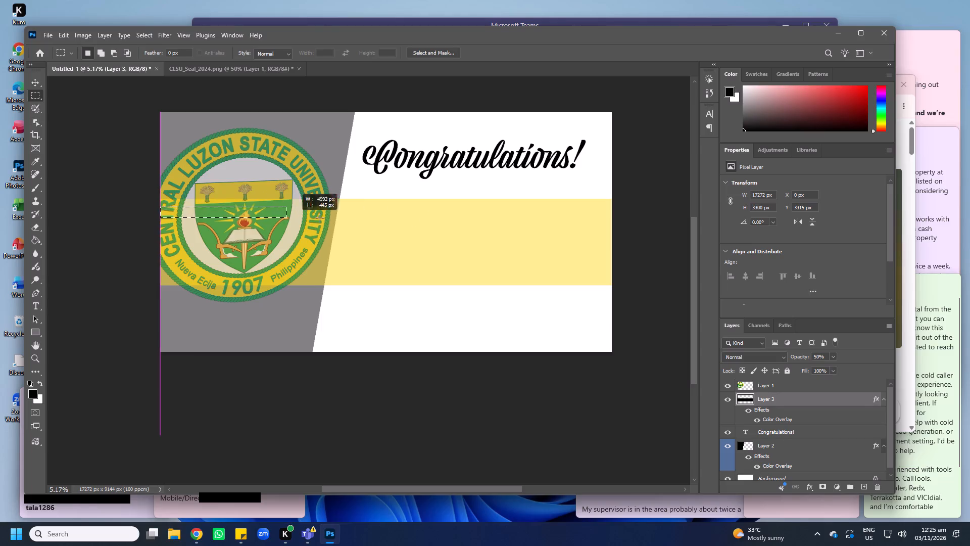
{"action": "left_click_drag", "start_coordinate": [320, 218], "coordinate": [634, 208]}
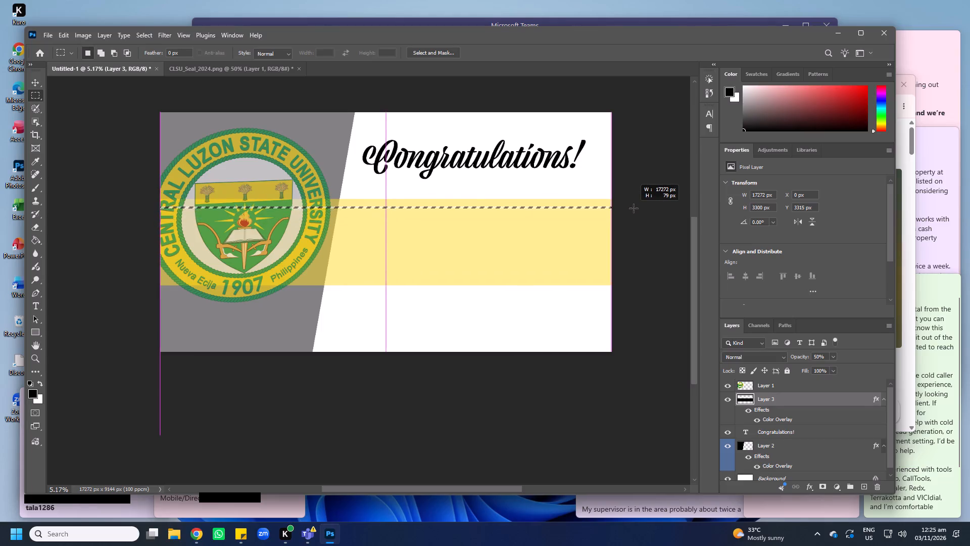
{"action": "left_click_drag", "start_coordinate": [634, 208], "coordinate": [634, 209]}
{"action": "key", "text": "Up"}
{"action": "key", "text": "Up"}
{"action": "key", "text": "Up"}
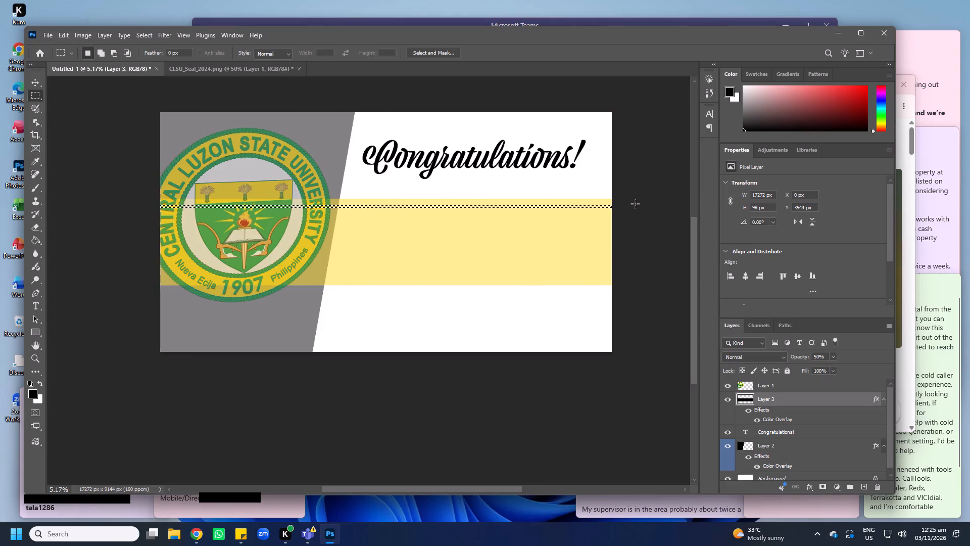
{"action": "key", "text": "Up"}
{"action": "key", "text": "Delete"}
{"action": "left_click", "coordinate": [518, 262]}
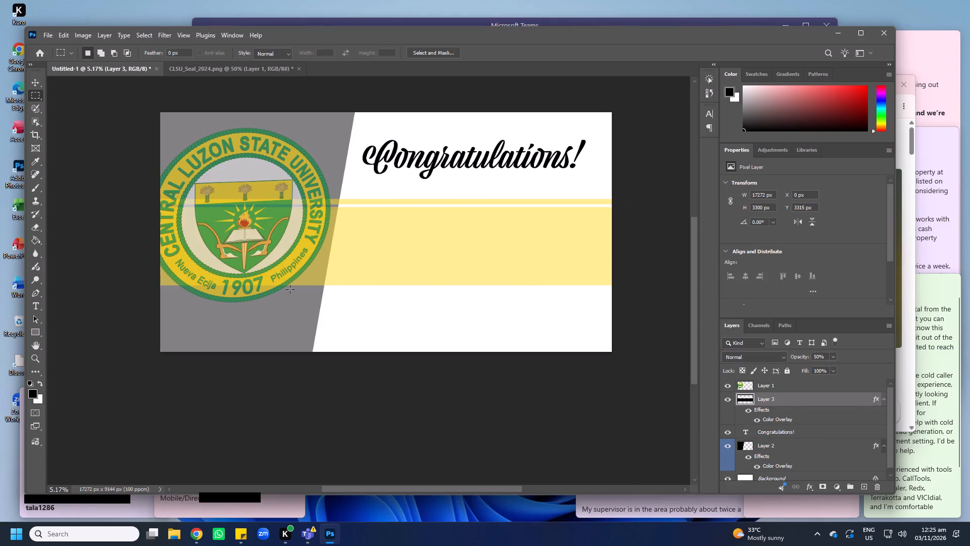
Cut a second full-width strip about 213 px high at about Y 6187 px, near the yellow band's lower edge.
{"action": "left_click_drag", "start_coordinate": [157, 270], "coordinate": [343, 275]}
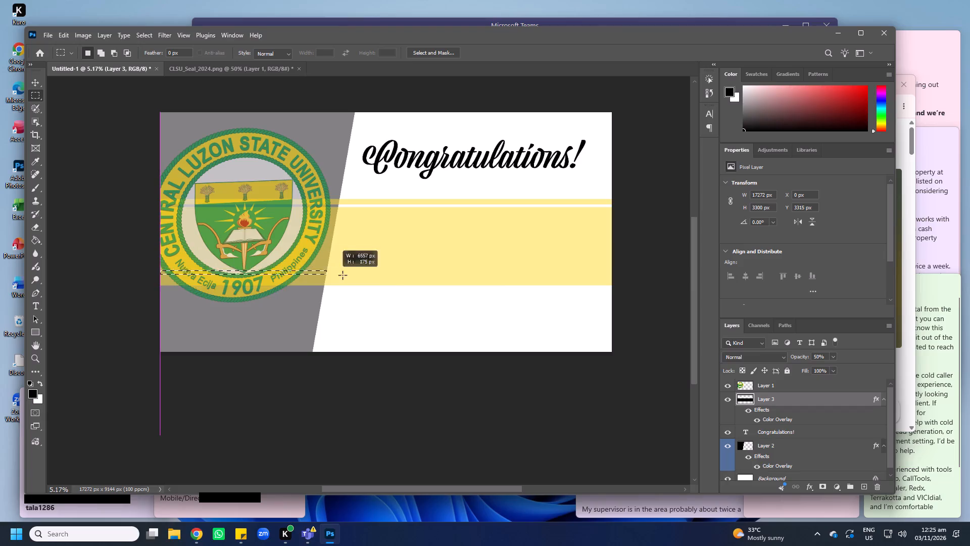
{"action": "left_click_drag", "start_coordinate": [343, 275], "coordinate": [617, 276]}
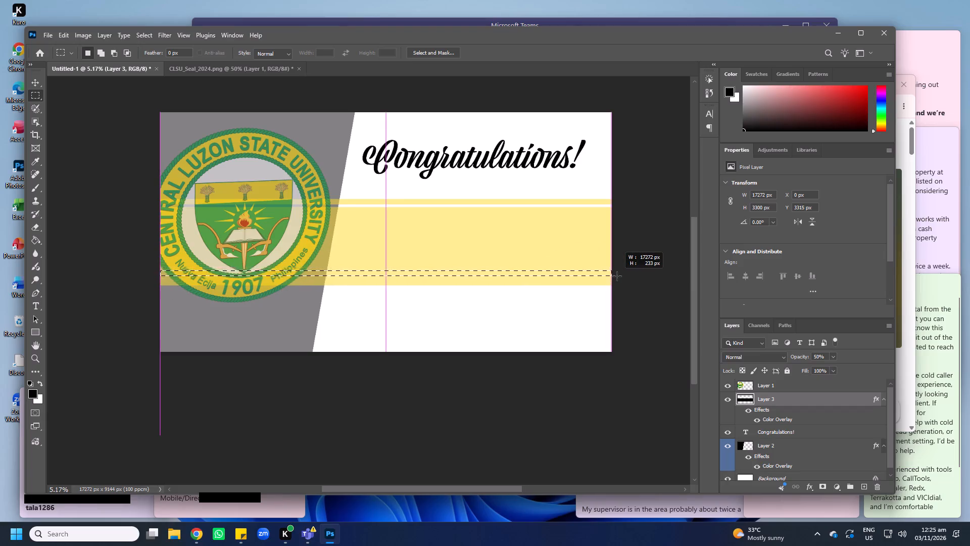
{"action": "left_click_drag", "start_coordinate": [617, 276], "coordinate": [619, 276]}
{"action": "key", "text": "Down"}
{"action": "key", "text": "Down"}
{"action": "key", "text": "Down"}
{"action": "key", "text": "Down"}
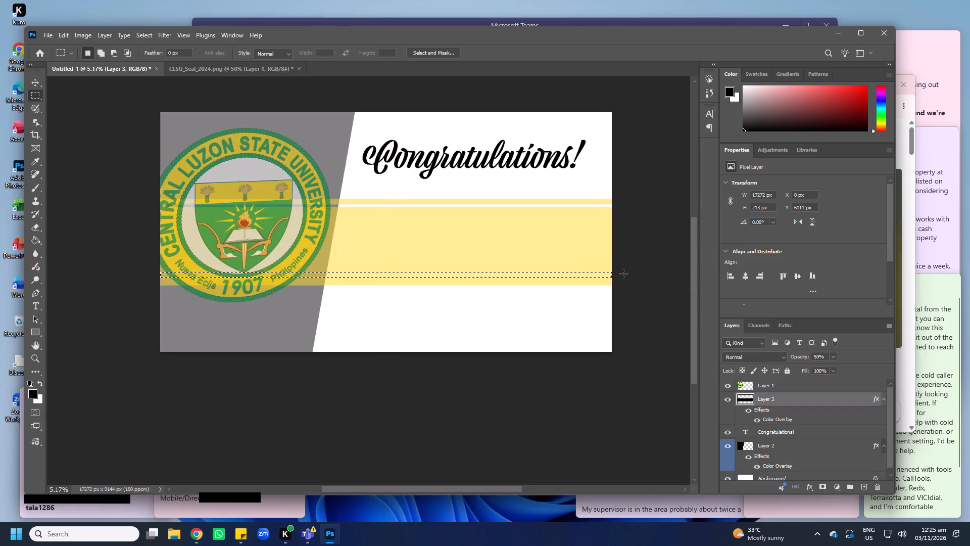
{"action": "key", "text": "Down"}
{"action": "key", "text": "Down"}
{"action": "key", "text": "Down"}
{"action": "key", "text": "Down"}
{"action": "key", "text": "Delete"}
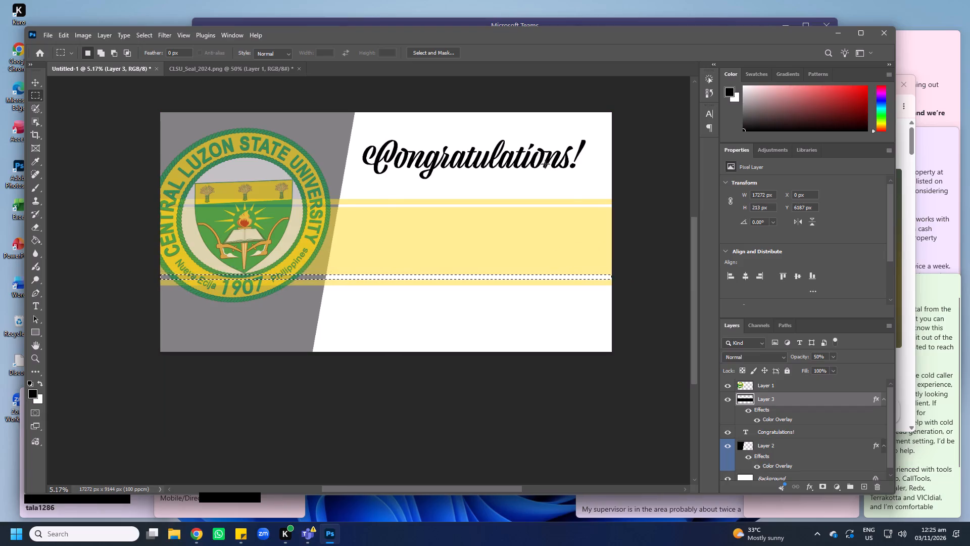
Make the seal layer active and clear the marquee selection over the lower strip.
{"action": "double_click", "coordinate": [40, 85]}
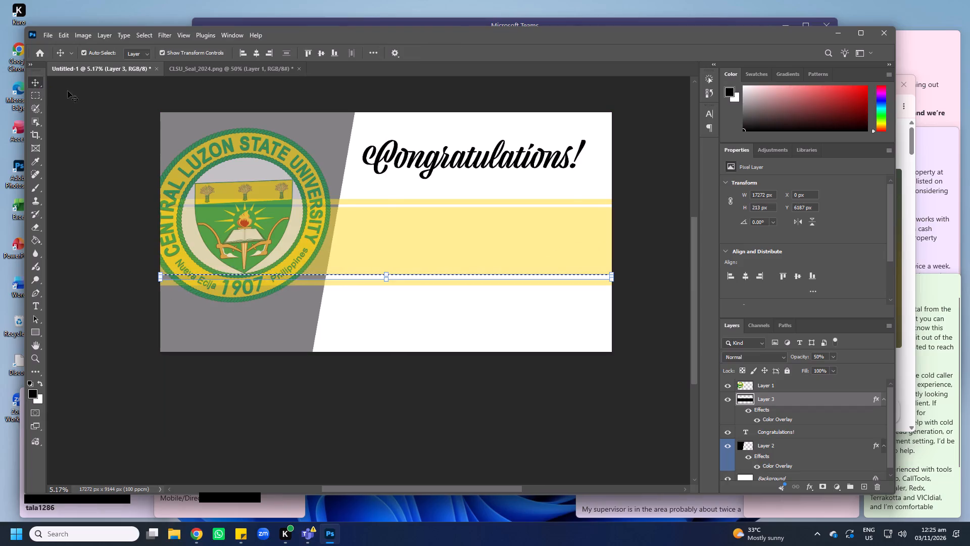
{"action": "right_click", "coordinate": [281, 157]}
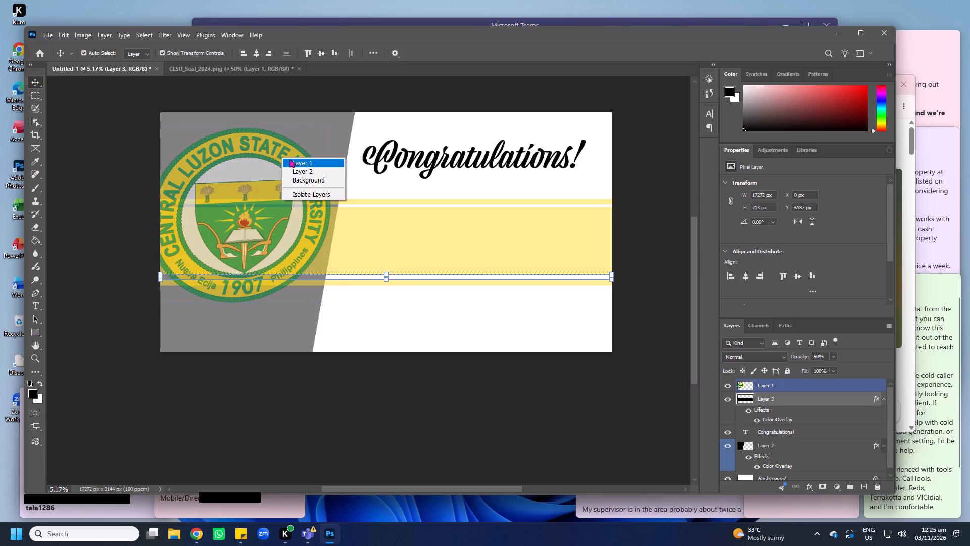
{"action": "left_click", "coordinate": [292, 160]}
{"action": "right_click", "coordinate": [293, 165]}
{"action": "left_click", "coordinate": [316, 174]}
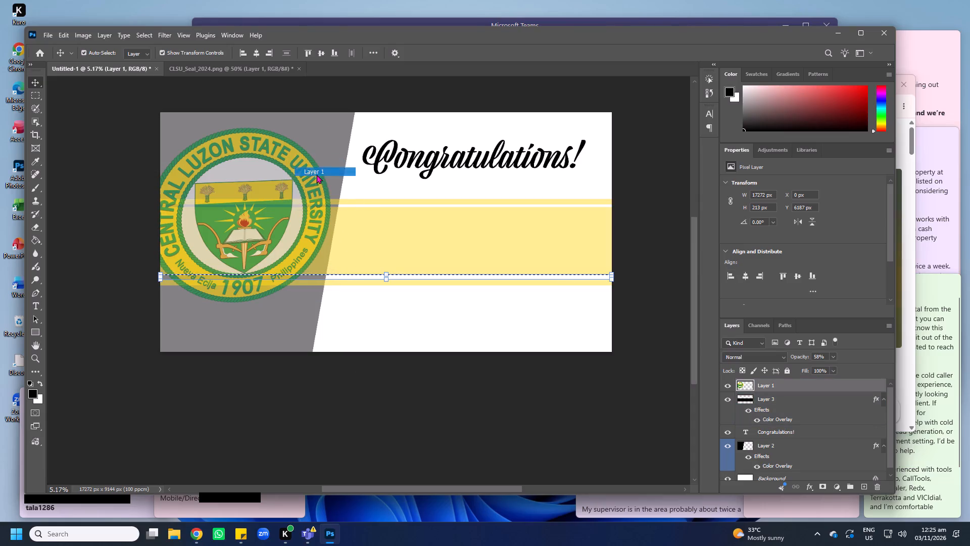
{"action": "left_click", "coordinate": [784, 387]}
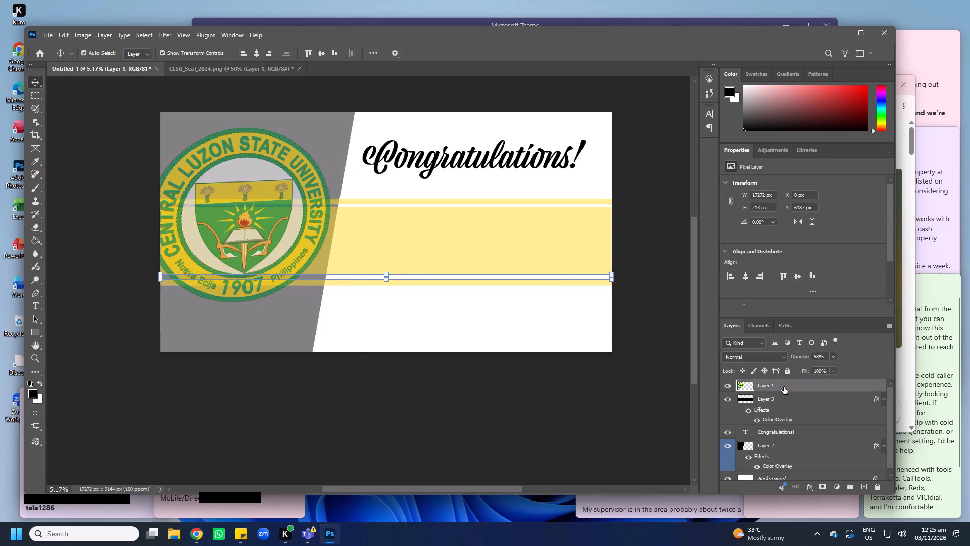
{"action": "key", "text": "Return"}
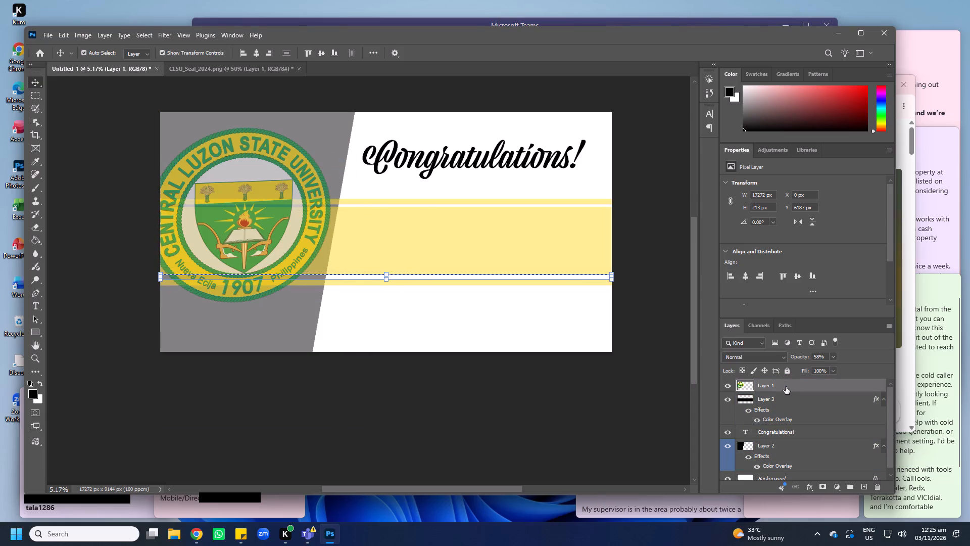
{"action": "double_click", "coordinate": [786, 387]}
{"action": "left_click", "coordinate": [673, 83]}
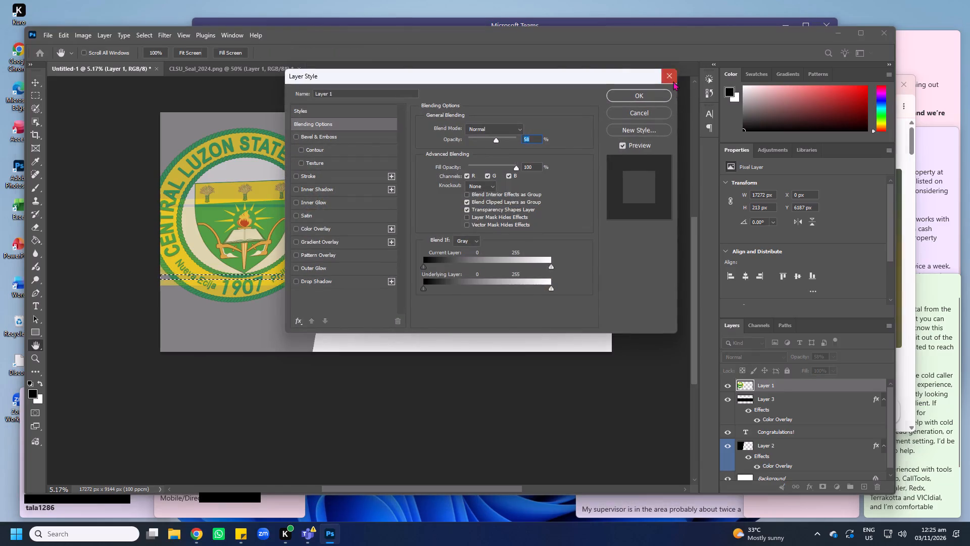
{"action": "right_click", "coordinate": [300, 160]}
{"action": "left_click", "coordinate": [304, 164]}
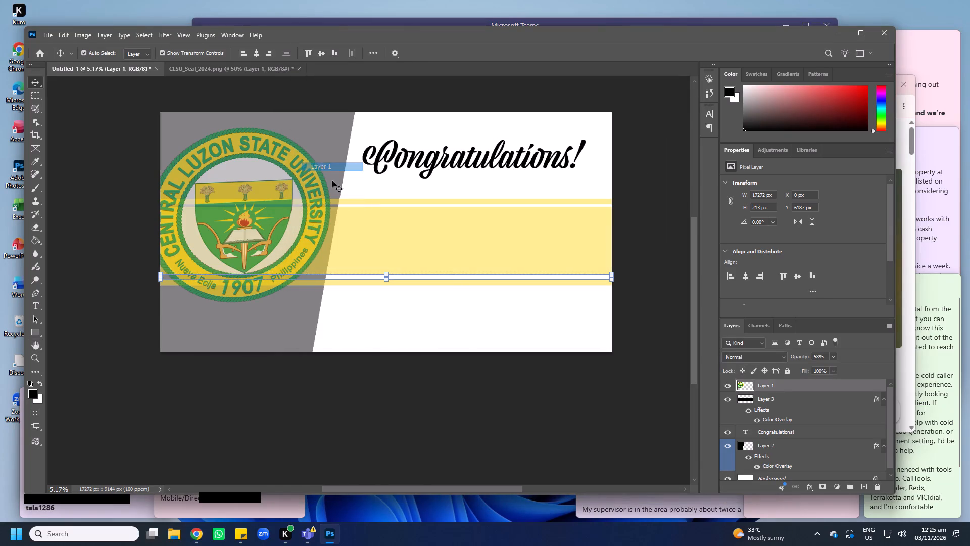
{"action": "key", "text": "m"}
{"action": "left_click", "coordinate": [475, 328]}
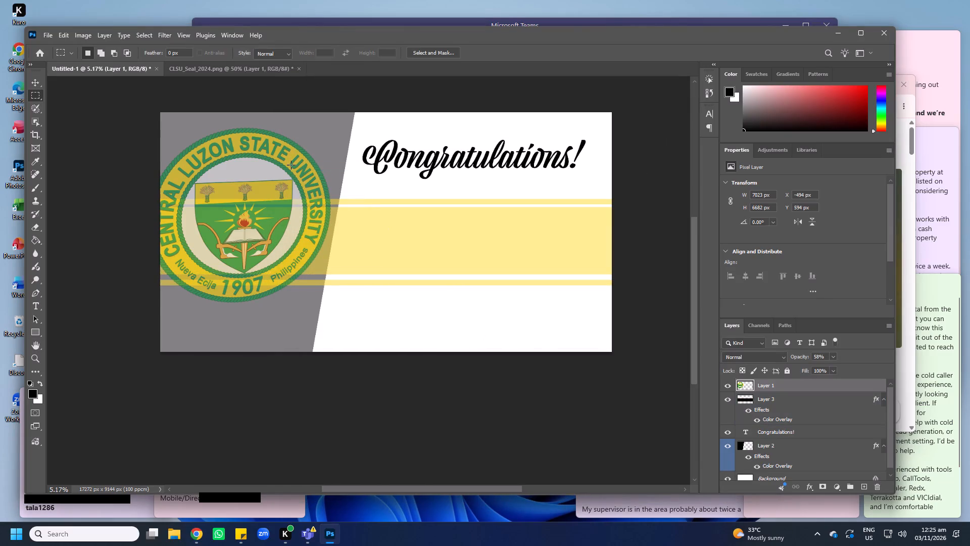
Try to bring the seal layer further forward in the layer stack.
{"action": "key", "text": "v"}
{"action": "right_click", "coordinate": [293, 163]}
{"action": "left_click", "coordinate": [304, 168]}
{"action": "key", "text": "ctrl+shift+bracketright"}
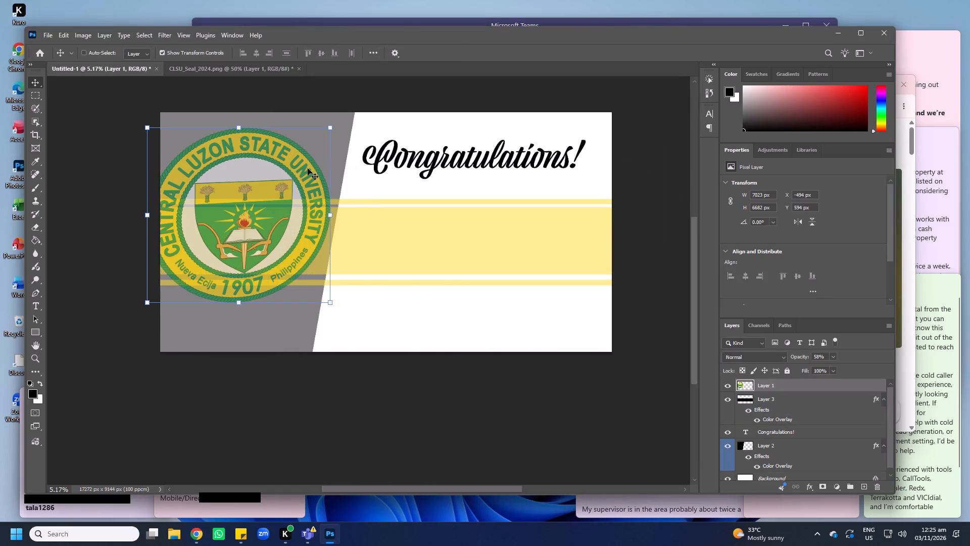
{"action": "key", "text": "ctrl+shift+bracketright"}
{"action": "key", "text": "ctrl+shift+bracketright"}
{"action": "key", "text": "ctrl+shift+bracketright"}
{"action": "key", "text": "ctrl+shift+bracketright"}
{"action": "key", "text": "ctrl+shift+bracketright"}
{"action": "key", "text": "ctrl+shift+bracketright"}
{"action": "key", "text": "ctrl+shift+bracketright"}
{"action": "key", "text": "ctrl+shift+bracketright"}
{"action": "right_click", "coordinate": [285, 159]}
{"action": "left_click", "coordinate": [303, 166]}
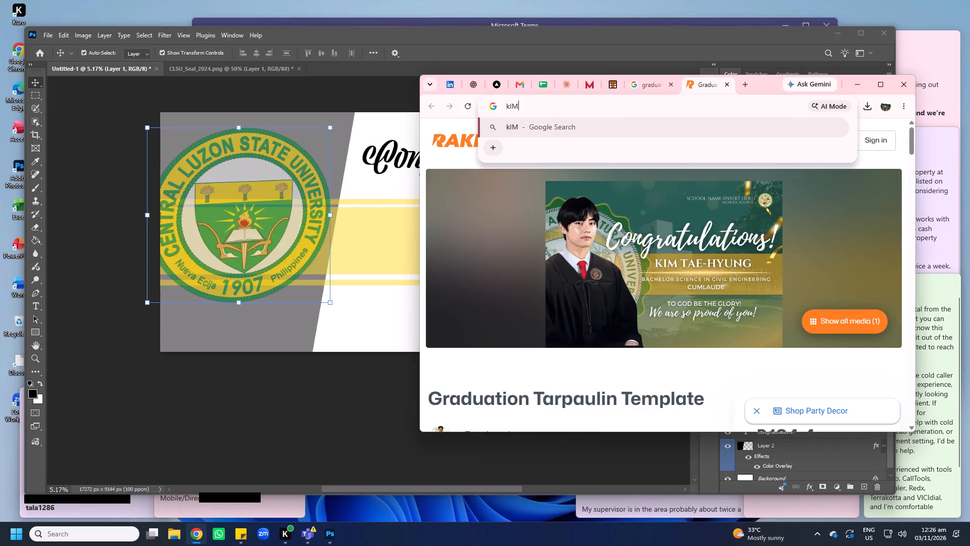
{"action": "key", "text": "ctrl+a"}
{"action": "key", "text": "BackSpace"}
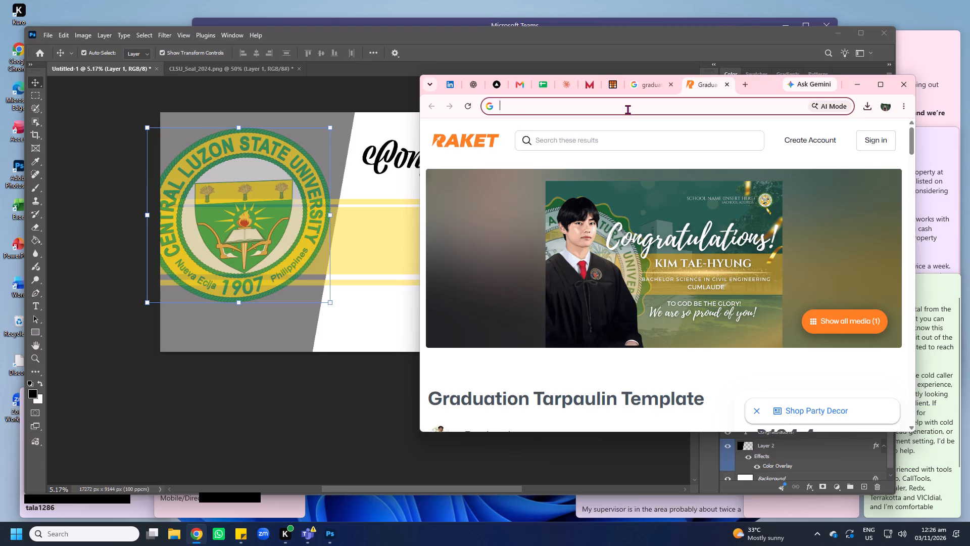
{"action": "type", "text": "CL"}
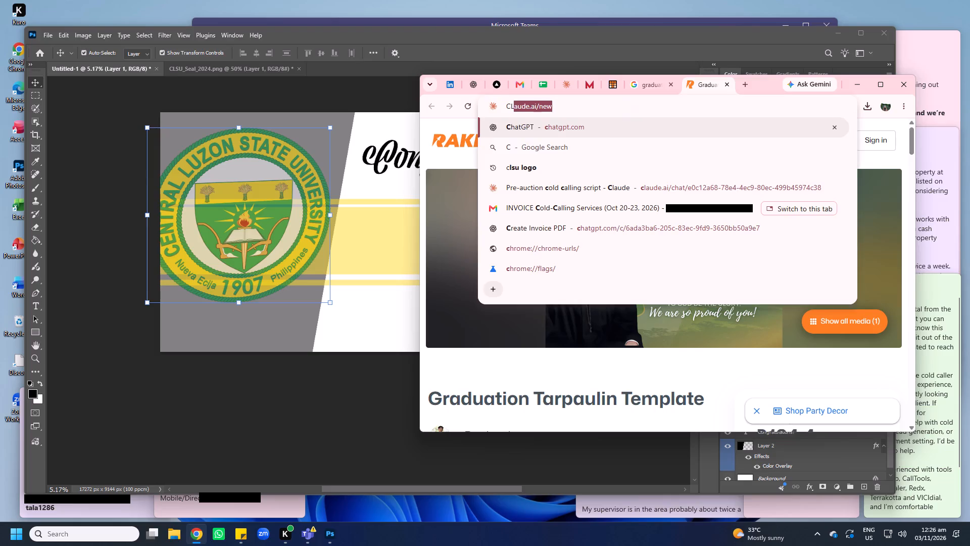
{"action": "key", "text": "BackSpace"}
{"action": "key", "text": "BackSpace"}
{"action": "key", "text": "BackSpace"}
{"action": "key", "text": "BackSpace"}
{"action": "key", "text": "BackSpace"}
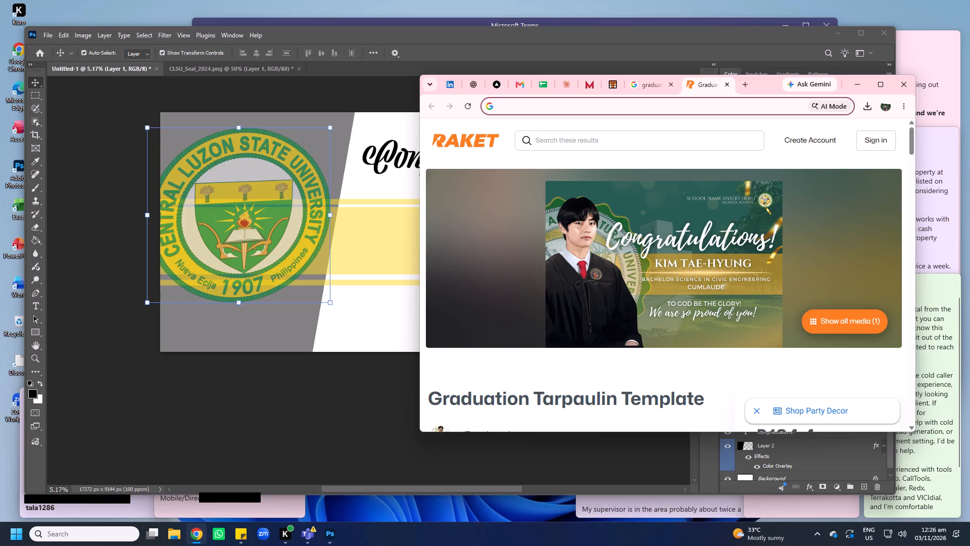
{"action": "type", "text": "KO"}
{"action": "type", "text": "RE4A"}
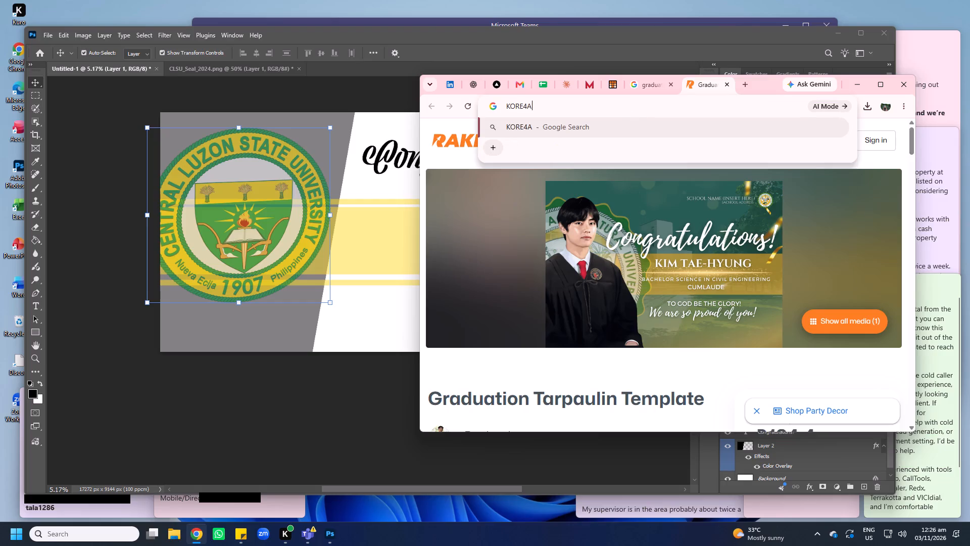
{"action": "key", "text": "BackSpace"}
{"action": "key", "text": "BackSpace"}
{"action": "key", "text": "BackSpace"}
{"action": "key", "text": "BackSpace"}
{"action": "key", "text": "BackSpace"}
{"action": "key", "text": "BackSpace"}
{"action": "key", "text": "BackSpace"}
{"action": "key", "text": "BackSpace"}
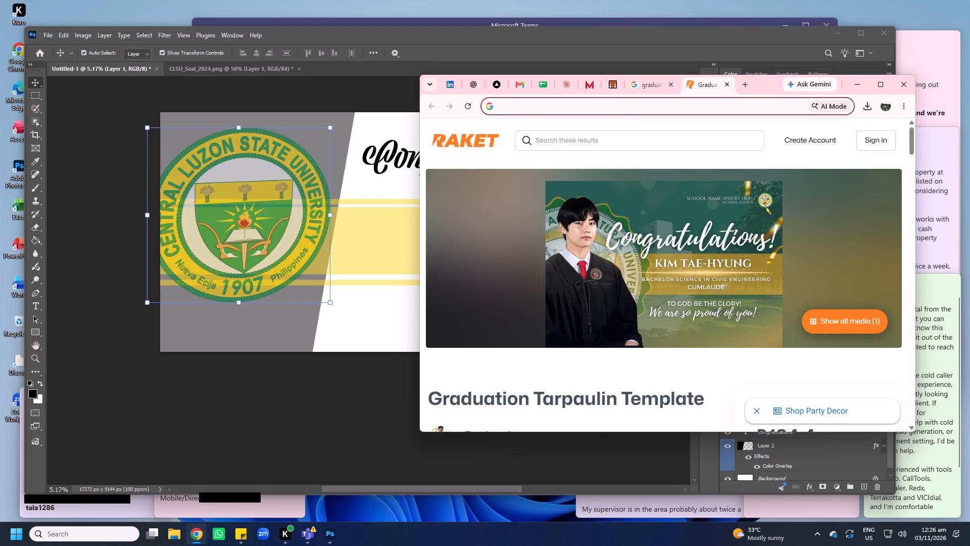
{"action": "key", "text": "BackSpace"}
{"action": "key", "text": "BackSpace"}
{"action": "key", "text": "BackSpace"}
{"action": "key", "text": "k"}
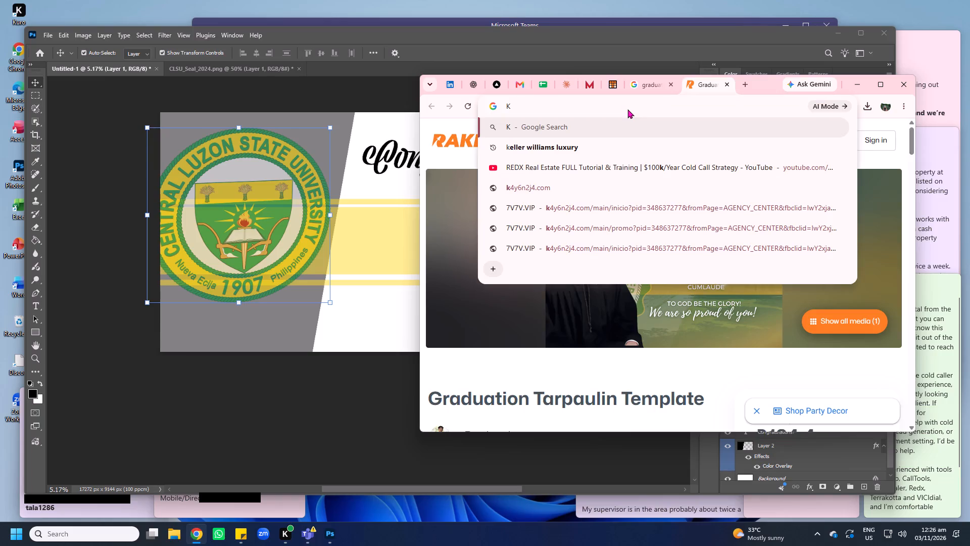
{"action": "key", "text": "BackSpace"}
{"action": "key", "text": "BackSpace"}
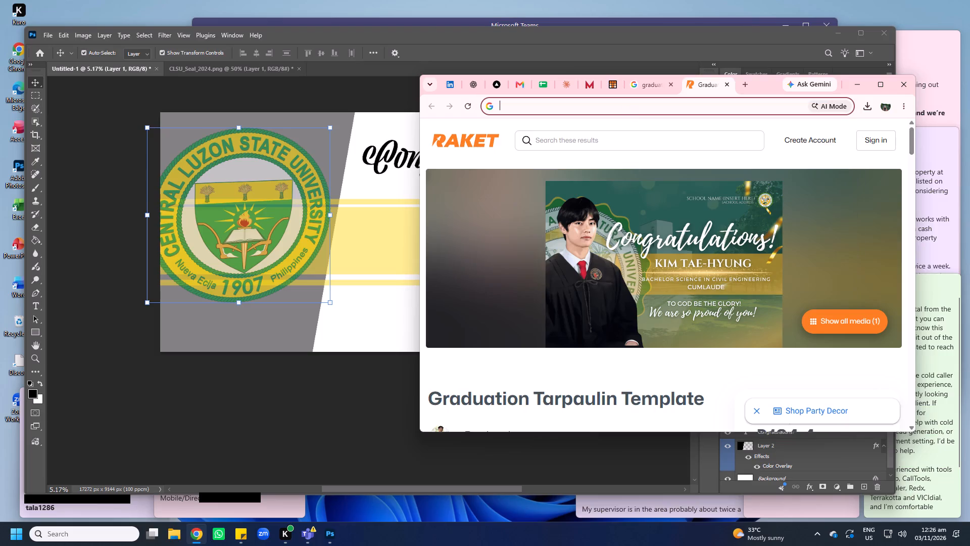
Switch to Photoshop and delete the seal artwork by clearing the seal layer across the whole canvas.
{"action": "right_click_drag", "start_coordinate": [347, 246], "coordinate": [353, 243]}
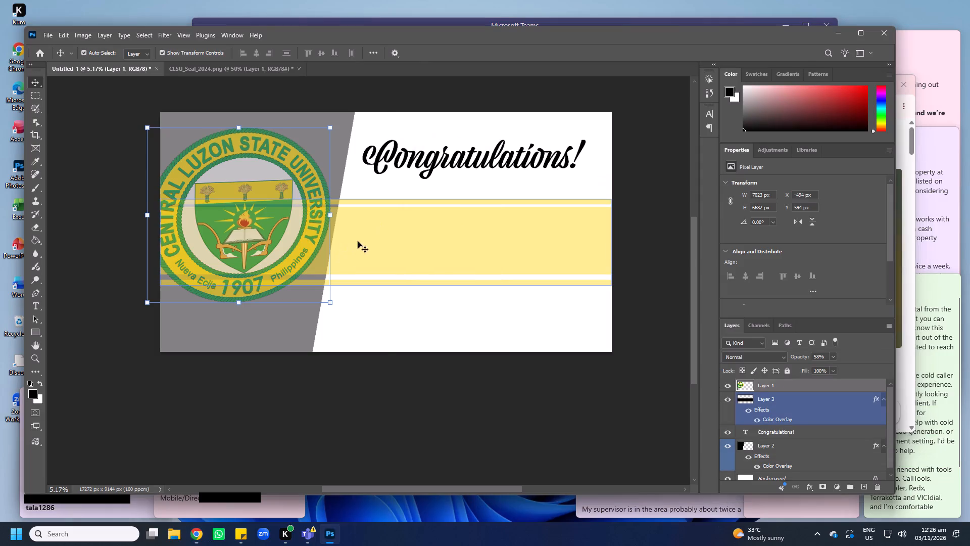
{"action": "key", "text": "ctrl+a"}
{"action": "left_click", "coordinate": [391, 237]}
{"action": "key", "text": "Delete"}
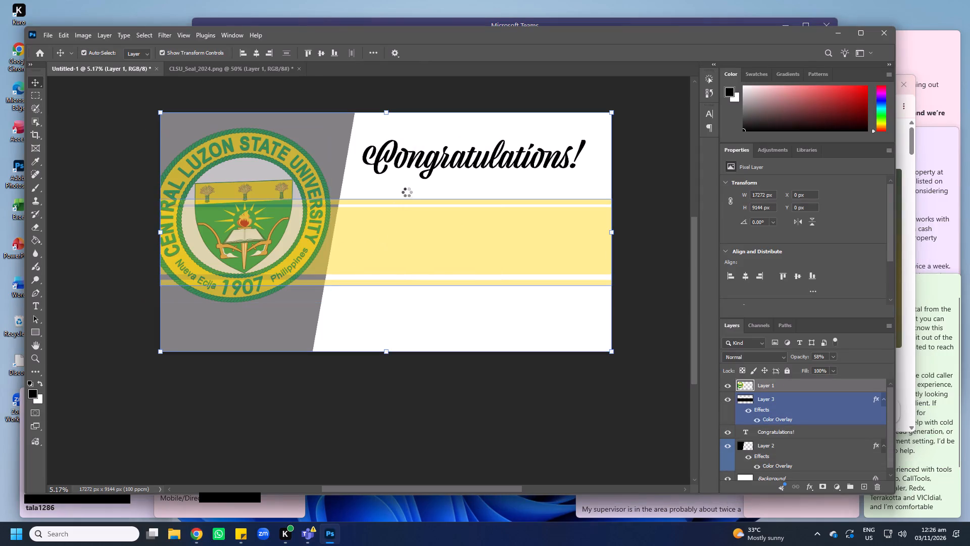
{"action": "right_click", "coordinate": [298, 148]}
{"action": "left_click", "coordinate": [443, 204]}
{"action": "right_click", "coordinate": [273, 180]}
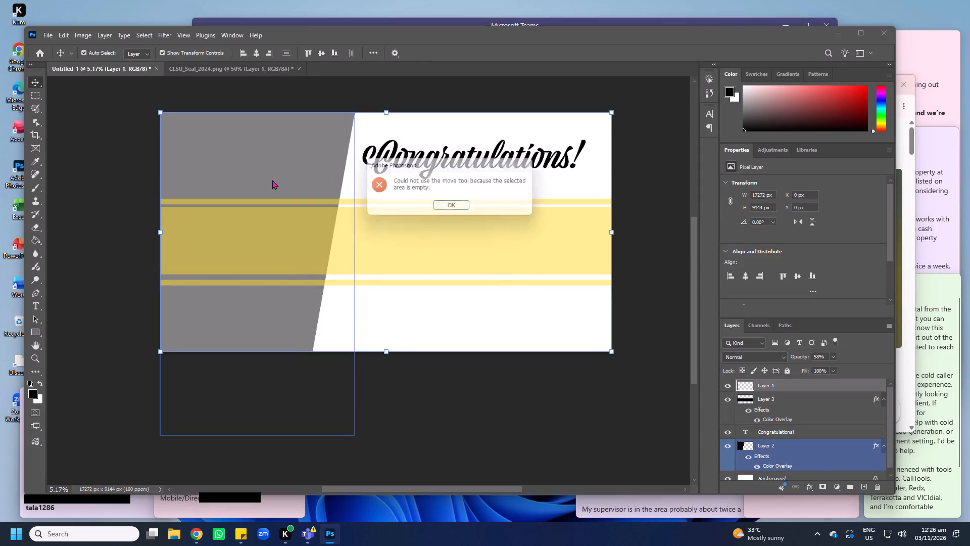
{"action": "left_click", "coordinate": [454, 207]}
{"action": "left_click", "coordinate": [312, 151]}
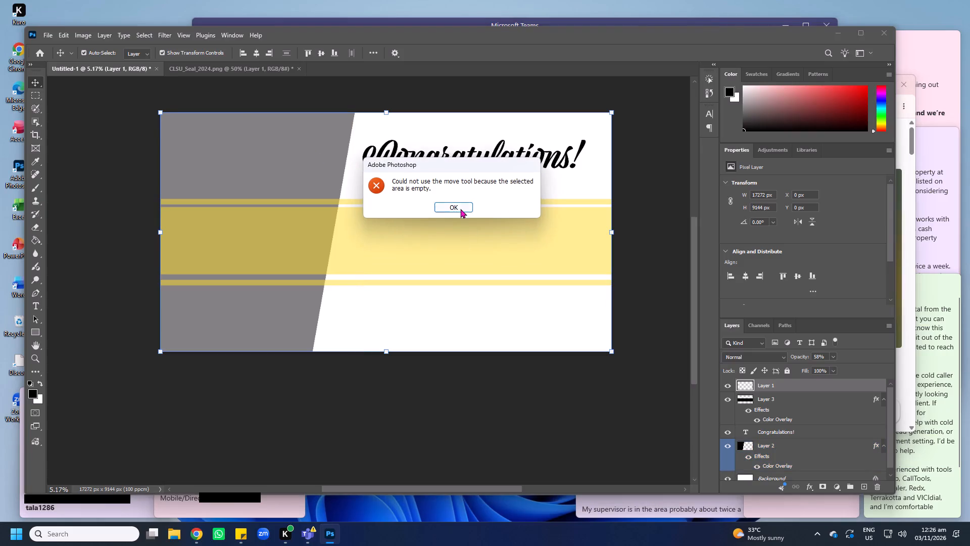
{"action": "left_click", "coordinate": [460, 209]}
Close the graduation banner document and the CLSU_Seal_2024.png file without saving changes.
{"action": "key", "text": "ctrl+w"}
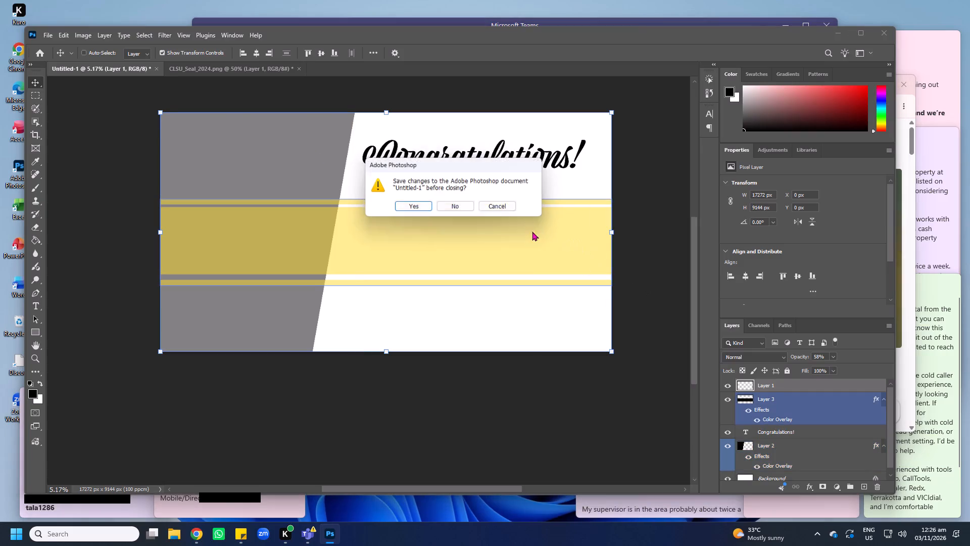
{"action": "left_click", "coordinate": [459, 208]}
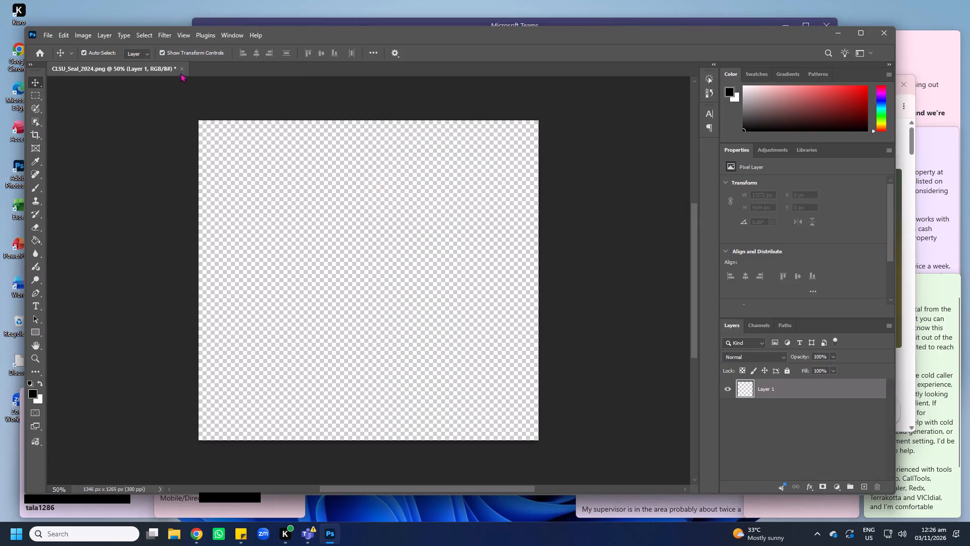
{"action": "left_click", "coordinate": [182, 70]}
{"action": "left_click", "coordinate": [463, 207]}
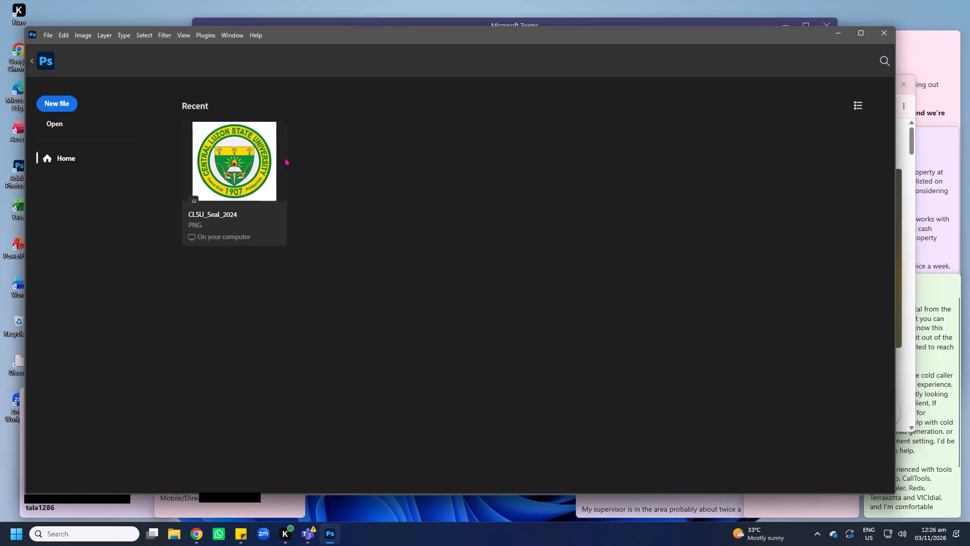
Create a new document 48 inches wide and 36 inches high at 100 pixels/inch with a white background.
{"action": "key", "text": "ctrl+n"}
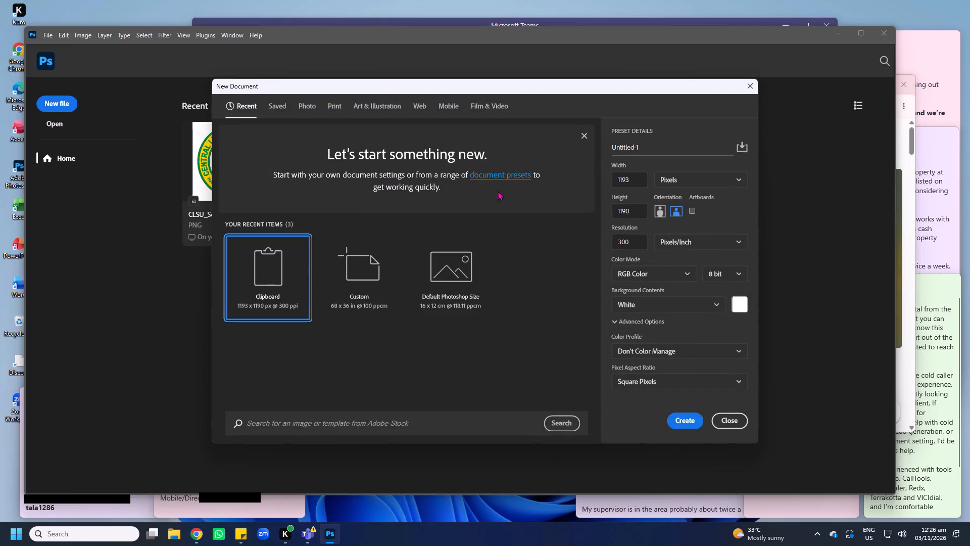
{"action": "left_click", "coordinate": [683, 180]}
{"action": "left_click", "coordinate": [686, 216]}
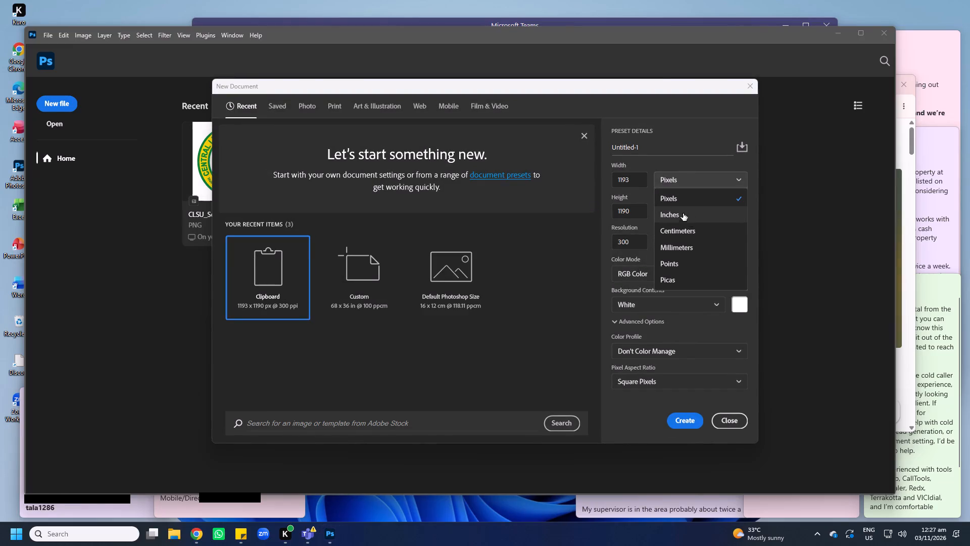
{"action": "double_click", "coordinate": [633, 181]}
{"action": "type", "text": "48"}
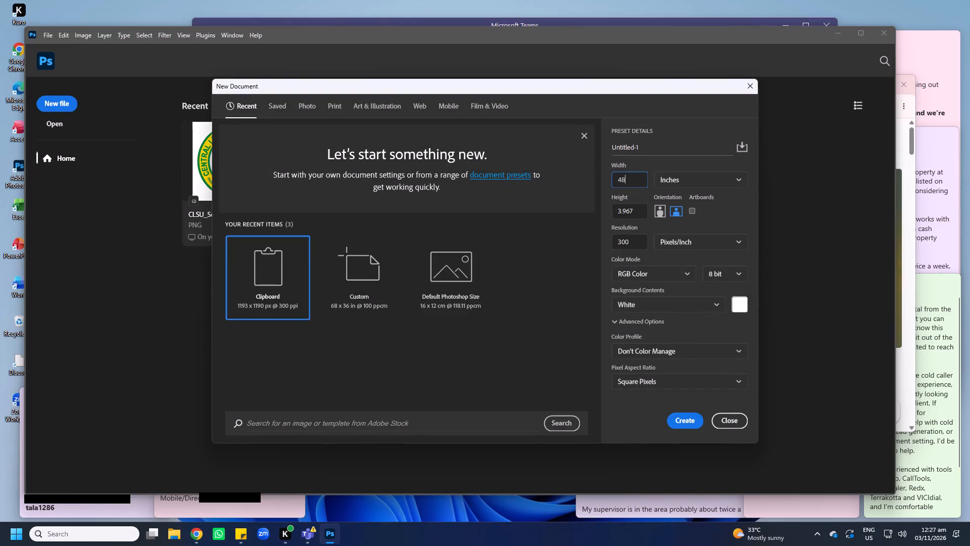
{"action": "double_click", "coordinate": [626, 208]}
{"action": "type", "text": "36"}
{"action": "double_click", "coordinate": [627, 240]}
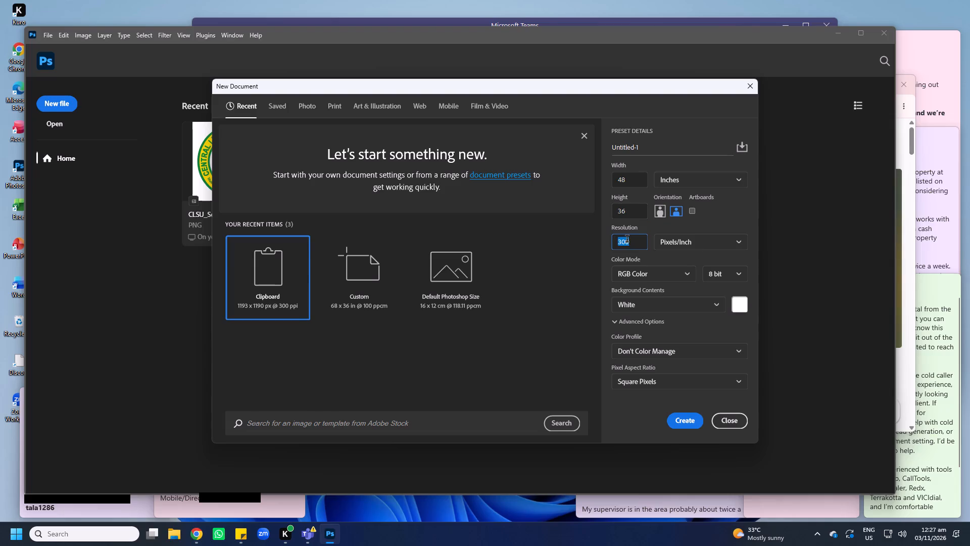
{"action": "type", "text": "100"}
{"action": "key", "text": "Return"}
{"action": "left_click", "coordinate": [455, 201]}
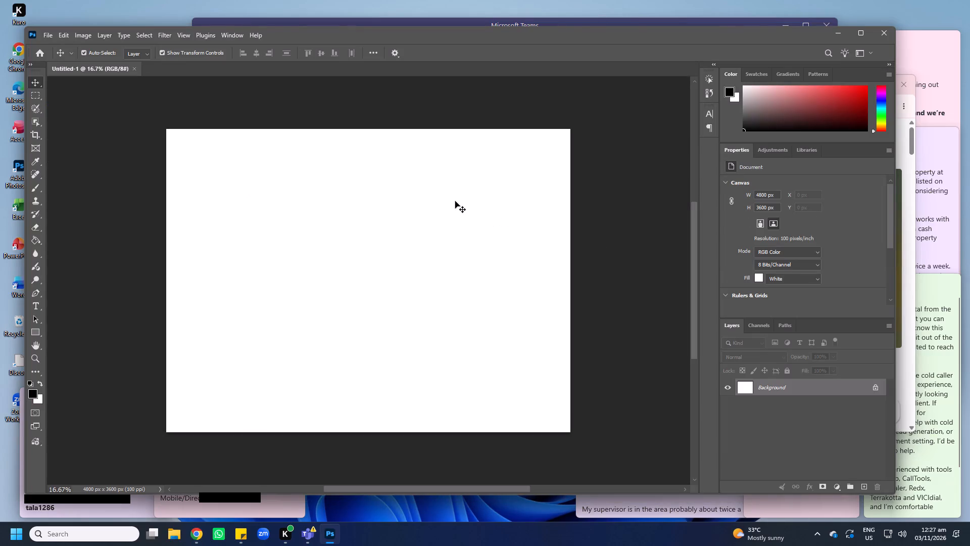
Add a text line reading "Happy" in Viktor Script Regular at 216 pt near the canvas's upper right.
{"action": "key", "text": "t"}
{"action": "double_click", "coordinate": [423, 192]}
{"action": "left_click", "coordinate": [513, 189]}
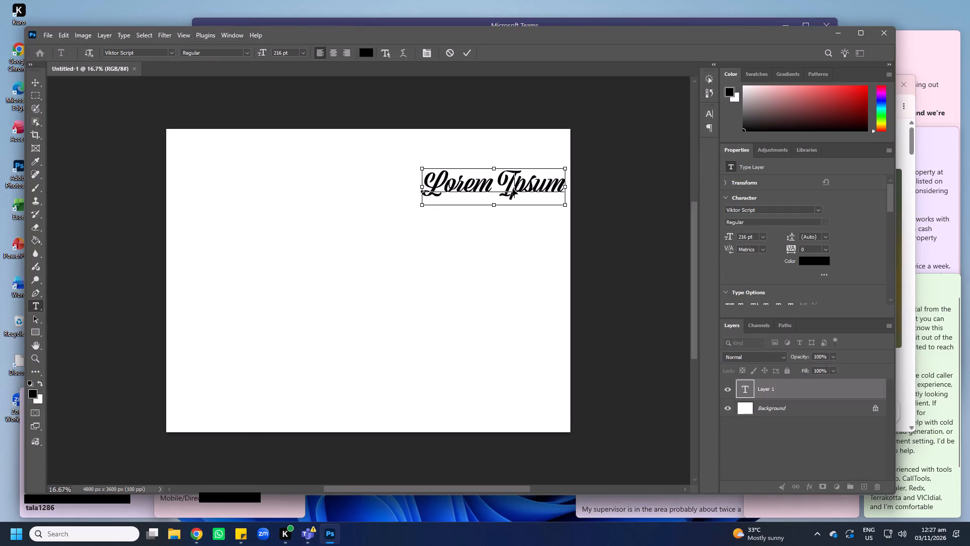
{"action": "key", "text": "ctrl+a"}
{"action": "key", "text": "BackSpace"}
{"action": "key", "text": "BackSpace"}
{"action": "key", "text": "BackSpace"}
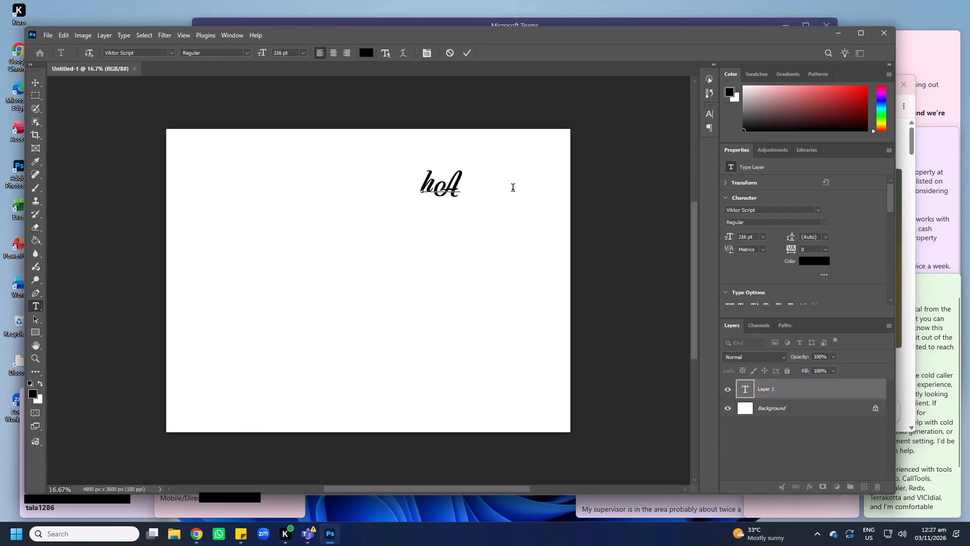
{"action": "key", "text": "BackSpace"}
{"action": "key", "text": "BackSpace"}
{"action": "key", "text": "BackSpace"}
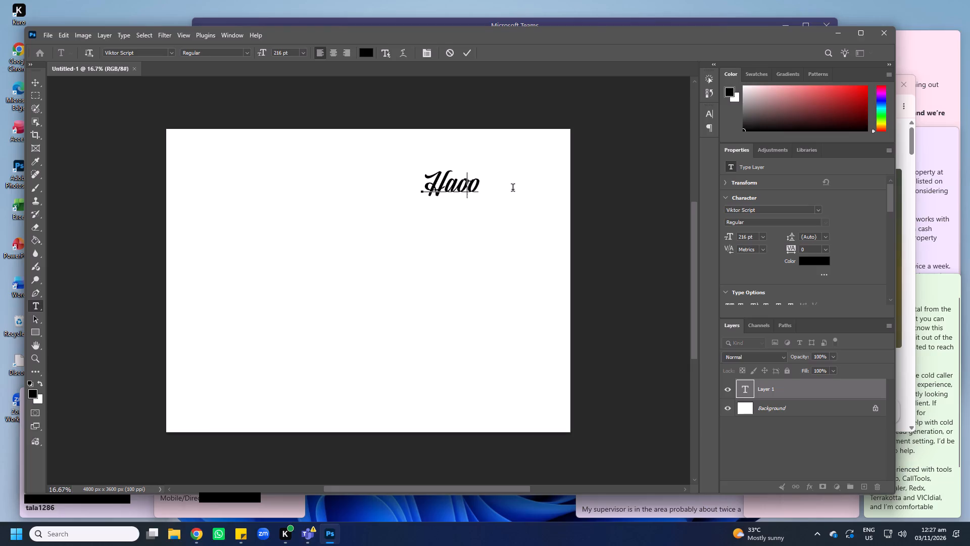
{"action": "key", "text": "BackSpace"}
{"action": "type", "text": "ppy"}
{"action": "key", "text": "space"}
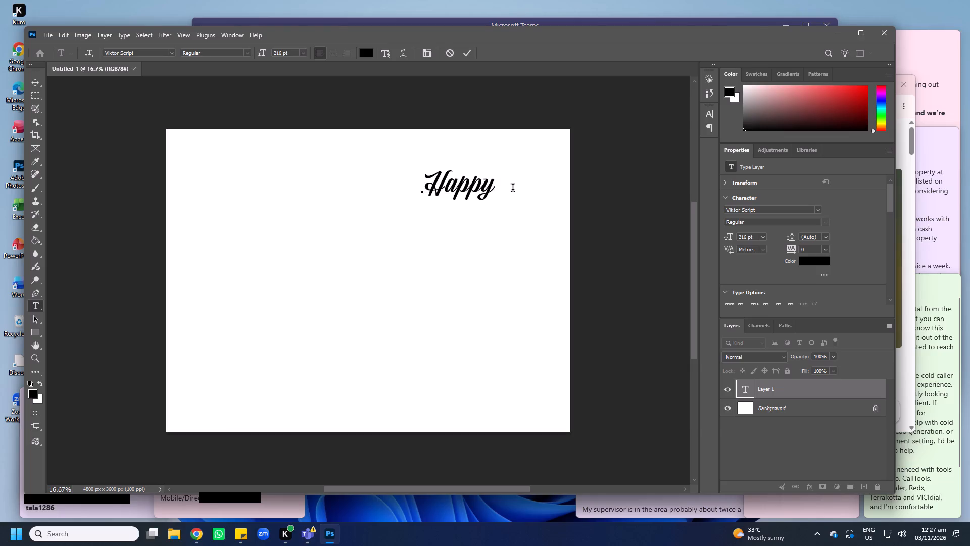
{"action": "key", "text": "BackSpace"}
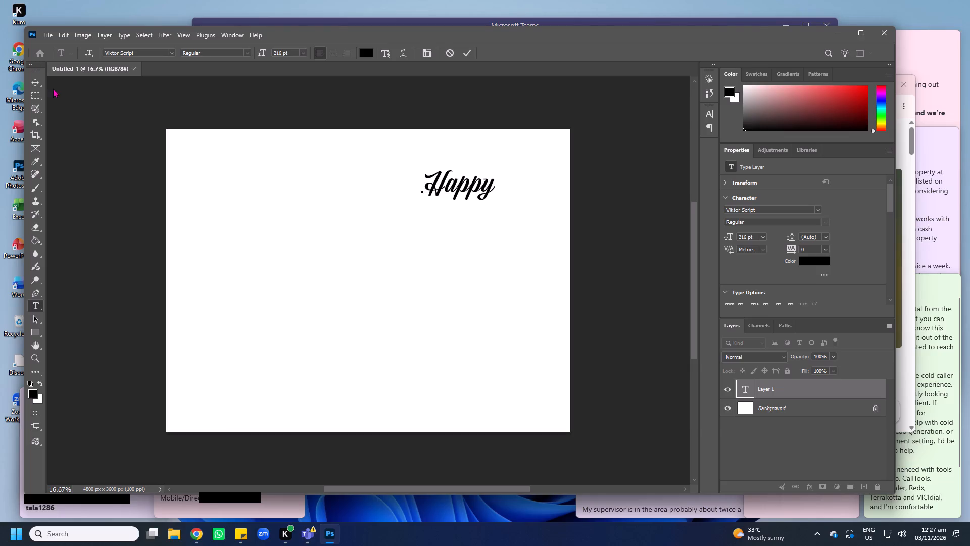
{"action": "double_click", "coordinate": [42, 84]}
Move the "Happy" text toward the canvas's upper centre and scale it up to about 479 pt.
{"action": "left_click_drag", "start_coordinate": [478, 186], "coordinate": [365, 186]}
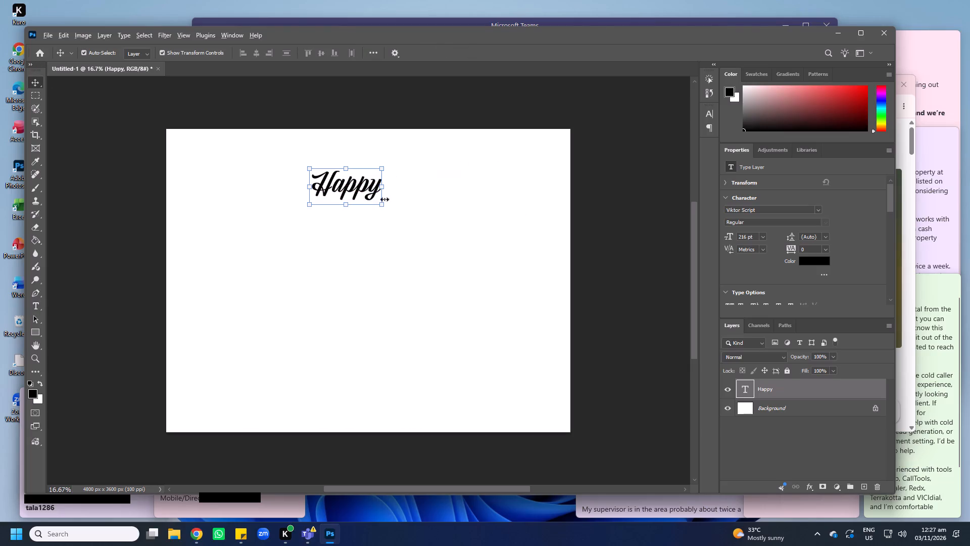
{"action": "left_click_drag", "start_coordinate": [384, 203], "coordinate": [433, 225], "text": "alt"}
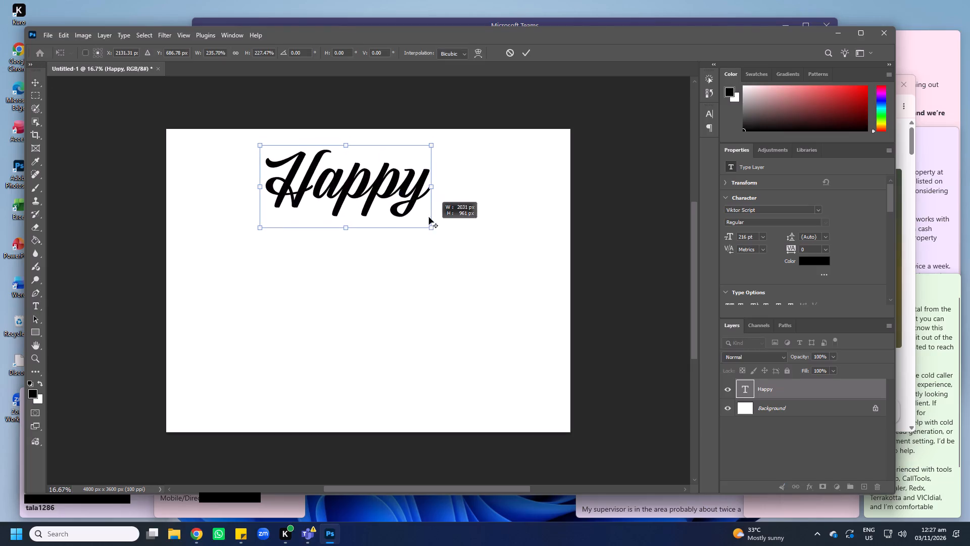
{"action": "left_click_drag", "start_coordinate": [402, 184], "coordinate": [381, 188], "text": "alt"}
{"action": "key", "text": "Return"}
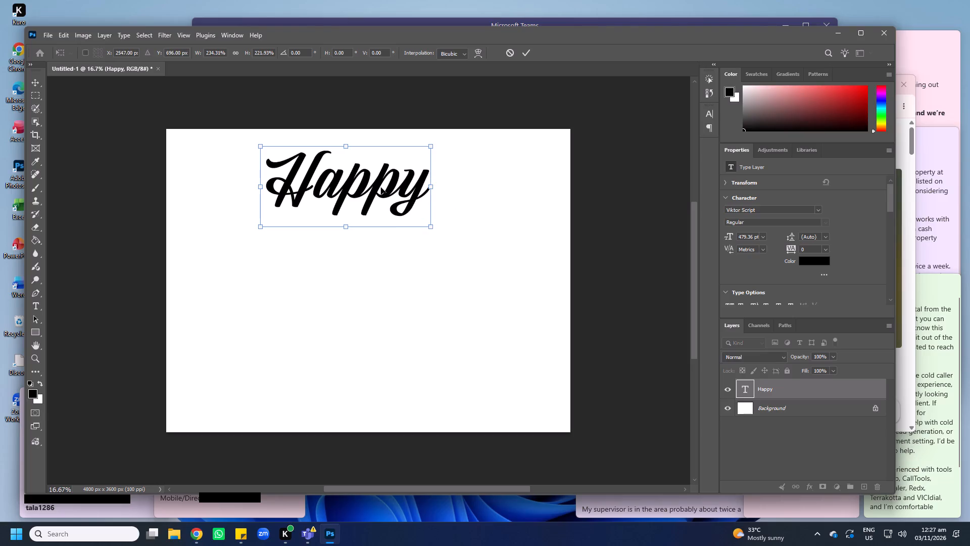
{"action": "key", "text": "Return"}
Duplicate the "Happy" text directly below the original and change the copy to read "7th".
{"action": "left_click_drag", "start_coordinate": [389, 183], "coordinate": [392, 261], "text": "alt"}
{"action": "key", "text": "t"}
{"action": "left_click", "coordinate": [392, 260]}
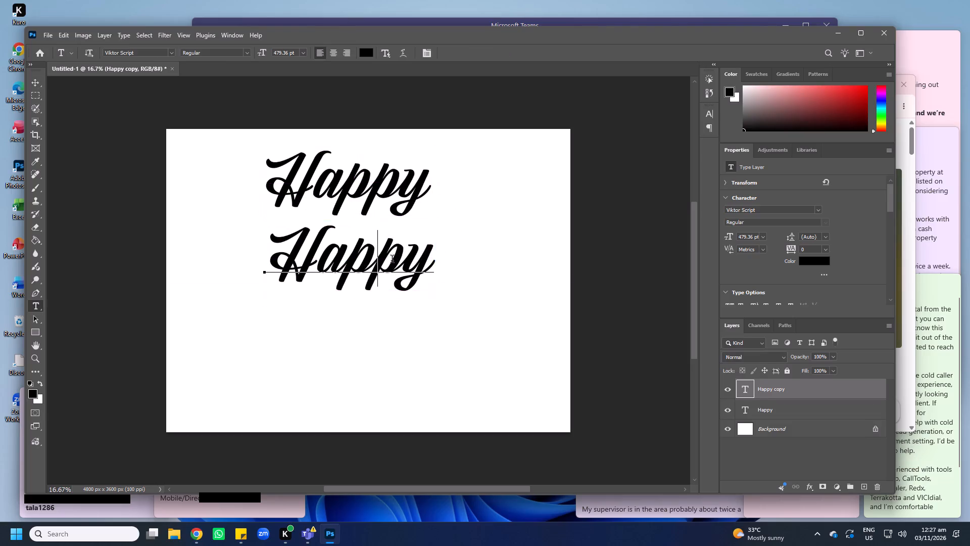
{"action": "key", "text": "ctrl+a"}
{"action": "type", "text": "7r"}
{"action": "key", "text": "BackSpace"}
{"action": "type", "text": "th"}
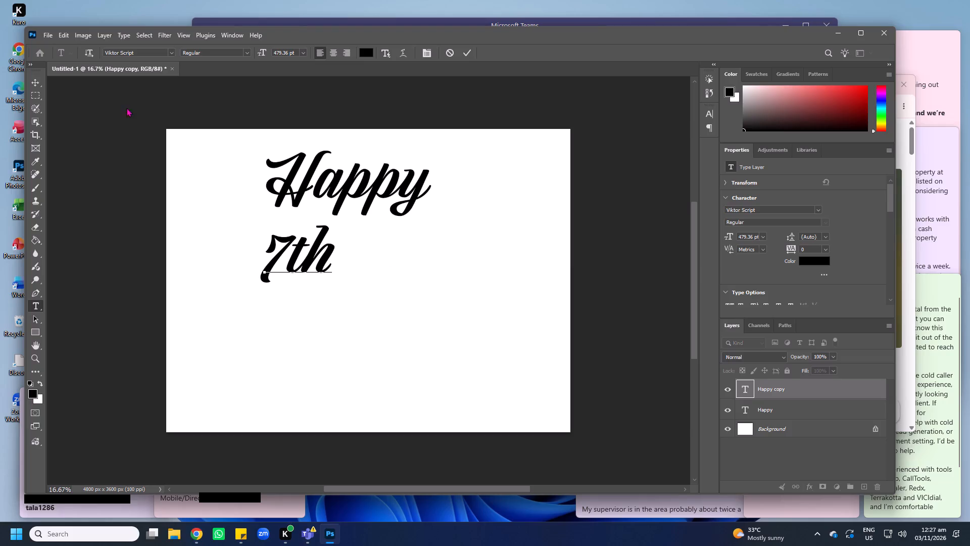
{"action": "double_click", "coordinate": [37, 81]}
Position the "7th" text close beneath the right half of "Happy".
{"action": "left_click_drag", "start_coordinate": [322, 260], "coordinate": [461, 239]}
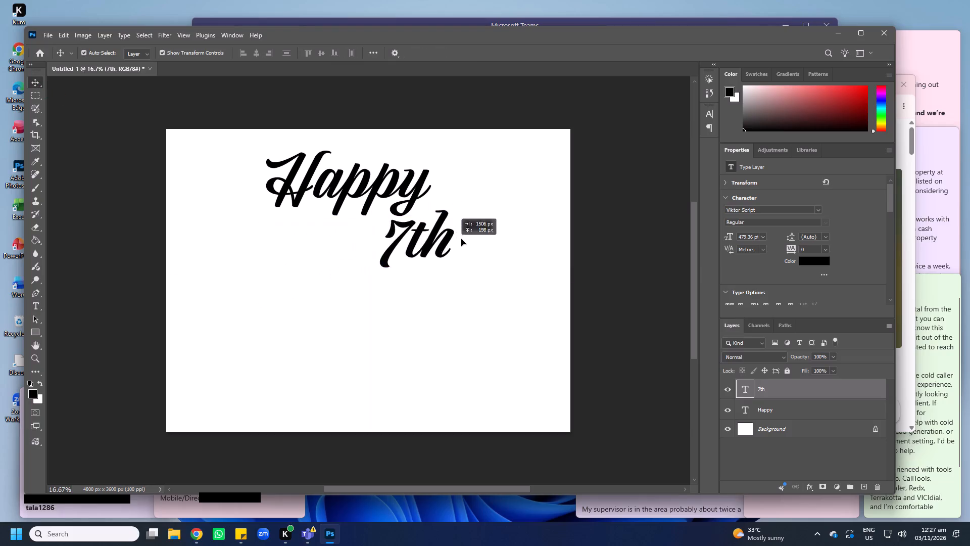
{"action": "left_click_drag", "start_coordinate": [461, 239], "coordinate": [398, 250]}
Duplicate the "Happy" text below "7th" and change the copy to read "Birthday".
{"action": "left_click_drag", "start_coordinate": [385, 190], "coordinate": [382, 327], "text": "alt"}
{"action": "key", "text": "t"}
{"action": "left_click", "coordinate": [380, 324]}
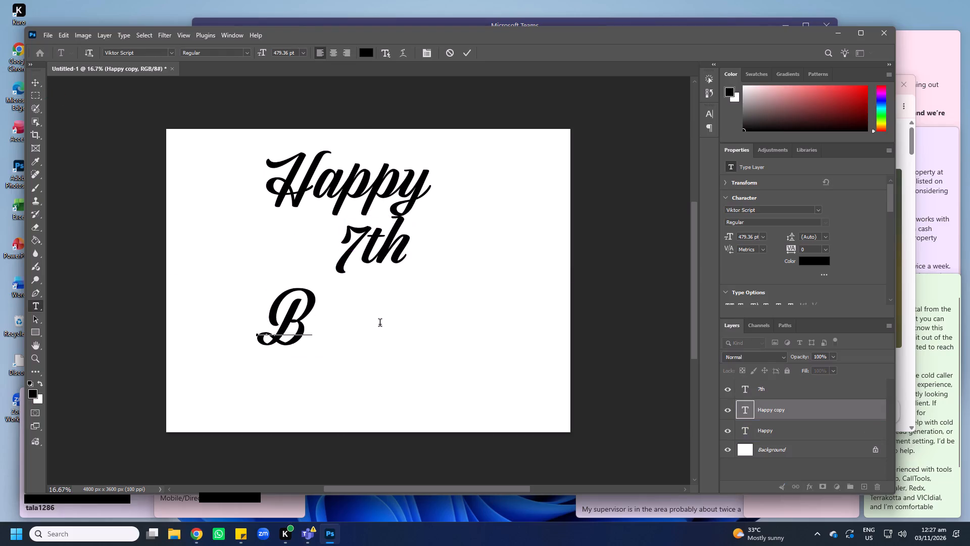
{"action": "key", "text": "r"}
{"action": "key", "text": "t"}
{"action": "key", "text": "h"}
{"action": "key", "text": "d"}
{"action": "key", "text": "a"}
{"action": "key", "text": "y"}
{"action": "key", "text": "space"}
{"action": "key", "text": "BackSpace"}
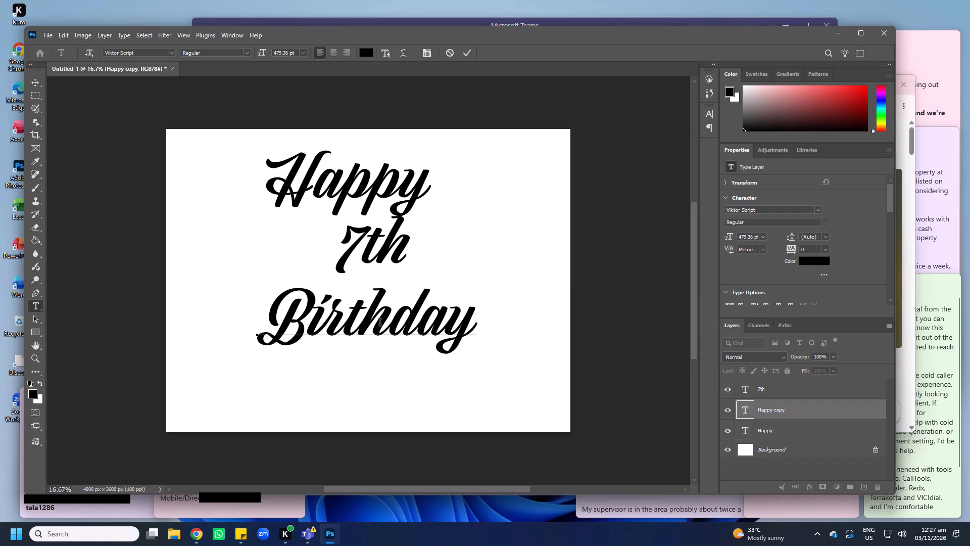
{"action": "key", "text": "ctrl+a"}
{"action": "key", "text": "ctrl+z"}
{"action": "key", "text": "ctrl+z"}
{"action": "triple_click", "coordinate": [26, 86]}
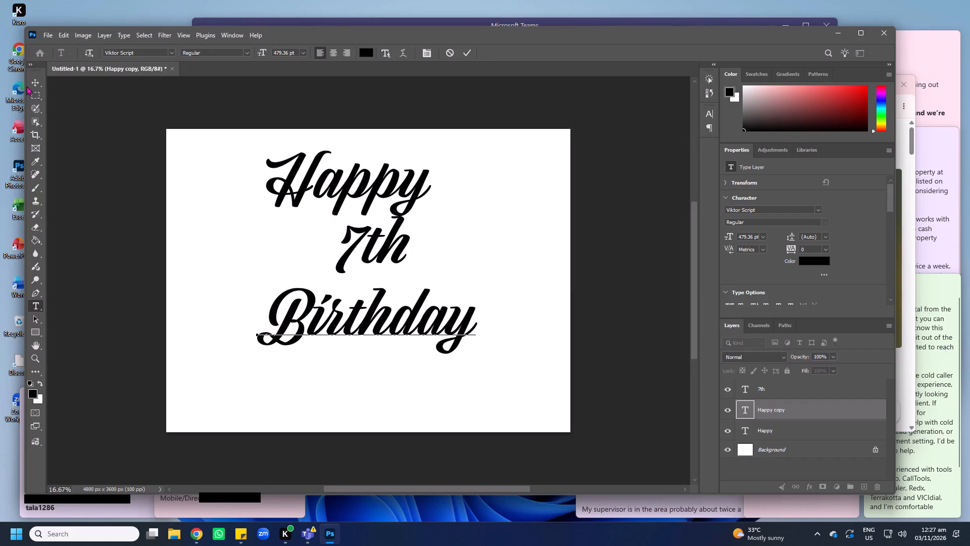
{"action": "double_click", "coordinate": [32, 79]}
Delete the "Birthday", "Happy" and "7th" text layers, leaving only the background.
{"action": "right_click", "coordinate": [426, 321]}
{"action": "key", "text": "Delete"}
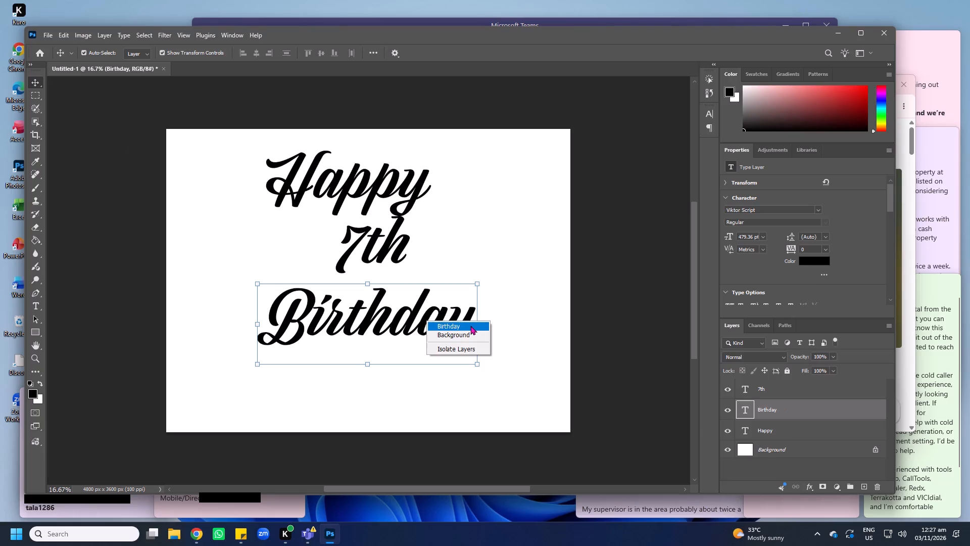
{"action": "left_click", "coordinate": [470, 326]}
{"action": "key", "text": "Delete"}
{"action": "key", "text": "Delete"}
{"action": "right_click", "coordinate": [382, 239]}
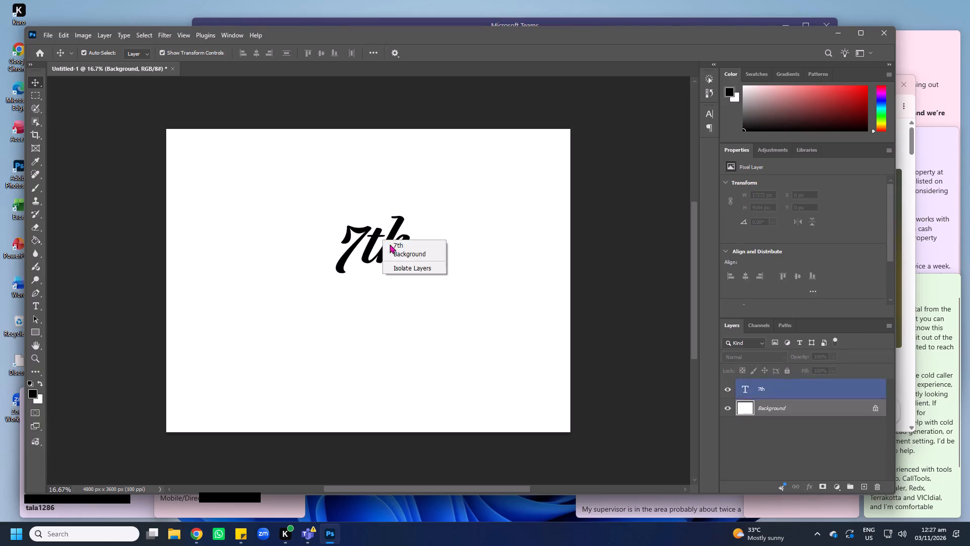
{"action": "left_click", "coordinate": [396, 248]}
{"action": "key", "text": "Delete"}
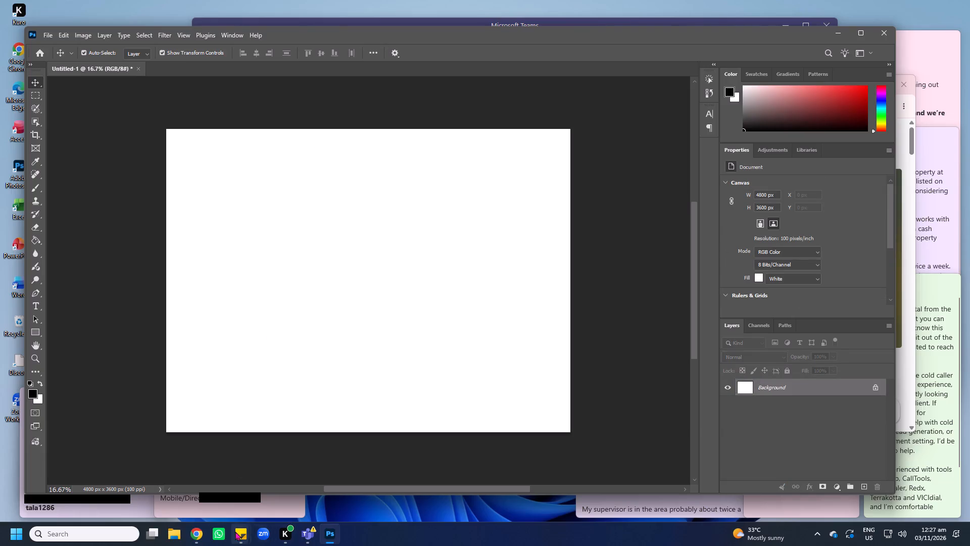
Switch to Chrome, search Google for "birthday tarpulin design" and look over the sample layouts.
{"action": "left_click", "coordinate": [204, 531]}
{"action": "scroll", "coordinate": [713, 255], "scroll_direction": "down", "scroll_amount": 4}
{"action": "scroll", "coordinate": [619, 177], "scroll_direction": "up", "scroll_amount": 3}
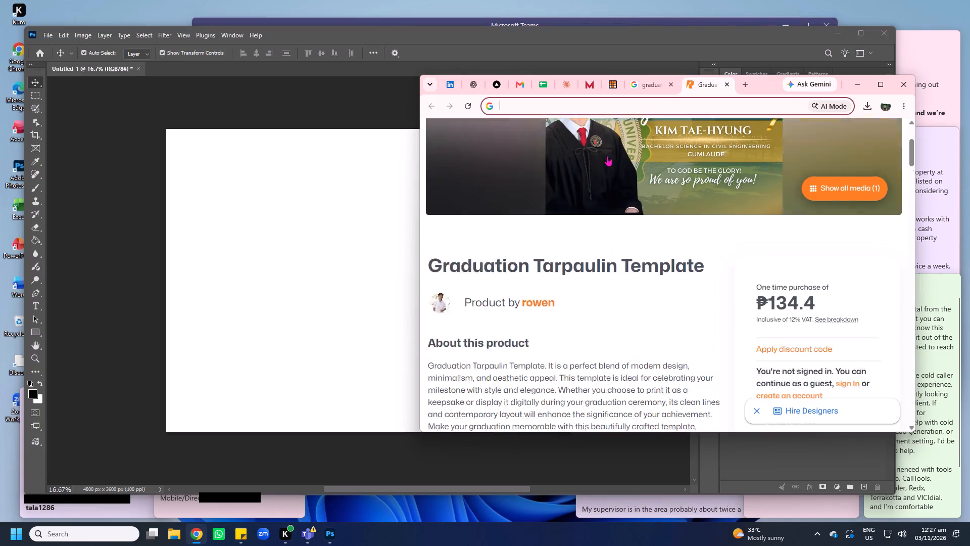
{"action": "key", "text": "b"}
{"action": "key", "text": "i"}
{"action": "key", "text": "r"}
{"action": "key", "text": "t"}
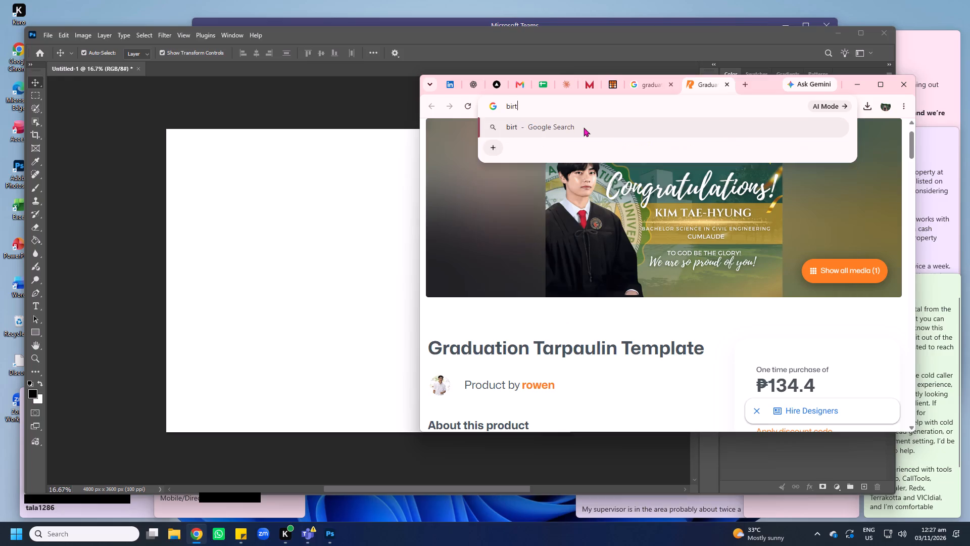
{"action": "key", "text": "ctrl+a"}
{"action": "key", "text": "b"}
{"action": "key", "text": "i"}
{"action": "key", "text": "r"}
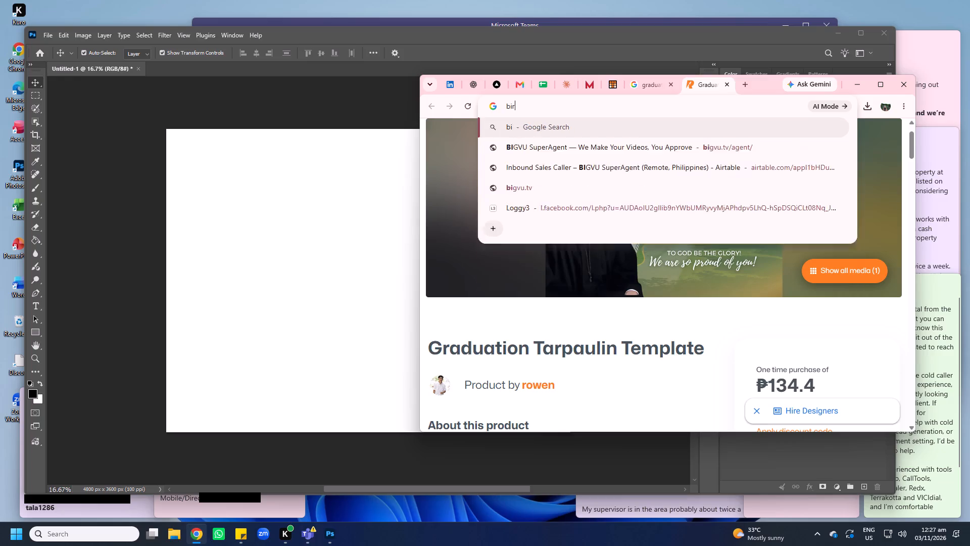
{"action": "key", "text": "t"}
{"action": "type", "text": "hd"}
{"action": "key", "text": "a"}
{"action": "key", "text": "y"}
{"action": "key", "text": "space"}
{"action": "key", "text": "t"}
{"action": "key", "text": "a"}
{"action": "key", "text": "r"}
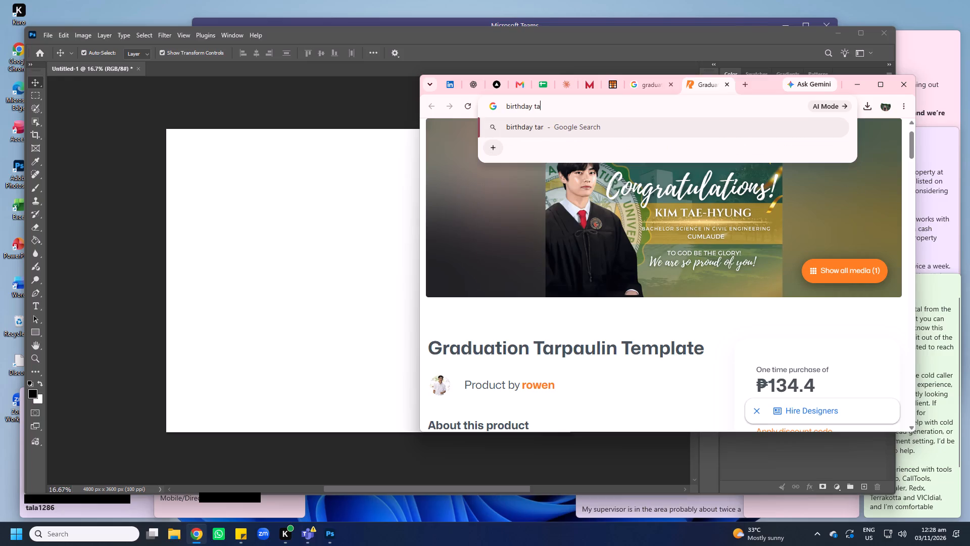
{"action": "key", "text": "p"}
{"action": "key", "text": "u"}
{"action": "key", "text": "l"}
{"action": "key", "text": "i"}
{"action": "type", "text": "n"}
{"action": "key", "text": "space"}
{"action": "type", "text": "de"}
{"action": "key", "text": "s"}
{"action": "type", "text": "ig"}
{"action": "key", "text": "n"}
{"action": "key", "text": "Return"}
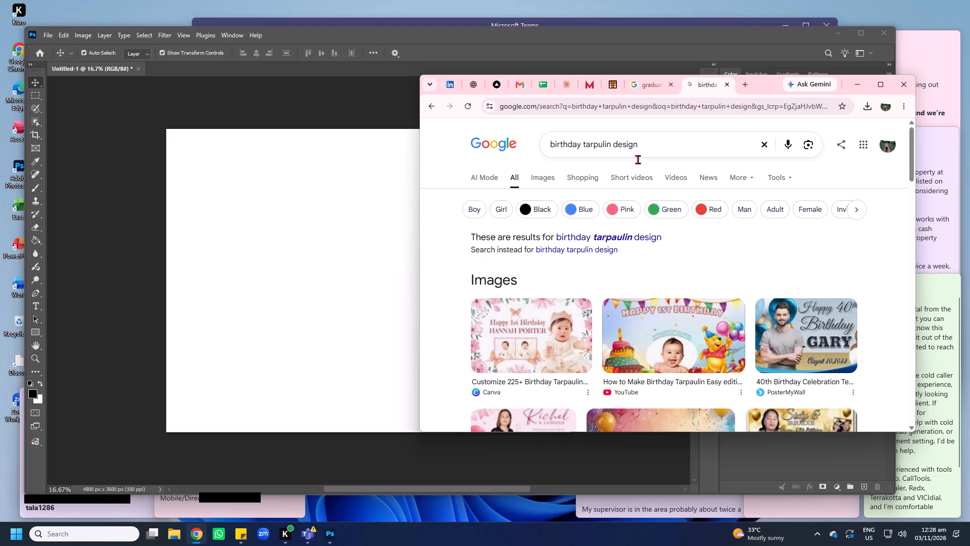
{"action": "scroll", "coordinate": [640, 252], "scroll_direction": "down", "scroll_amount": 3}
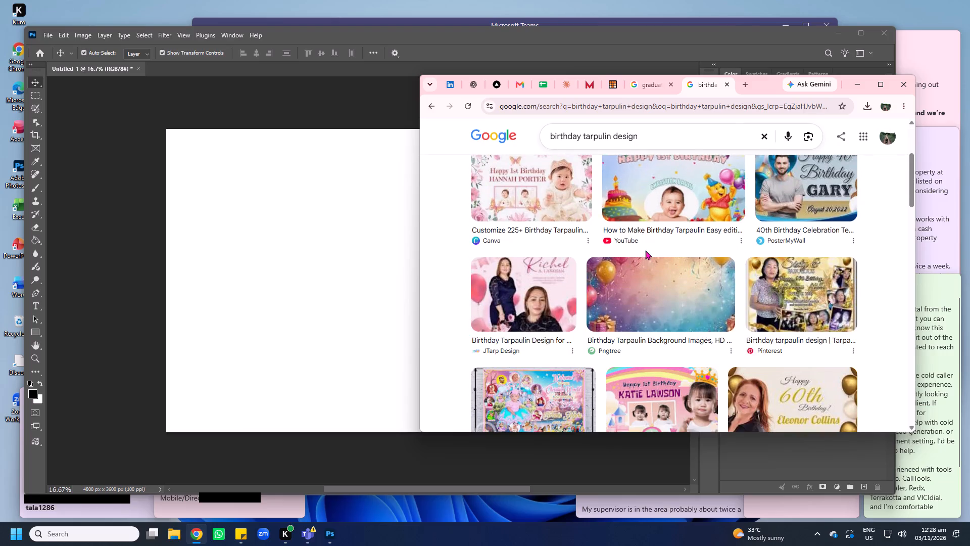
{"action": "scroll", "coordinate": [645, 250], "scroll_direction": "down", "scroll_amount": 4}
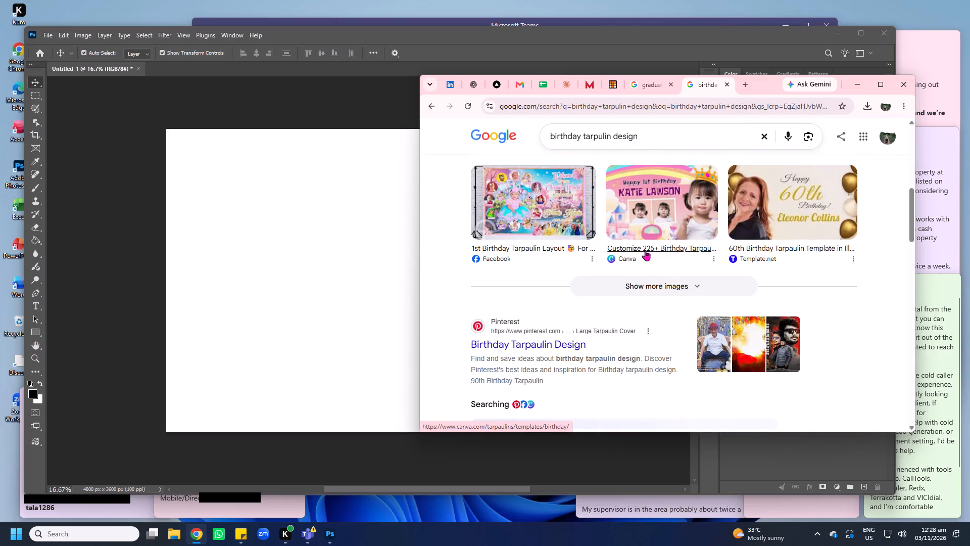
{"action": "scroll", "coordinate": [645, 250], "scroll_direction": "up", "scroll_amount": 3}
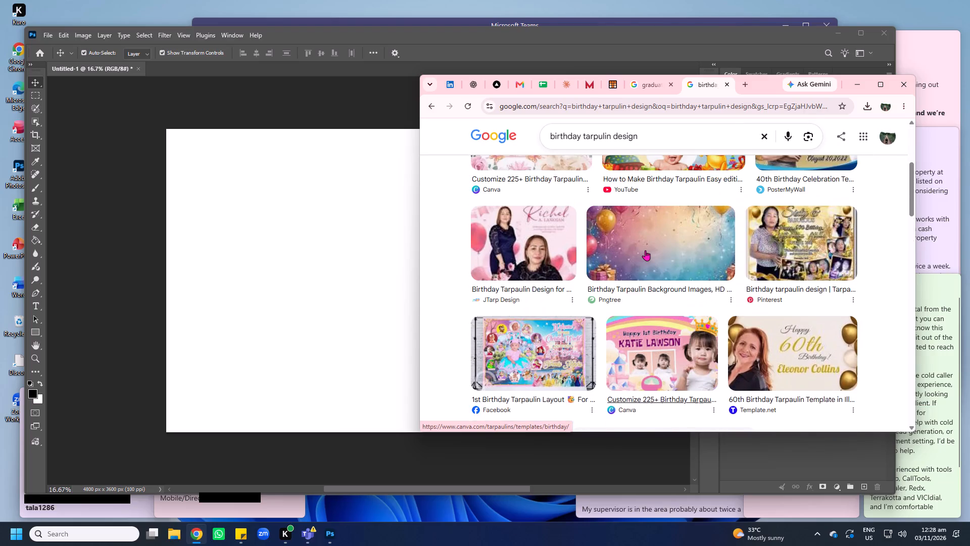
{"action": "scroll", "coordinate": [646, 250], "scroll_direction": "up", "scroll_amount": 6}
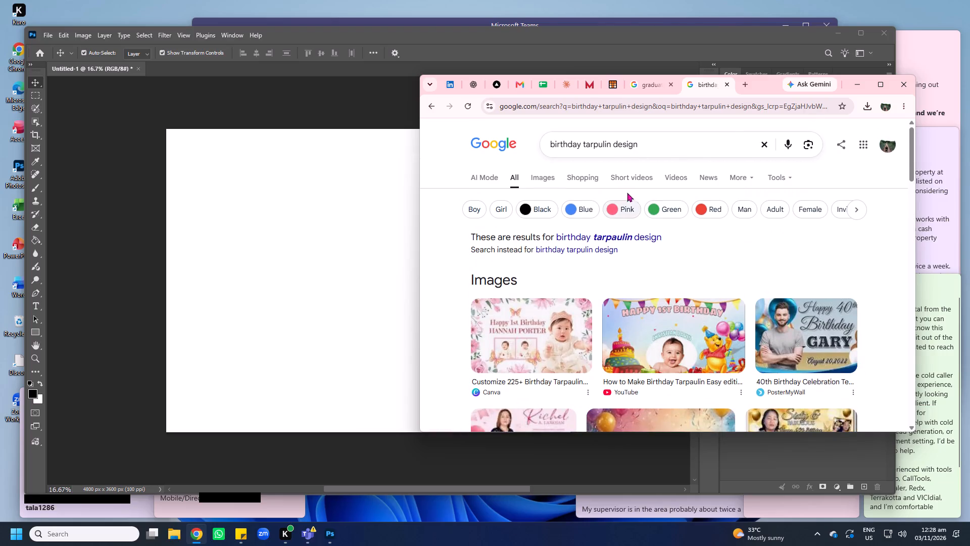
Search Google for "sofia the first tarpaulin design".
{"action": "triple_click", "coordinate": [655, 146]}
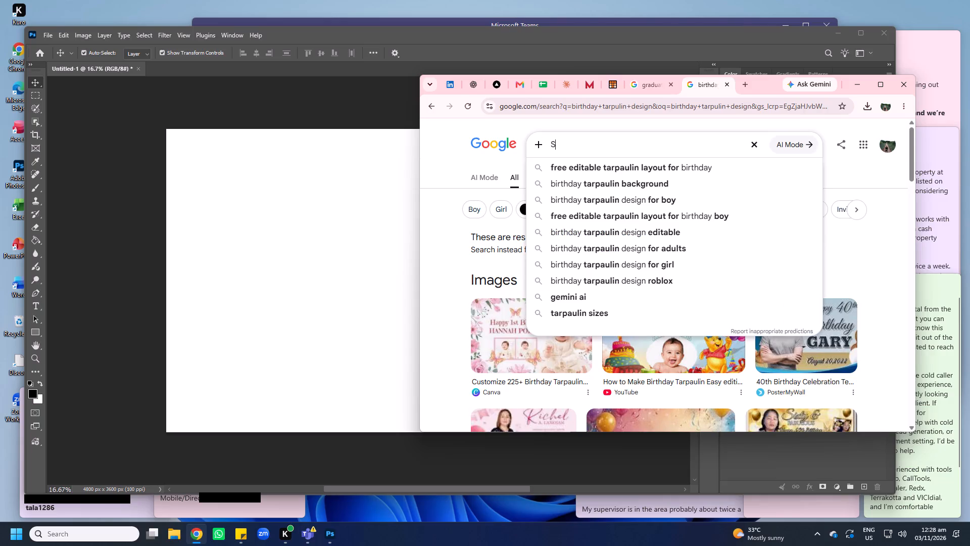
{"action": "key", "text": "Down"}
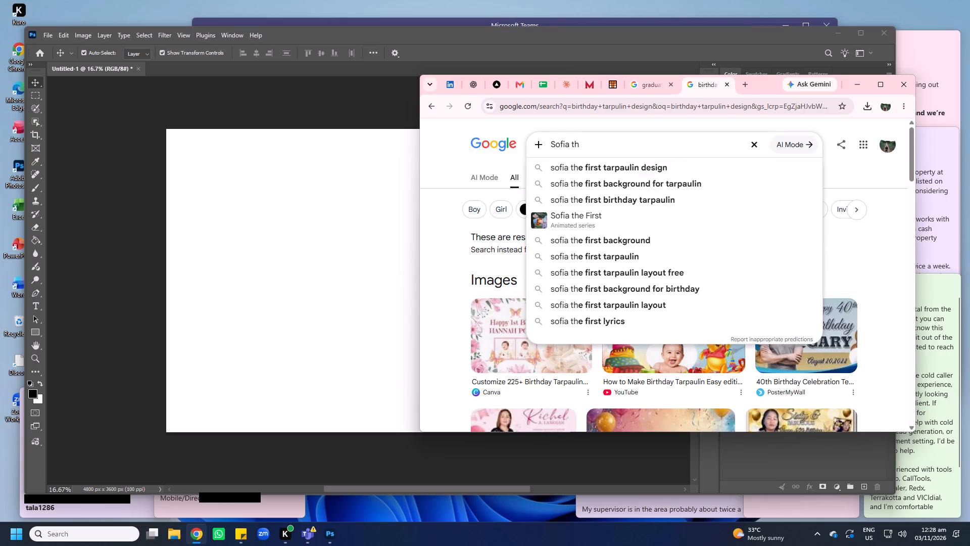
{"action": "key", "text": "Return"}
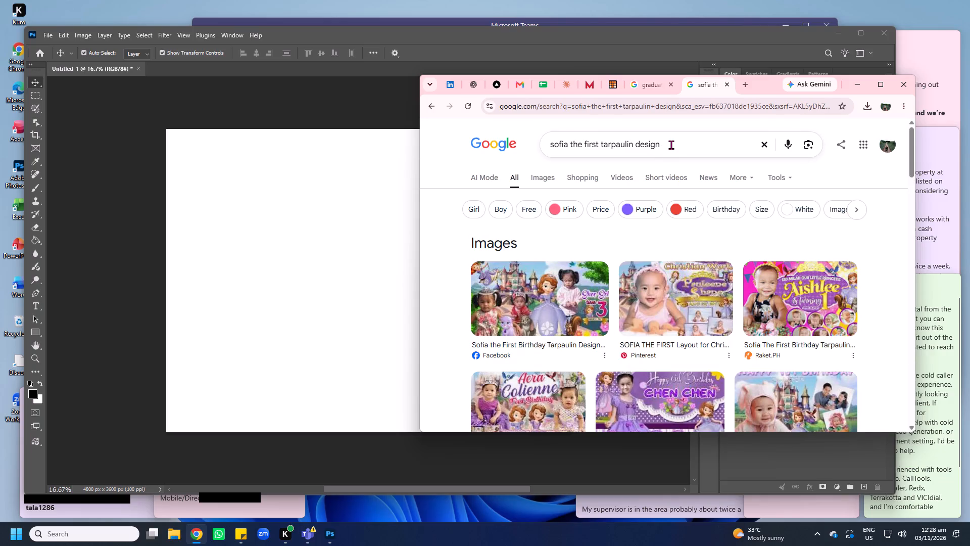
Search Google for "sofia the first background".
{"action": "double_click", "coordinate": [671, 145]}
{"action": "type", "text": "odi"}
{"action": "key", "text": "BackSpace"}
{"action": "key", "text": "BackSpace"}
{"action": "type", "text": "fia"}
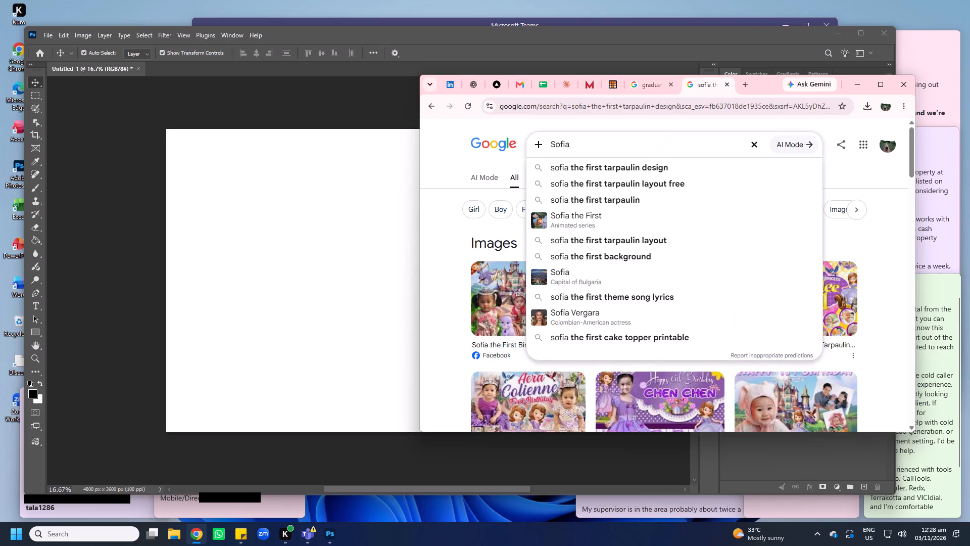
{"action": "key", "text": "Down"}
{"action": "key", "text": "ctrl+a"}
{"action": "key", "text": "BackSpace"}
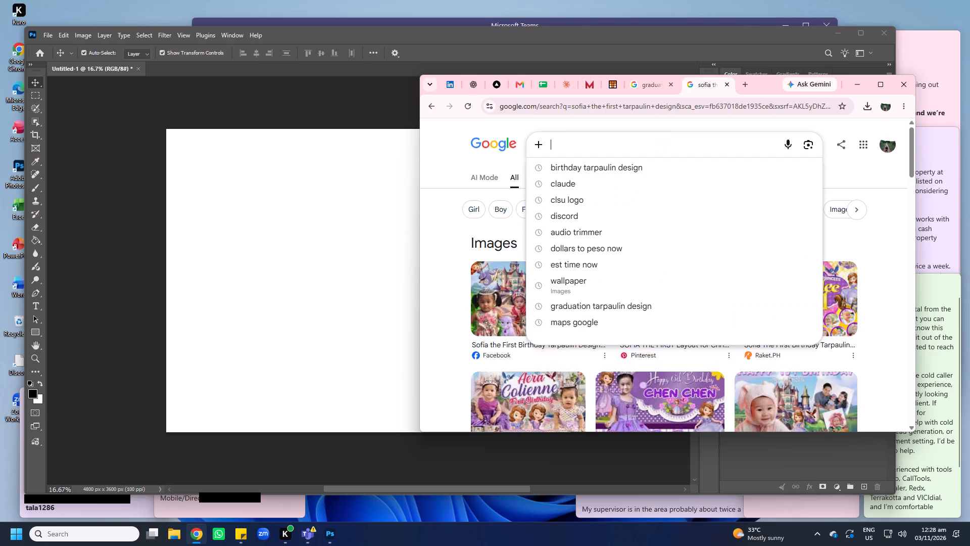
{"action": "type", "text": "sodi"}
{"action": "key", "text": "BackSpace"}
{"action": "key", "text": "BackSpace"}
{"action": "type", "text": "fo"}
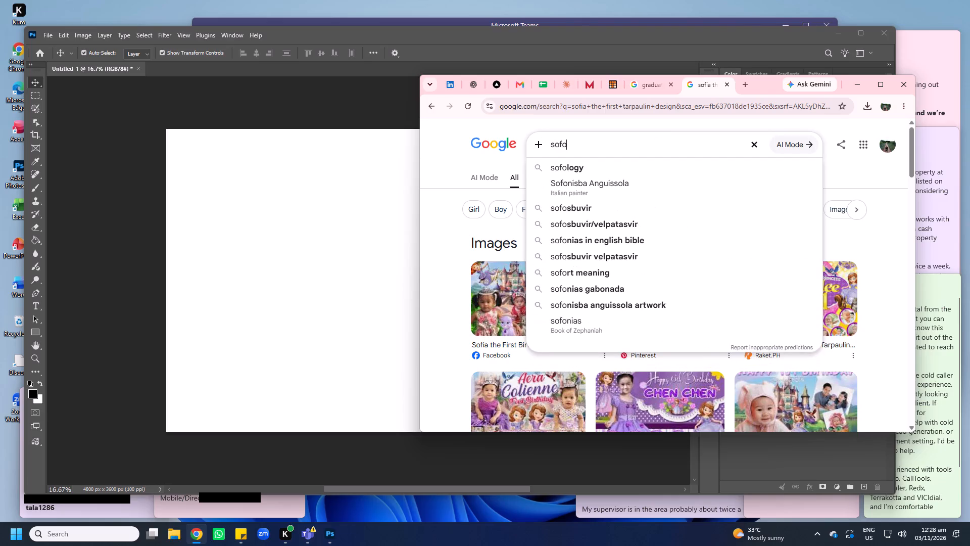
{"action": "key", "text": "BackSpace"}
{"action": "type", "text": "ia"}
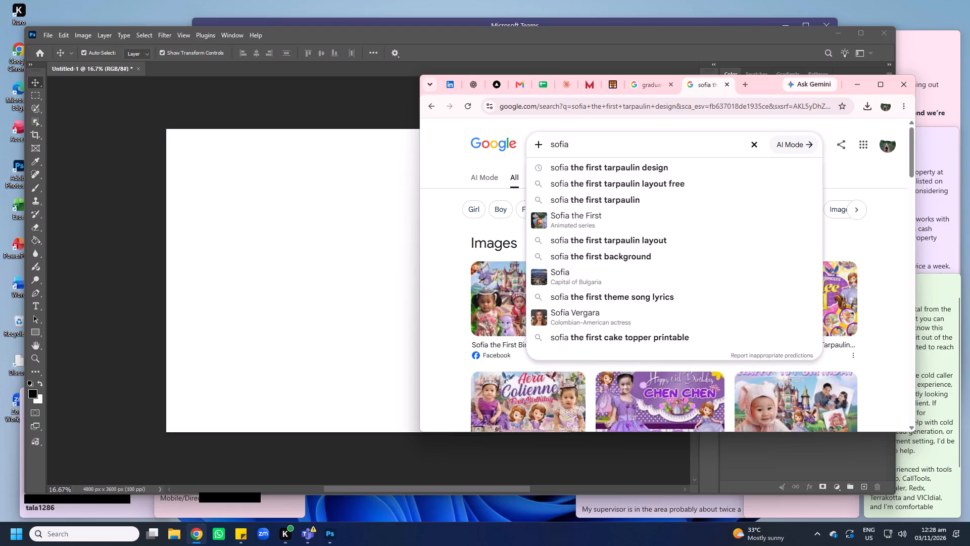
{"action": "key", "text": "Down"}
{"action": "key", "text": "space"}
{"action": "key", "text": "BackSpace"}
{"action": "key", "text": "BackSpace"}
{"action": "key", "text": "BackSpace"}
{"action": "key", "text": "BackSpace"}
{"action": "key", "text": "BackSpace"}
{"action": "key", "text": "BackSpace"}
{"action": "key", "text": "BackSpace"}
{"action": "key", "text": "BackSpace"}
{"action": "key", "text": "BackSpace"}
{"action": "key", "text": "BackSpace"}
{"action": "key", "text": "BackSpace"}
{"action": "key", "text": "BackSpace"}
{"action": "key", "text": "BackSpace"}
{"action": "key", "text": "BackSpace"}
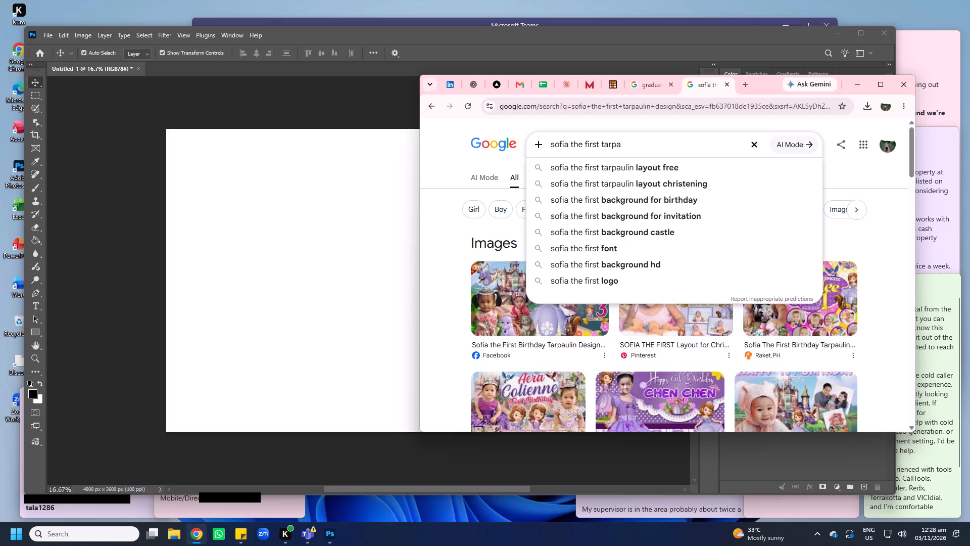
{"action": "key", "text": "BackSpace"}
{"action": "key", "text": "BackSpace"}
{"action": "key", "text": "BackSpace"}
{"action": "type", "text": "back"}
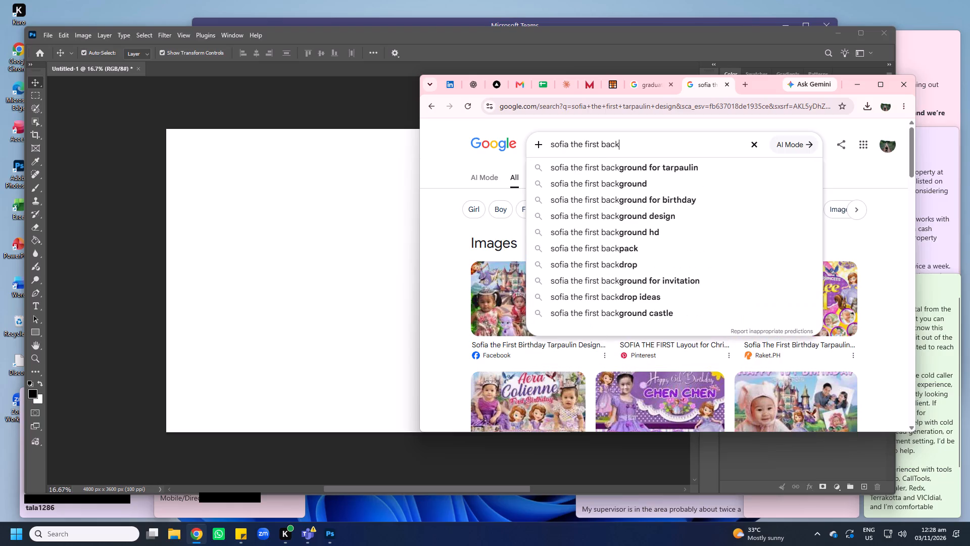
{"action": "key", "text": "Down"}
{"action": "key", "text": "Down"}
{"action": "key", "text": "Return"}
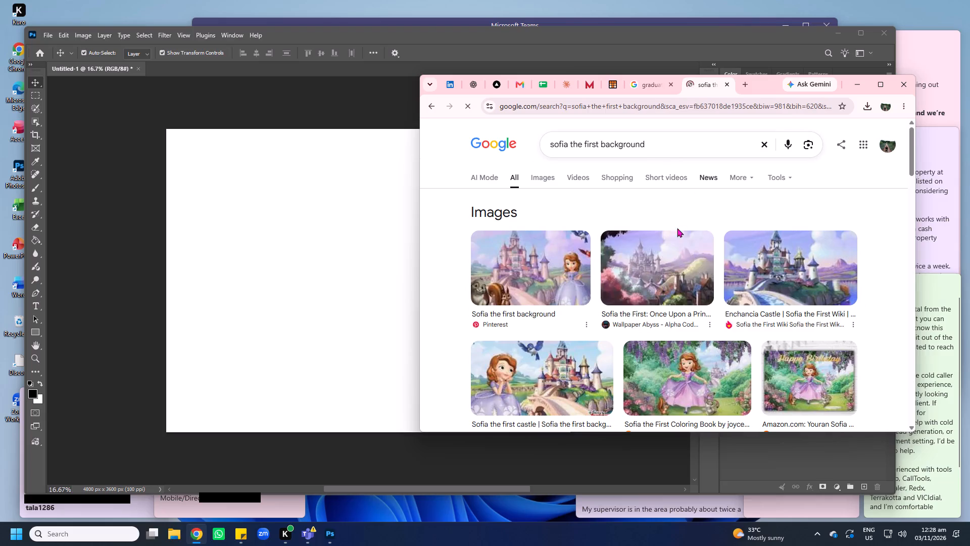
Preview the Pinterest "Sofia the first background" image and its related images.
{"action": "left_click", "coordinate": [549, 255]}
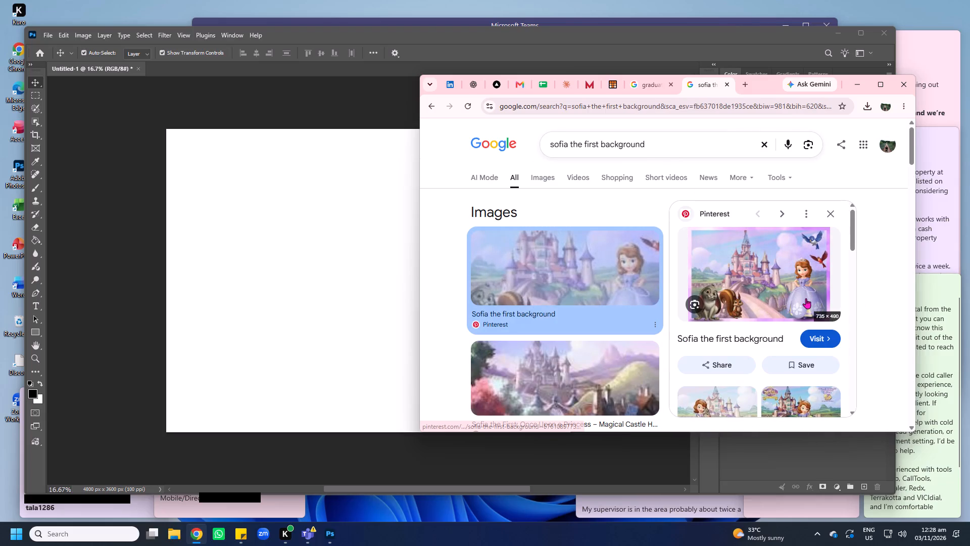
{"action": "scroll", "coordinate": [787, 298], "scroll_direction": "down", "scroll_amount": 2}
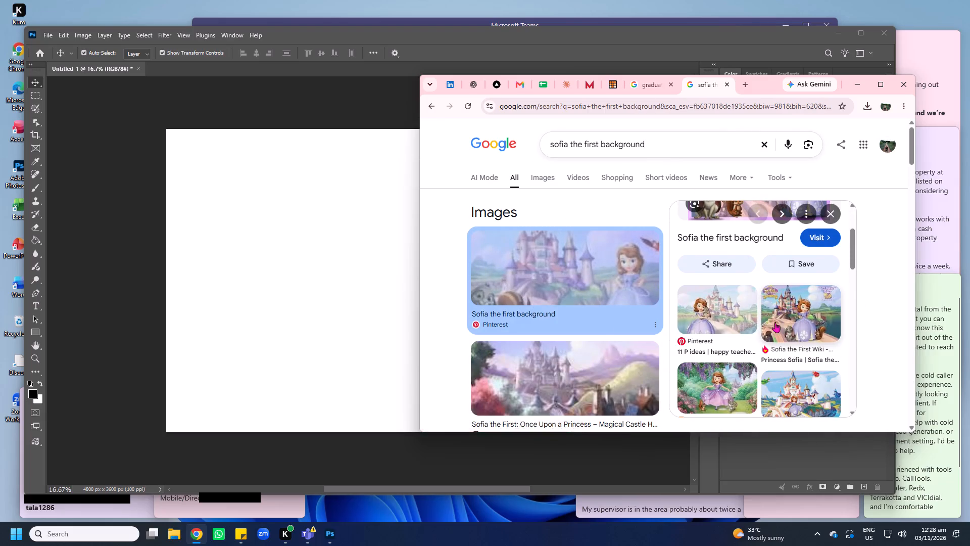
{"action": "scroll", "coordinate": [598, 327], "scroll_direction": "up", "scroll_amount": 3}
Show only image results and open the Wallpapers.com page of the 1,920 × 1,080 Sofia the First castle wallpaper.
{"action": "left_click", "coordinate": [539, 180]}
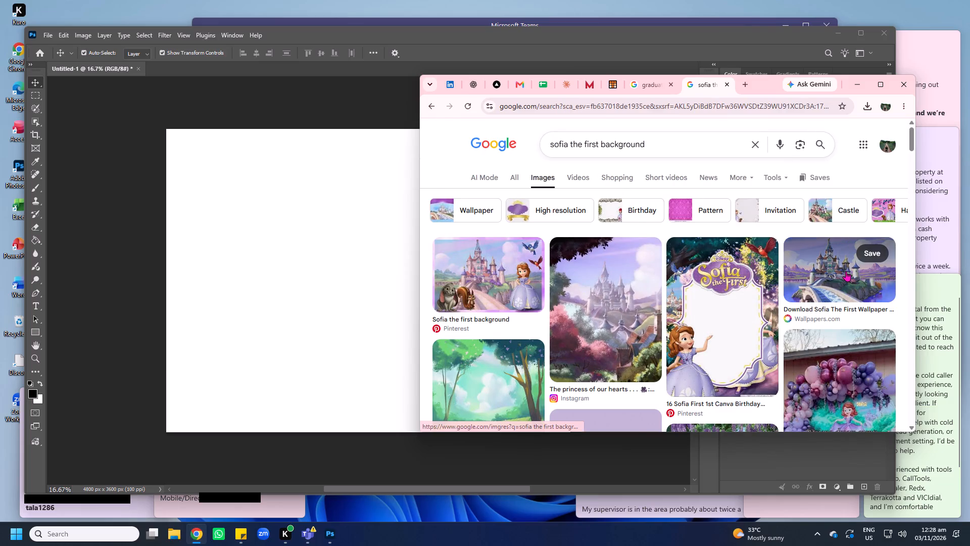
{"action": "left_click", "coordinate": [820, 275]}
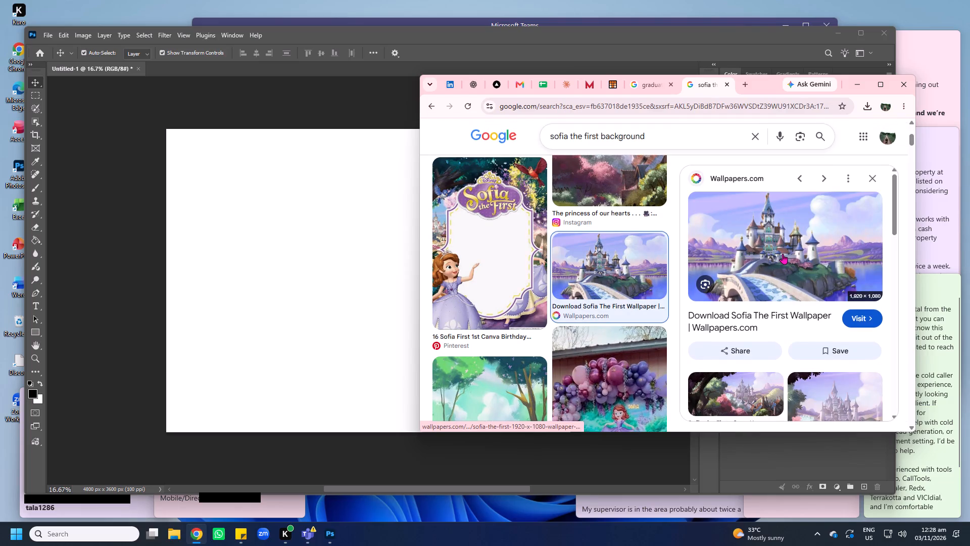
{"action": "left_click", "coordinate": [866, 322]}
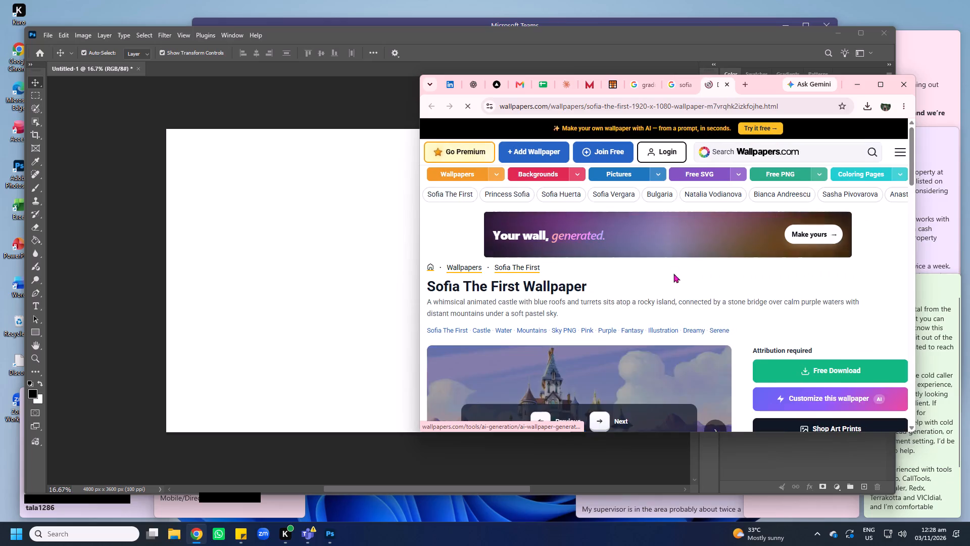
Dismiss the sign-in and Premium offers and download the free version of the Sofia the First castle wallpaper.
{"action": "scroll", "coordinate": [673, 274], "scroll_direction": "down", "scroll_amount": 3}
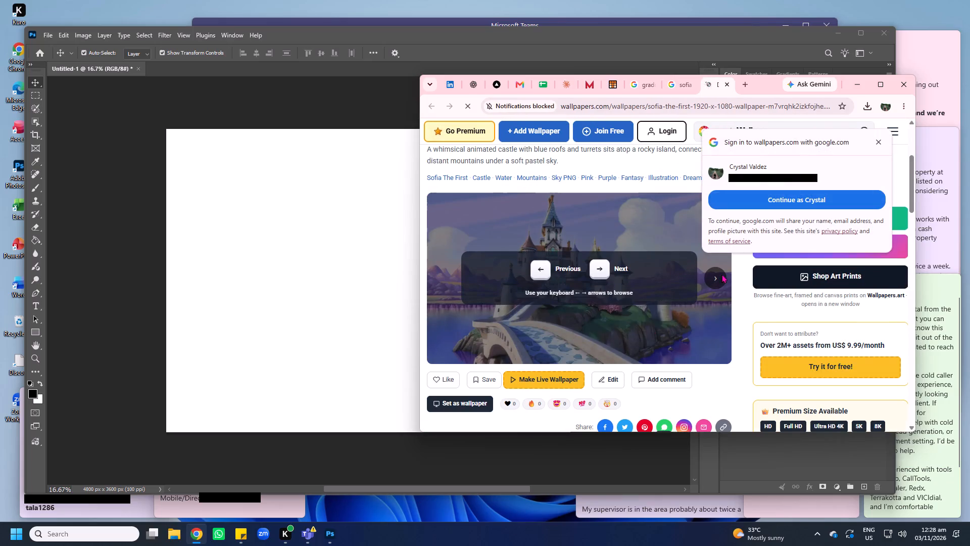
{"action": "left_click", "coordinate": [879, 142]}
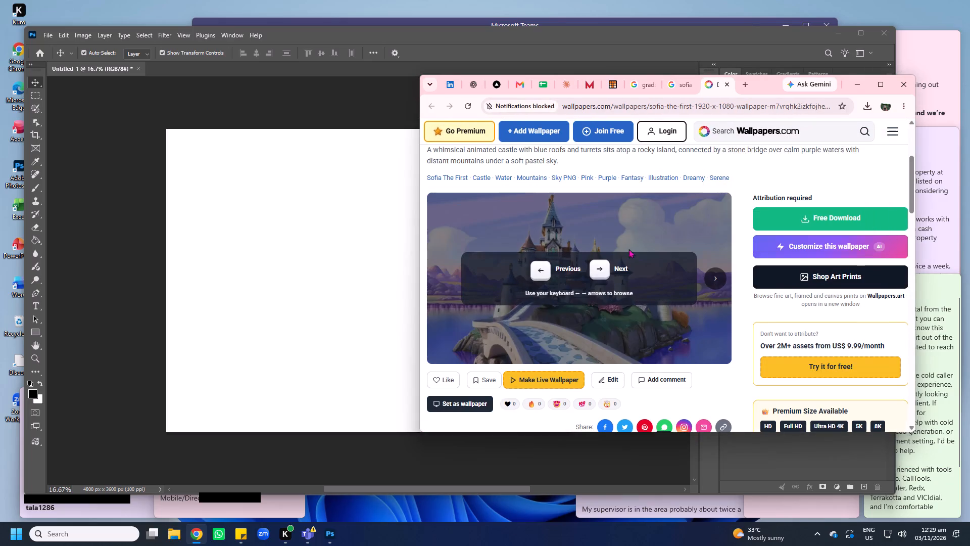
{"action": "left_click", "coordinate": [626, 224]}
{"action": "scroll", "coordinate": [621, 324], "scroll_direction": "down", "scroll_amount": 4}
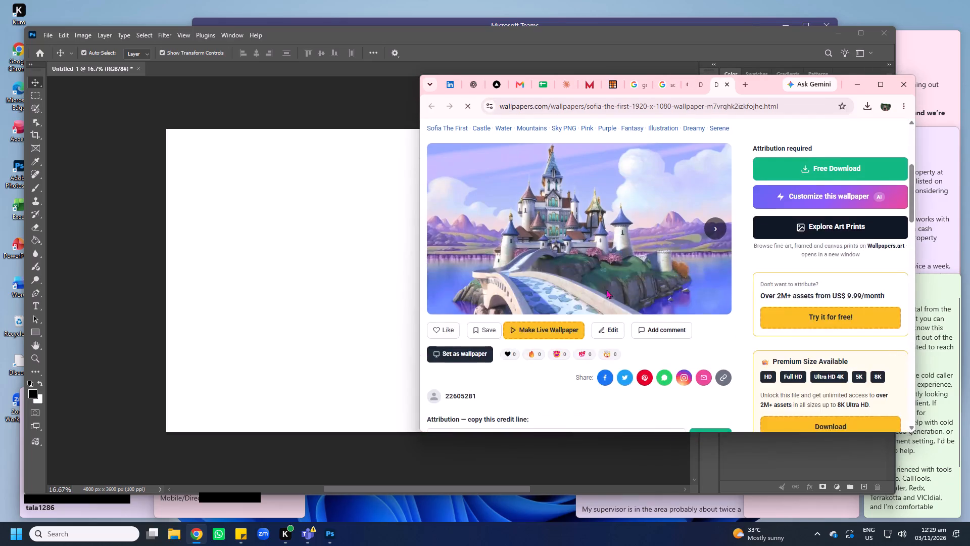
{"action": "right_click", "coordinate": [584, 248]}
{"action": "left_click", "coordinate": [866, 175]}
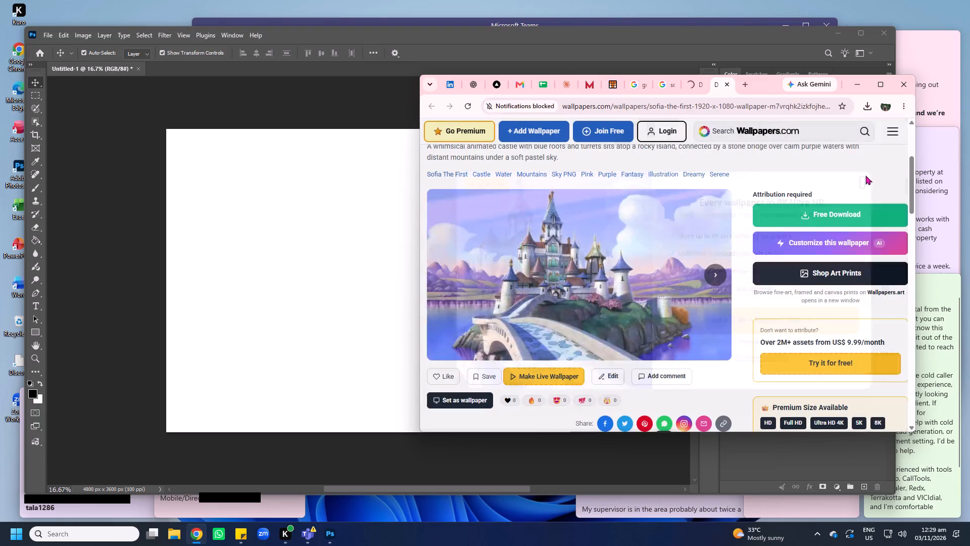
{"action": "right_click", "coordinate": [615, 258]}
{"action": "right_click", "coordinate": [522, 287]}
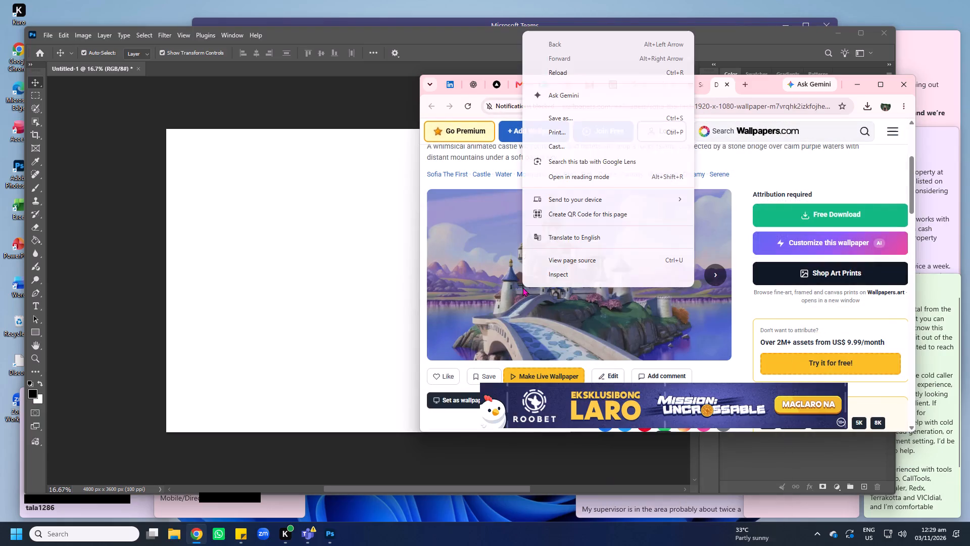
{"action": "left_click", "coordinate": [804, 220]}
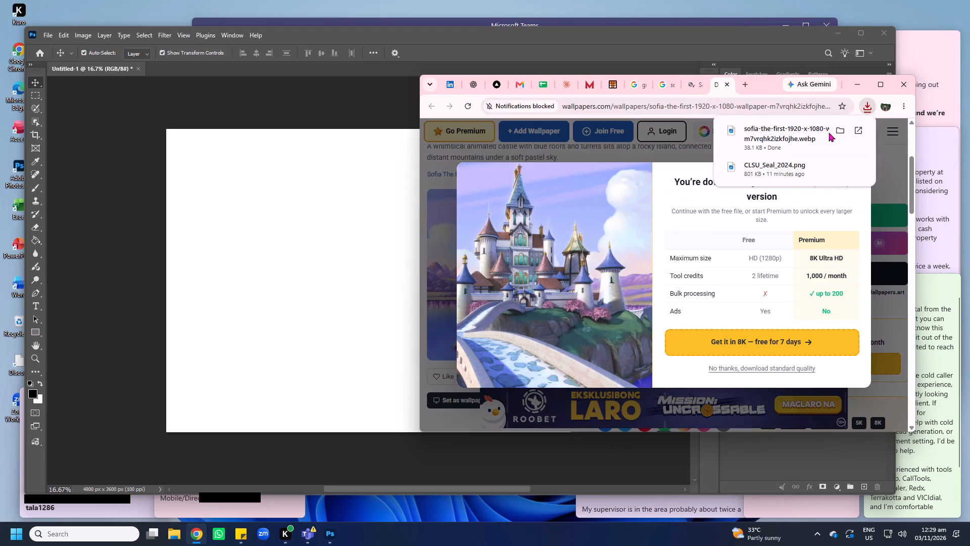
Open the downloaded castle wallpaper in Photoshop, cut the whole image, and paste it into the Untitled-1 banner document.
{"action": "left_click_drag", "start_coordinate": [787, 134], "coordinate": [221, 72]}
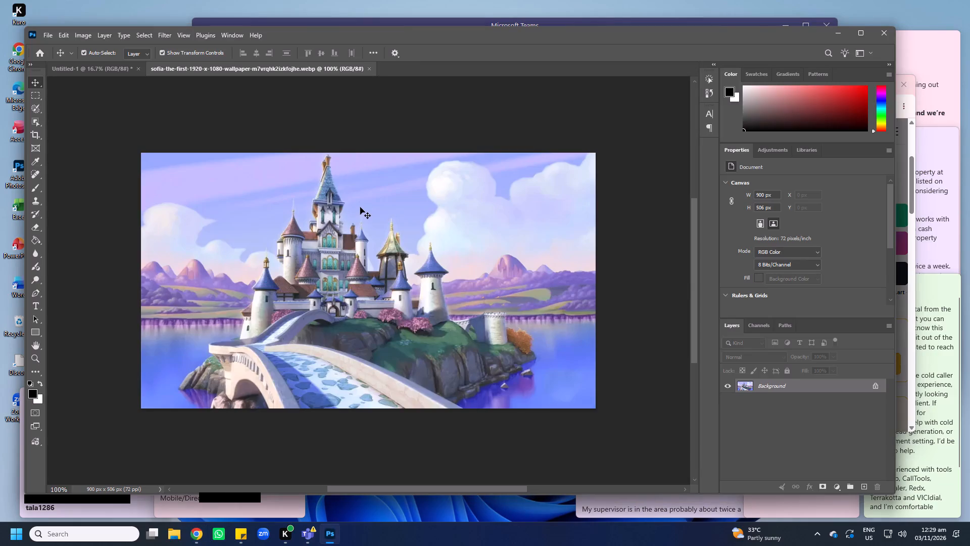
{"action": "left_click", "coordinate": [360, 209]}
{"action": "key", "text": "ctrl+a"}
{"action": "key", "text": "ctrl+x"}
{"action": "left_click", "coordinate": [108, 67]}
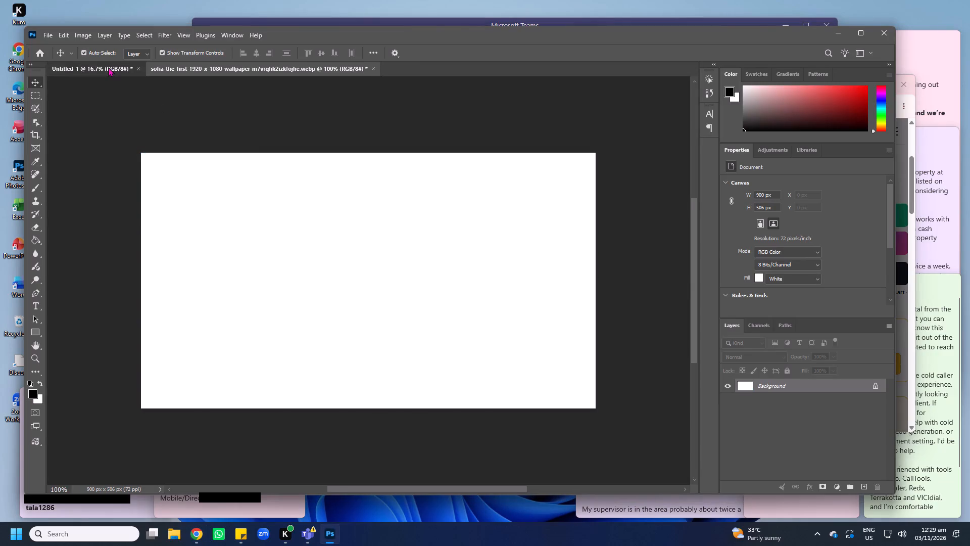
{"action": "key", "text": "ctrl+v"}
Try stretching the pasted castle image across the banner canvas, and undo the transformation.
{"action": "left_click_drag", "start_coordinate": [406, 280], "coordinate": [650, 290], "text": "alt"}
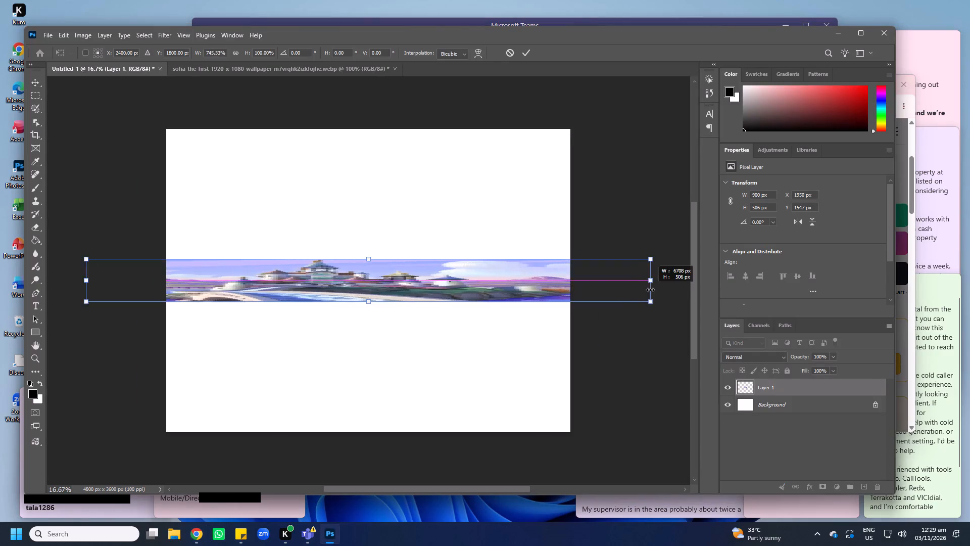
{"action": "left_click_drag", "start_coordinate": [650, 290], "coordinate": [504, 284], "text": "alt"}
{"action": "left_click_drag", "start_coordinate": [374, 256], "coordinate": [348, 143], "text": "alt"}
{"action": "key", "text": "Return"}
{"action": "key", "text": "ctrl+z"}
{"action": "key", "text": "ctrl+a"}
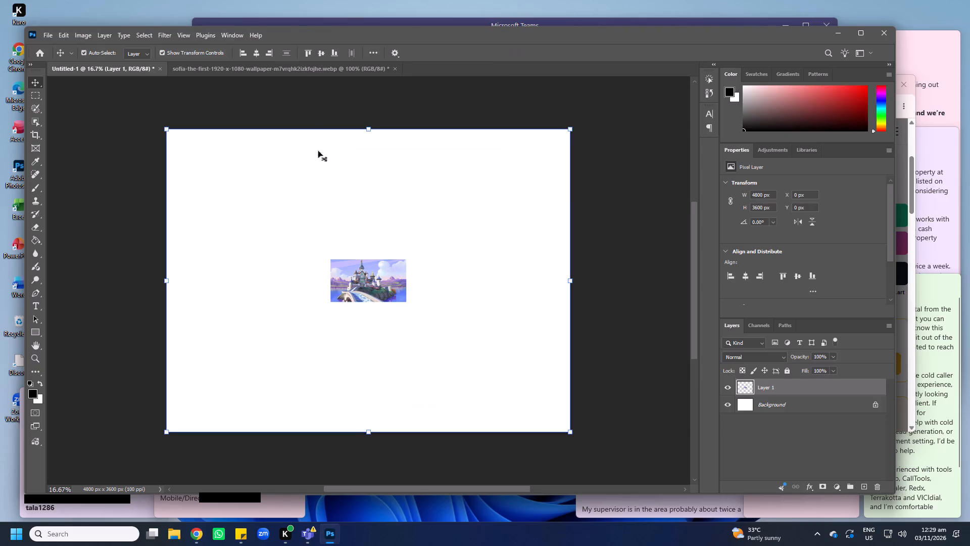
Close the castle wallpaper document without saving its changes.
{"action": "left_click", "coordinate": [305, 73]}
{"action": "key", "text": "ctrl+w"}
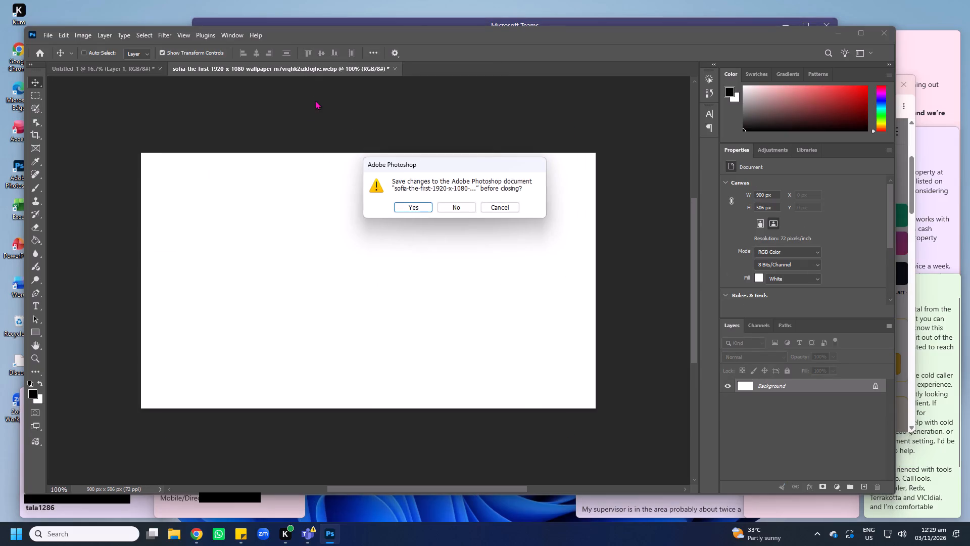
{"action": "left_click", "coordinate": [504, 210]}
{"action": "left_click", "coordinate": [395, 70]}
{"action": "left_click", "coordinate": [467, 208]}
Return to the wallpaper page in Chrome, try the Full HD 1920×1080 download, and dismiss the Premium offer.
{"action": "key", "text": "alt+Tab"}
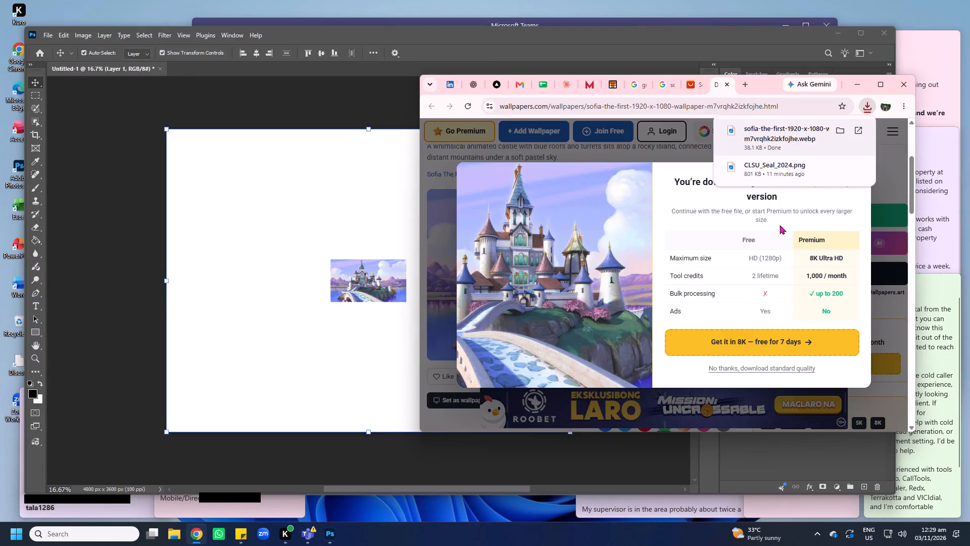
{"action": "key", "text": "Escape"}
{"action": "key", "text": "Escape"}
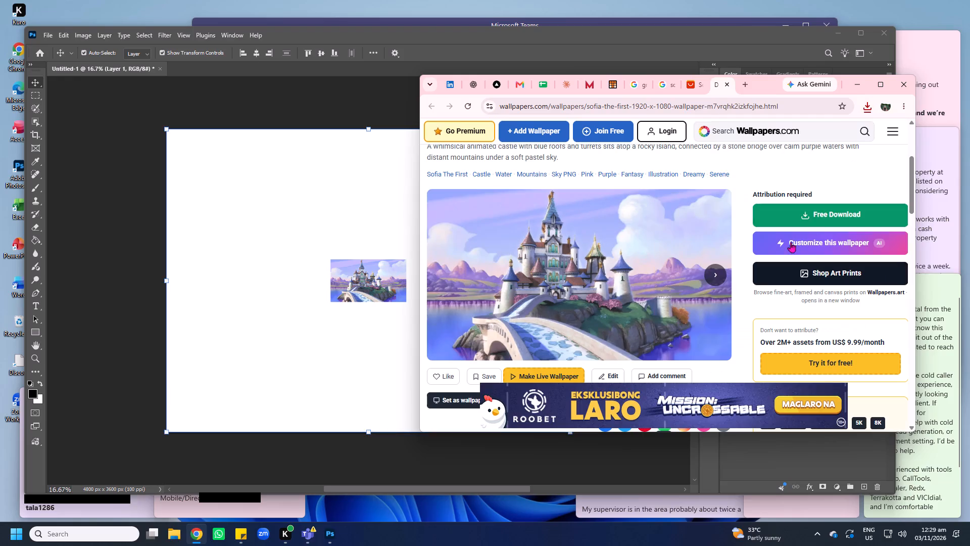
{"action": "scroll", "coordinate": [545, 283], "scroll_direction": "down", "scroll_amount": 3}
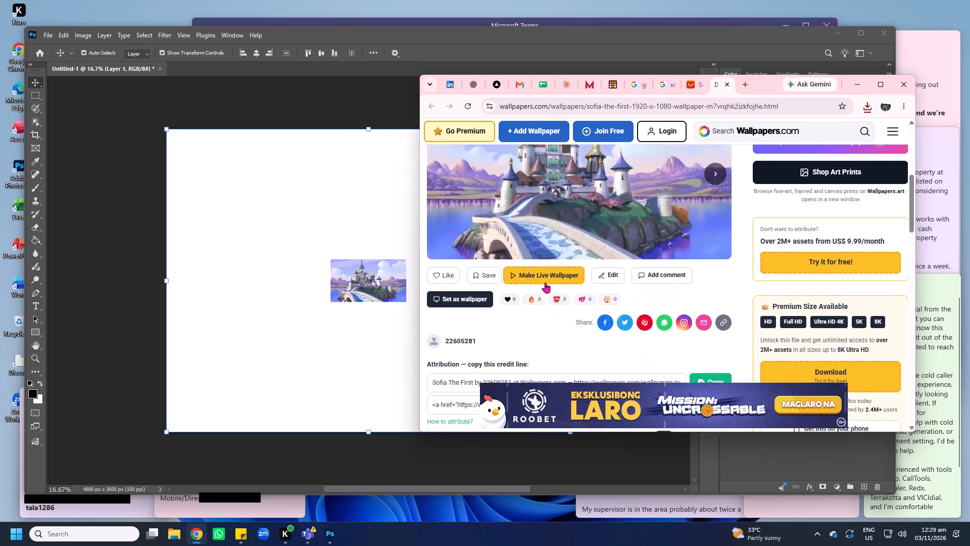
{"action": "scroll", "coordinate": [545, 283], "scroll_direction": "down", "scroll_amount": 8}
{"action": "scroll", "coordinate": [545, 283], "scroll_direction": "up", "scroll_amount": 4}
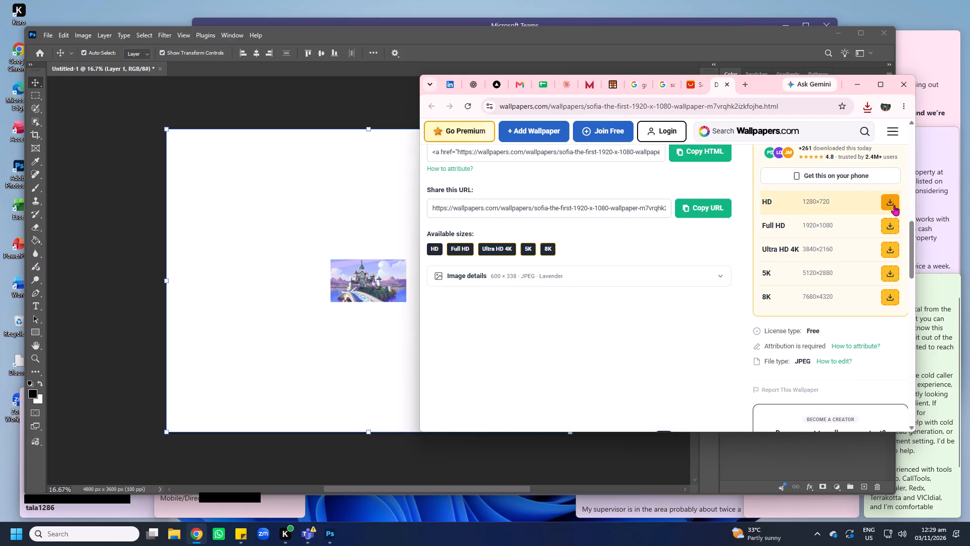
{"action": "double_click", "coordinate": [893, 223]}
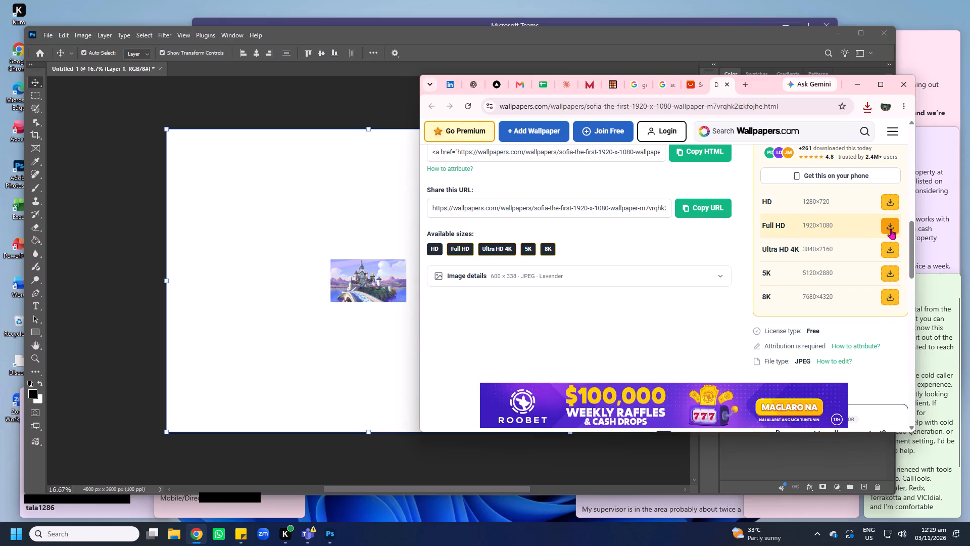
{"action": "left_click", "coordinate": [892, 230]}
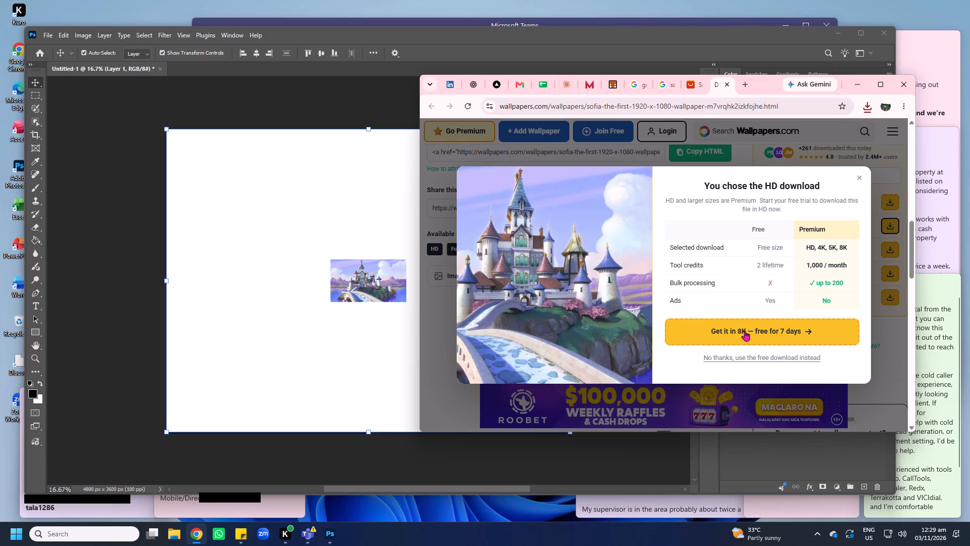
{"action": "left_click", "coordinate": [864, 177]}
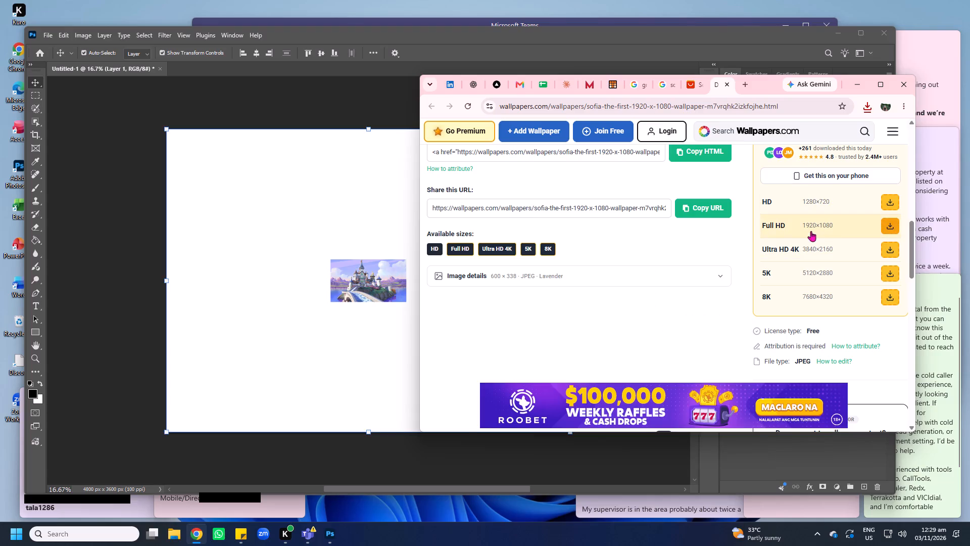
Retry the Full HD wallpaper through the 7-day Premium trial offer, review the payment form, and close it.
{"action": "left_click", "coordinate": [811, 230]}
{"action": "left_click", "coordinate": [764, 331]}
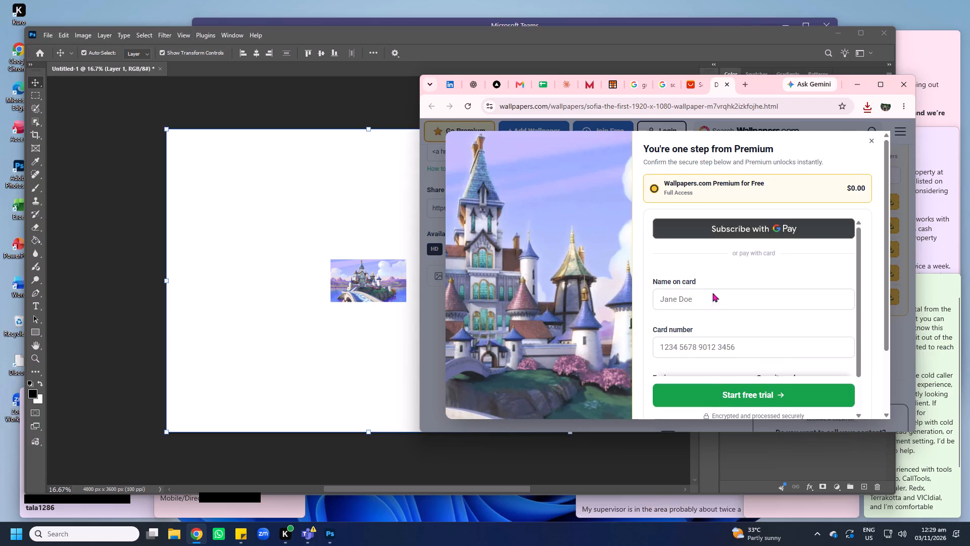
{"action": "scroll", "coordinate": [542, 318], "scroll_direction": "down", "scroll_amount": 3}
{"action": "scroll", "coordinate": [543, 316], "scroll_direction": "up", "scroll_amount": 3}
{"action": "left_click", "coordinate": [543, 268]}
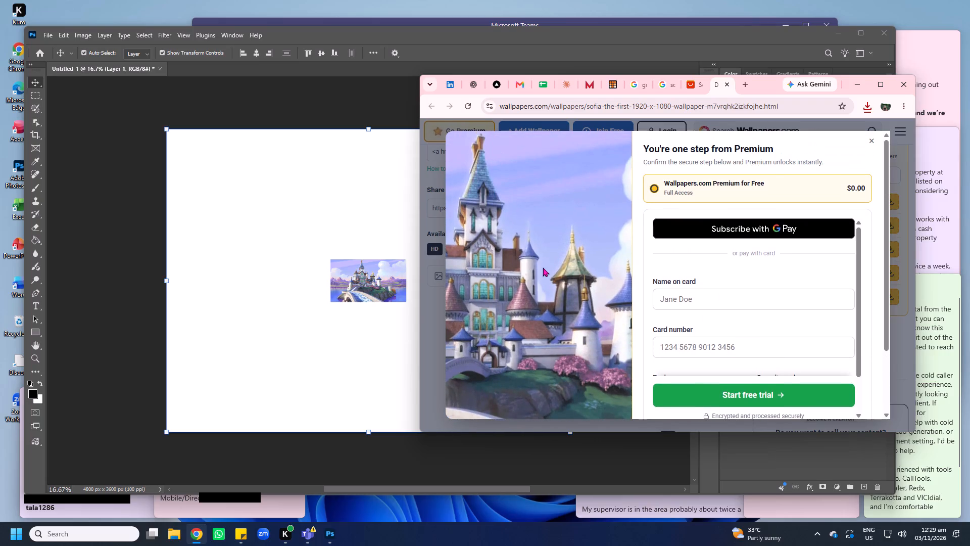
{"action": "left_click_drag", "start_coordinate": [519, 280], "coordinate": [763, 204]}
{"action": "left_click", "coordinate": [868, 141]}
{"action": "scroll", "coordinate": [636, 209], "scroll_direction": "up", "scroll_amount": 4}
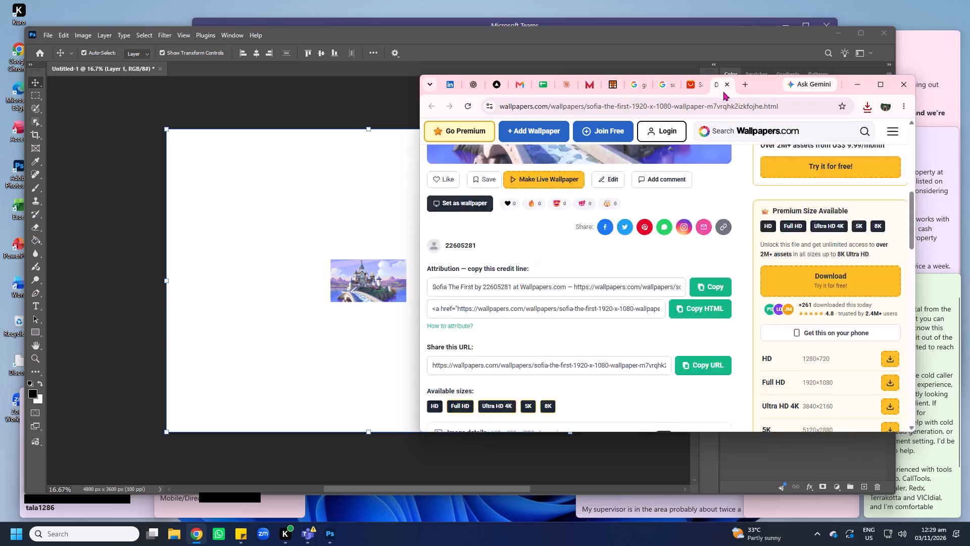
Close the Wallpapers.com and AliExpress tabs.
{"action": "key", "text": "ctrl+w"}
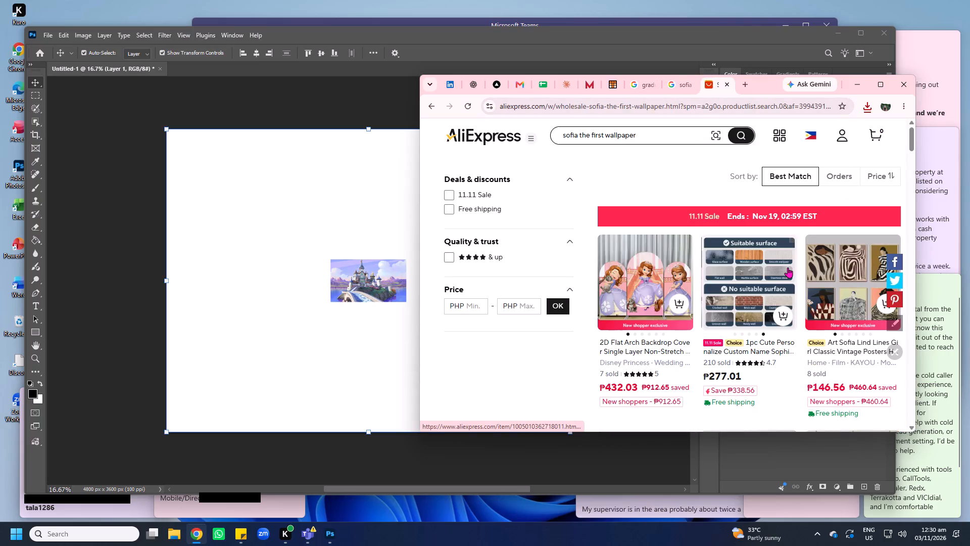
{"action": "scroll", "coordinate": [788, 267], "scroll_direction": "up", "scroll_amount": 2}
{"action": "key", "text": "ctrl+w"}
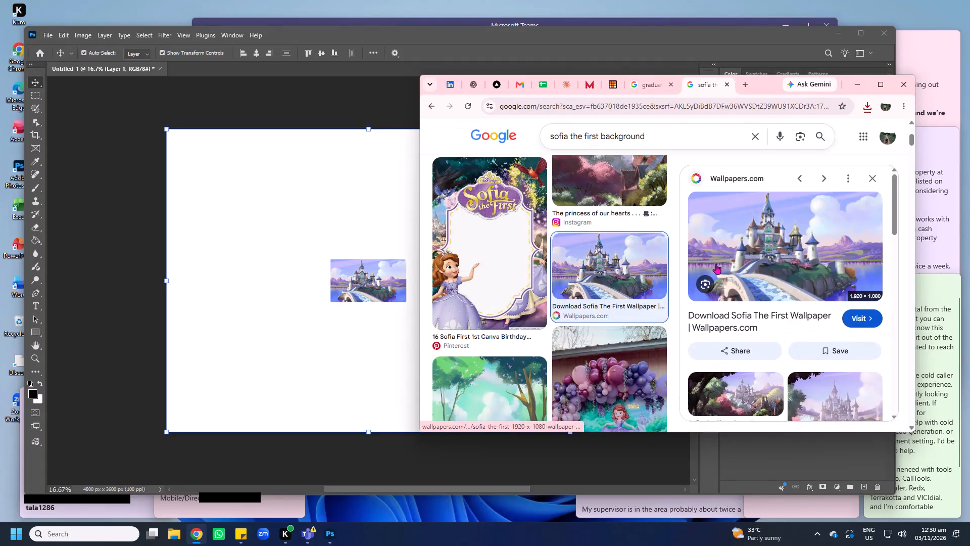
Look through the related images and the Sofia the First background results for another castle background.
{"action": "scroll", "coordinate": [716, 264], "scroll_direction": "down", "scroll_amount": 4}
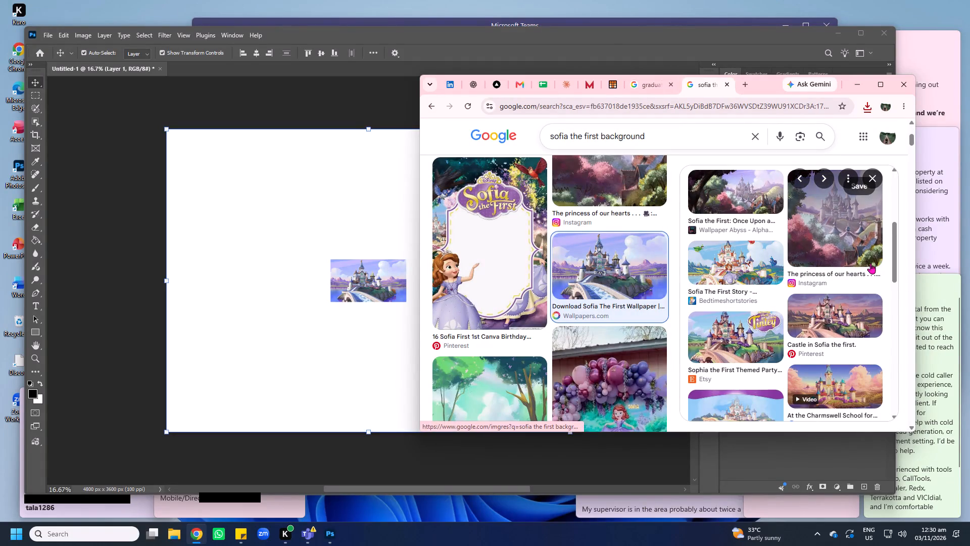
{"action": "scroll", "coordinate": [842, 238], "scroll_direction": "down", "scroll_amount": 6}
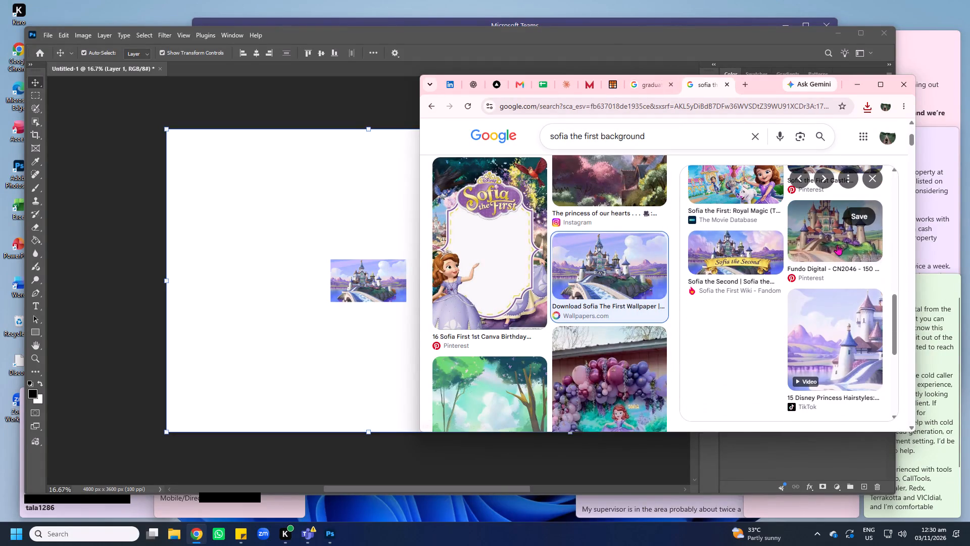
{"action": "scroll", "coordinate": [725, 277], "scroll_direction": "down", "scroll_amount": 5}
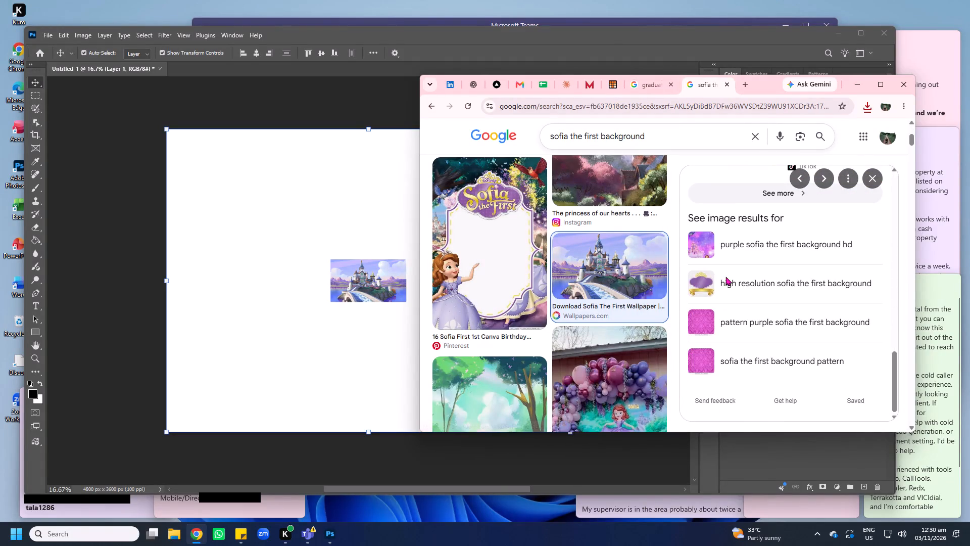
{"action": "scroll", "coordinate": [725, 277], "scroll_direction": "down", "scroll_amount": 4}
{"action": "scroll", "coordinate": [558, 380], "scroll_direction": "down", "scroll_amount": 6}
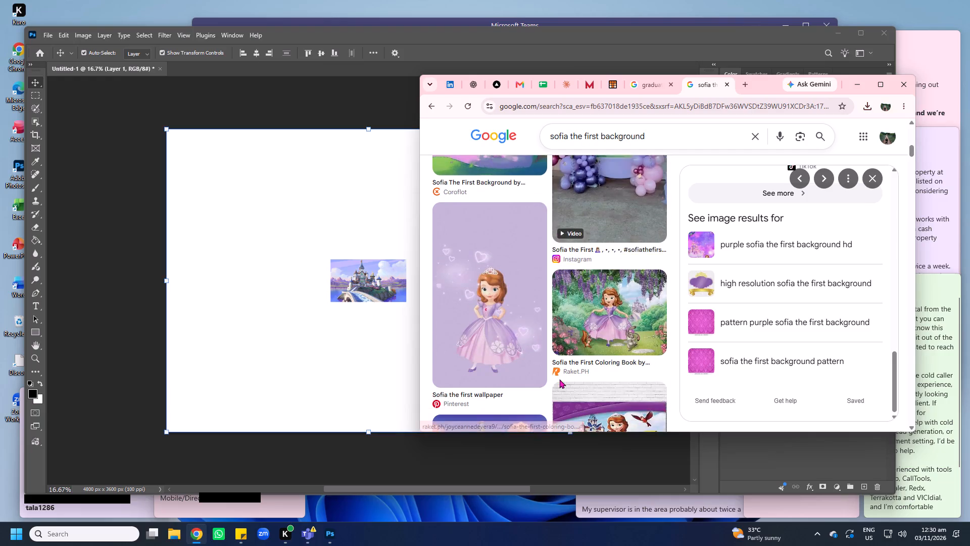
{"action": "scroll", "coordinate": [559, 379], "scroll_direction": "down", "scroll_amount": 4}
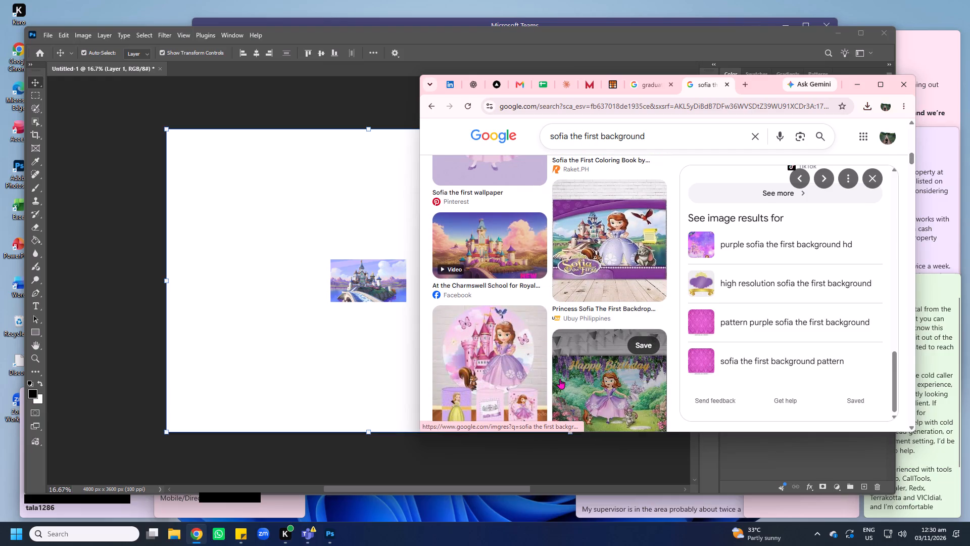
{"action": "scroll", "coordinate": [560, 379], "scroll_direction": "up", "scroll_amount": 1}
Preview the Charmswell School castle image, open its Facebook video source, and close that video's tab.
{"action": "left_click", "coordinate": [477, 307]}
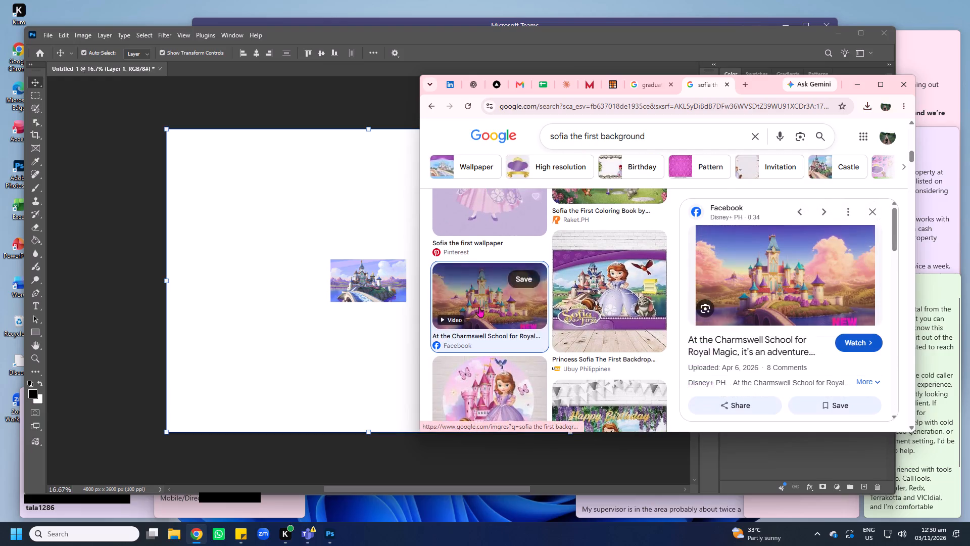
{"action": "left_click", "coordinate": [798, 291]}
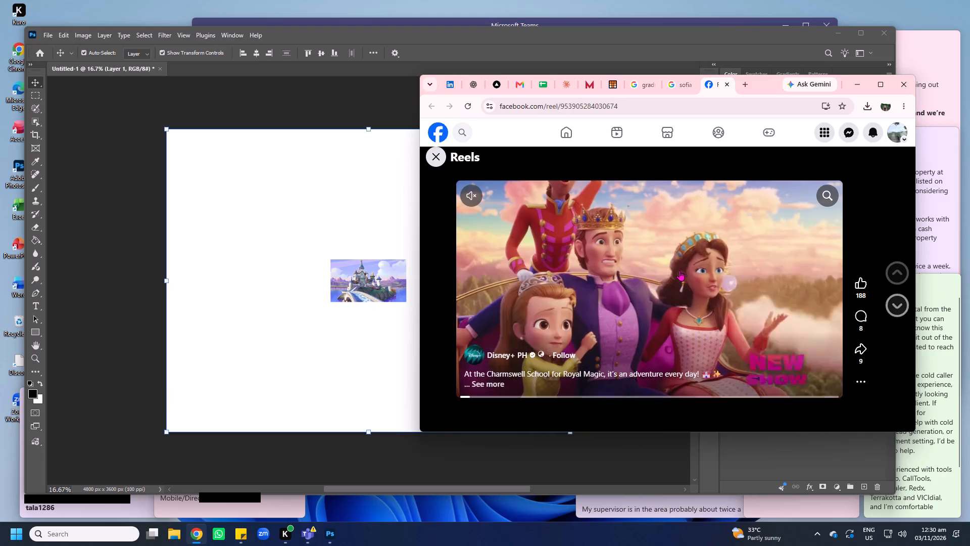
{"action": "scroll", "coordinate": [686, 275], "scroll_direction": "down", "scroll_amount": 4}
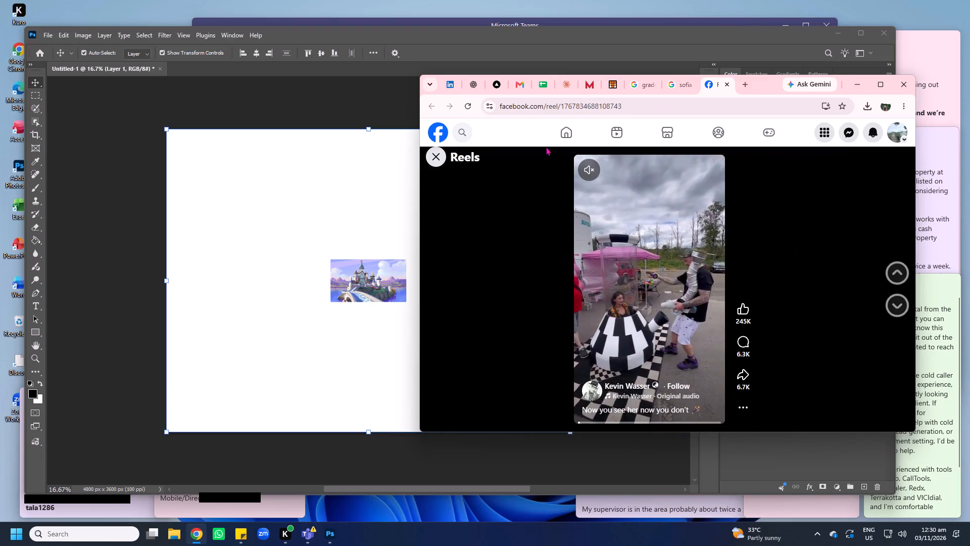
{"action": "key", "text": "ctrl+w"}
Browse further down the Sofia the First background results, previewing the Drevio 1st Birthday Invitation template along the way.
{"action": "scroll", "coordinate": [676, 270], "scroll_direction": "down", "scroll_amount": 4}
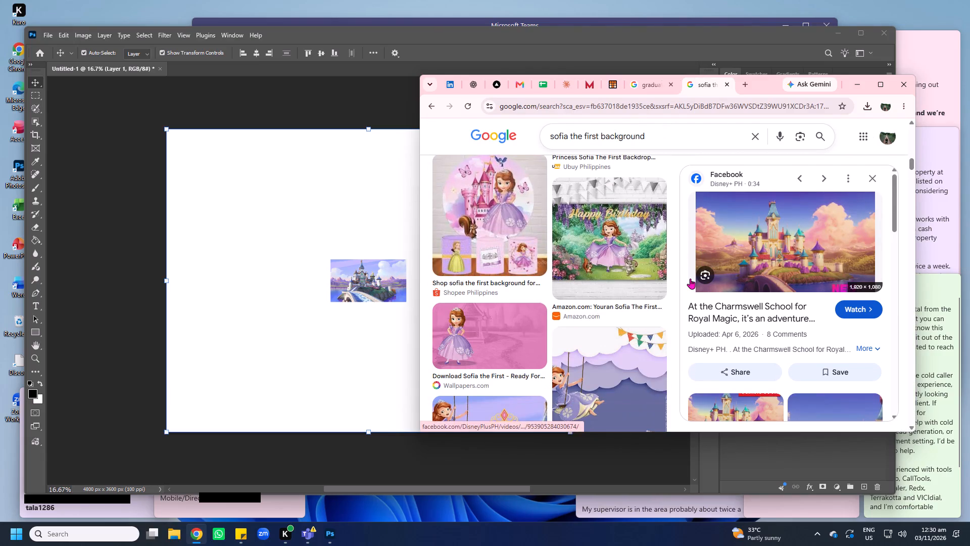
{"action": "scroll", "coordinate": [668, 284], "scroll_direction": "down", "scroll_amount": 4}
{"action": "left_click", "coordinate": [604, 255]}
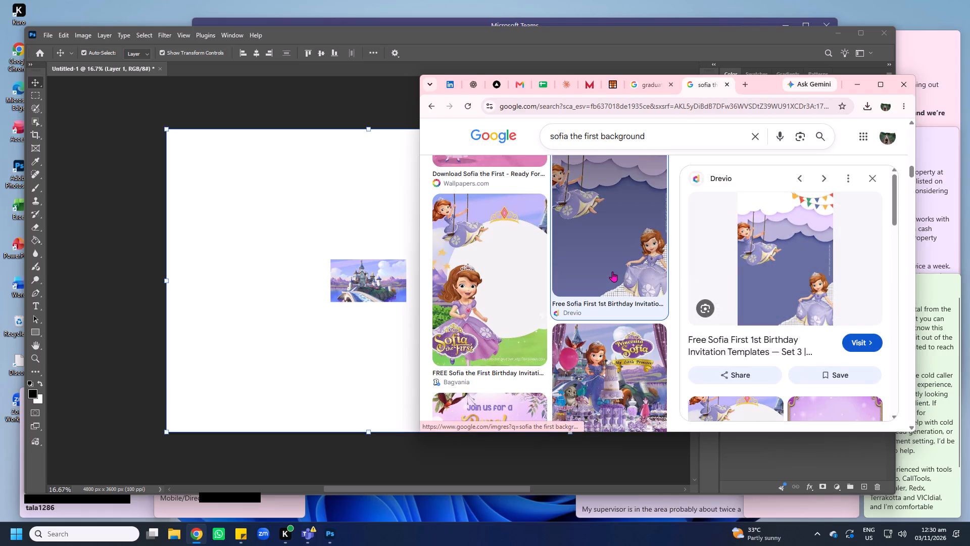
{"action": "scroll", "coordinate": [612, 271], "scroll_direction": "down", "scroll_amount": 7}
{"action": "scroll", "coordinate": [612, 271], "scroll_direction": "up", "scroll_amount": 3}
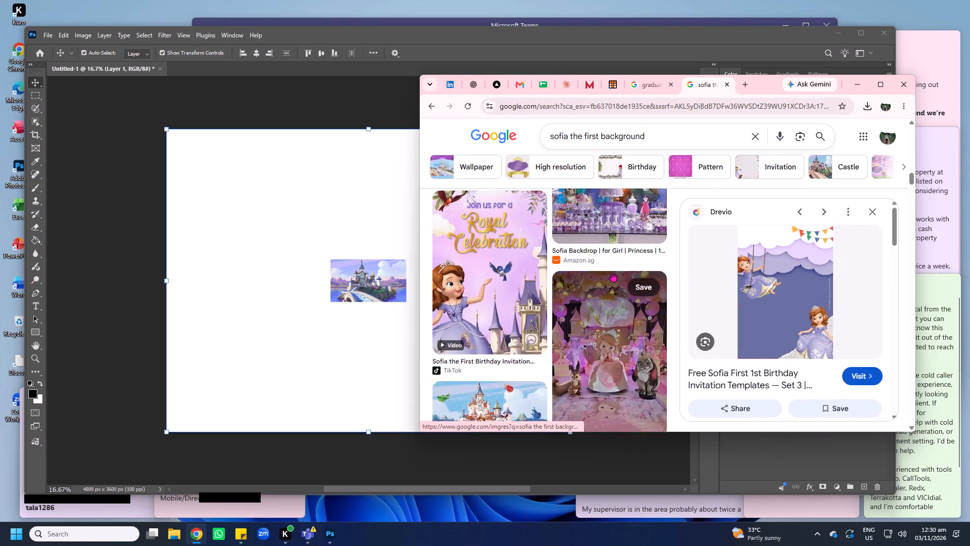
{"action": "scroll", "coordinate": [612, 271], "scroll_direction": "down", "scroll_amount": 12}
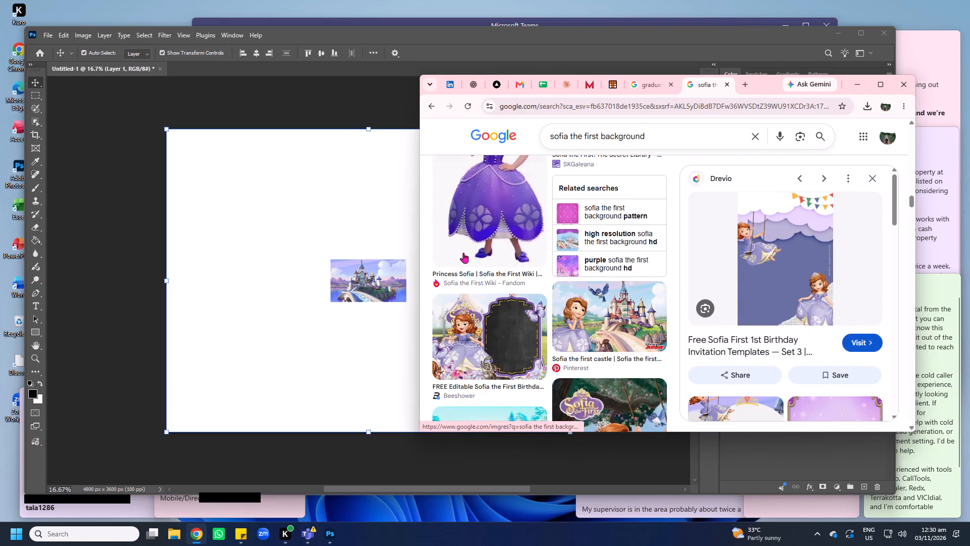
Switch to Photoshop and delete the small castle picture from the canvas of Untitled-1.
{"action": "left_click", "coordinate": [380, 285]}
{"action": "left_click", "coordinate": [382, 284]}
{"action": "right_click", "coordinate": [383, 284]}
{"action": "key", "text": "Delete"}
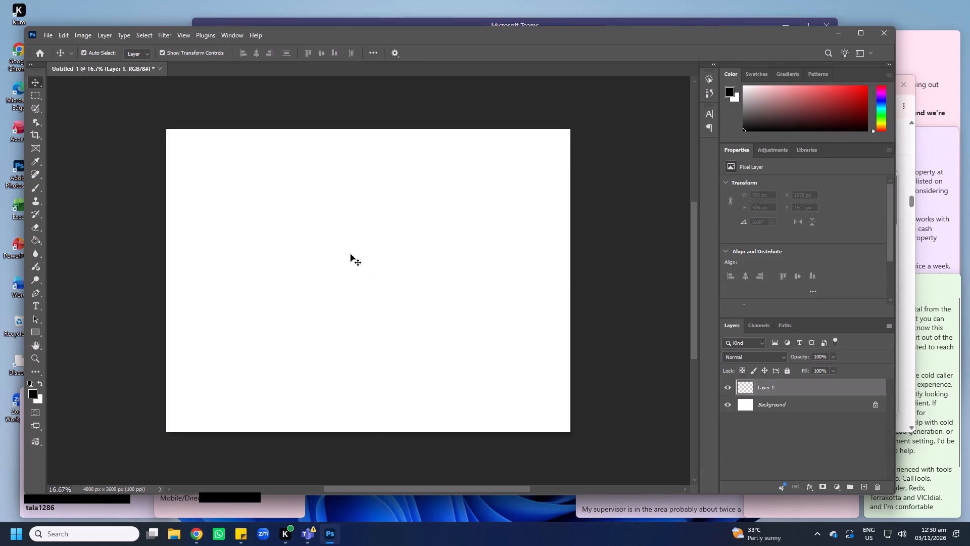
Return to the Chrome image results and look further for a replacement Sofia the First background.
{"action": "key", "text": "alt+Tab"}
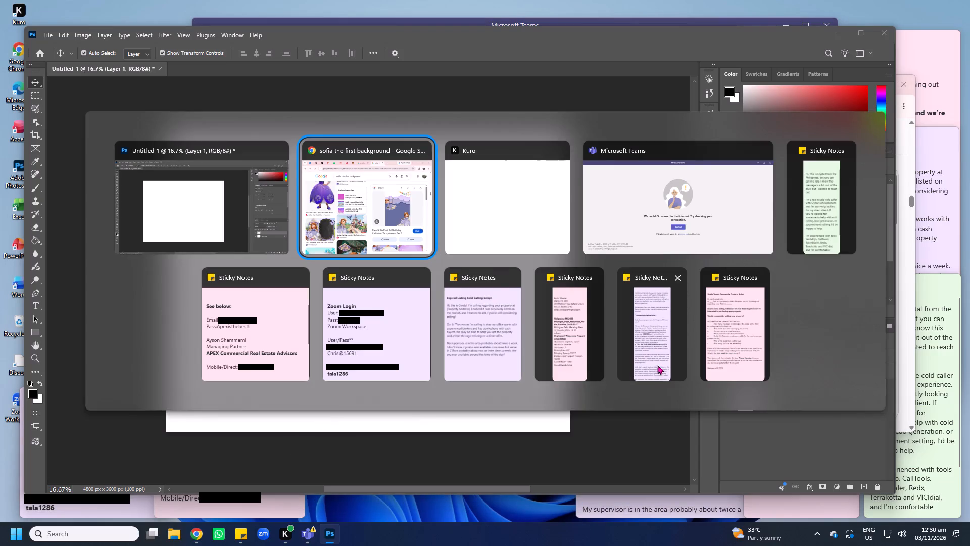
{"action": "scroll", "coordinate": [632, 321], "scroll_direction": "down", "scroll_amount": 13}
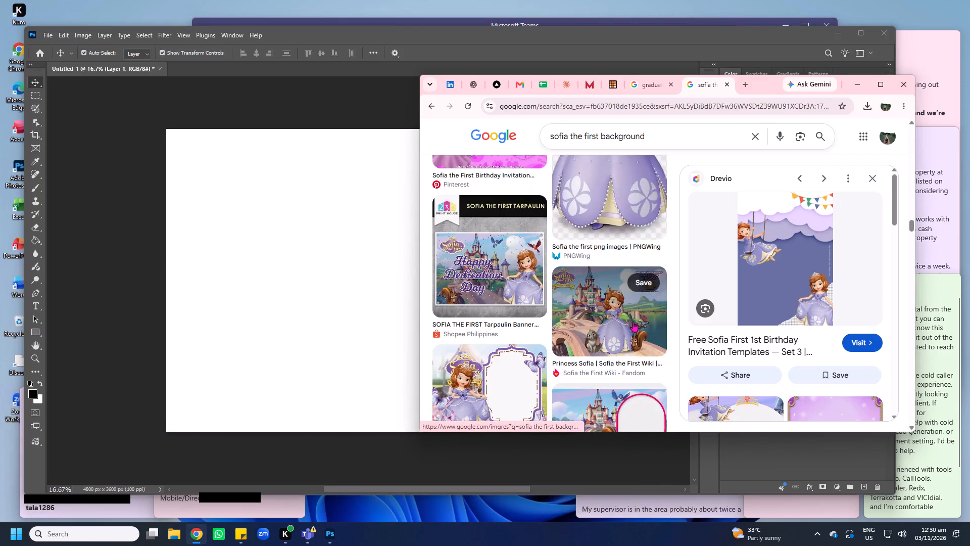
Browse the "sofia the first background" image results and the Drevio template's related images for a suitable banner background.
{"action": "scroll", "coordinate": [633, 322], "scroll_direction": "down", "scroll_amount": 13}
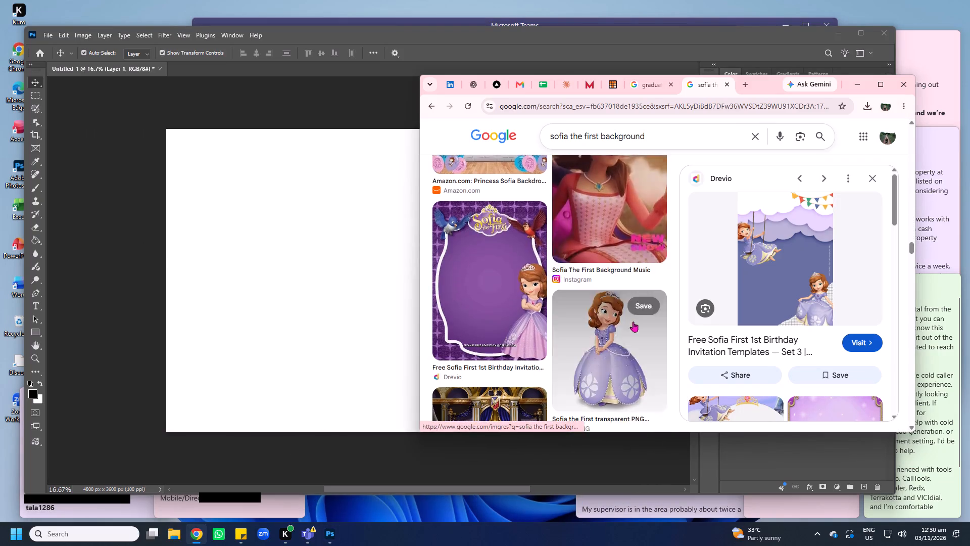
{"action": "scroll", "coordinate": [633, 322], "scroll_direction": "down", "scroll_amount": 7}
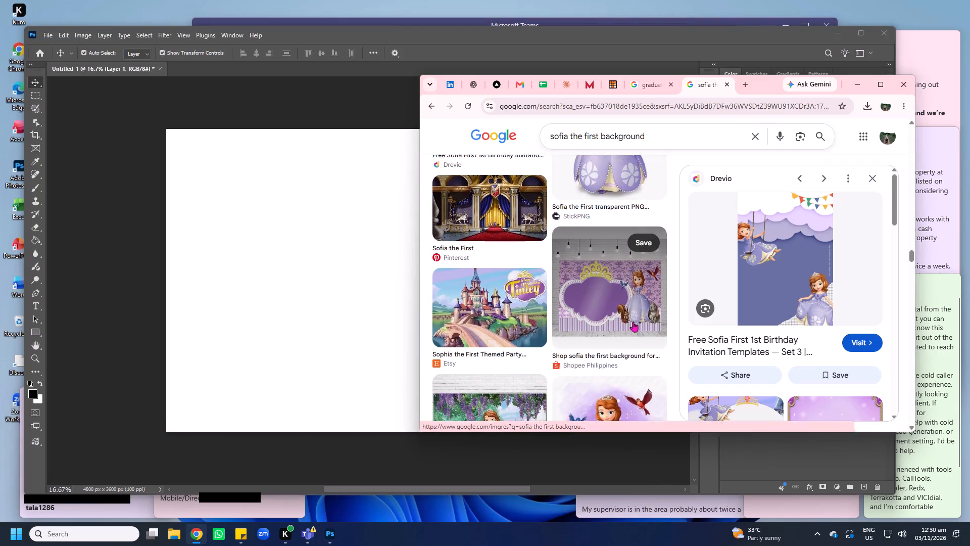
{"action": "scroll", "coordinate": [633, 322], "scroll_direction": "down", "scroll_amount": 4}
{"action": "scroll", "coordinate": [633, 322], "scroll_direction": "up", "scroll_amount": 2}
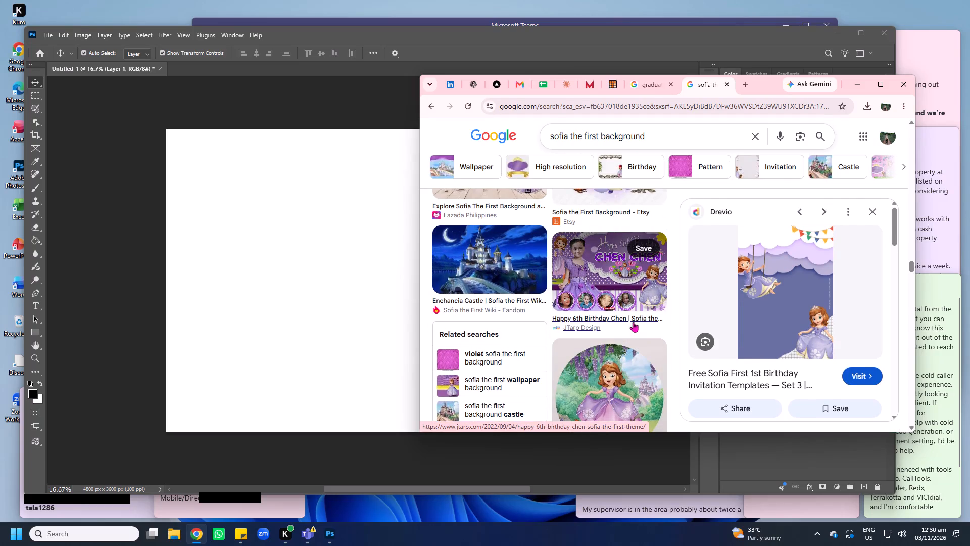
{"action": "scroll", "coordinate": [633, 322], "scroll_direction": "down", "scroll_amount": 10}
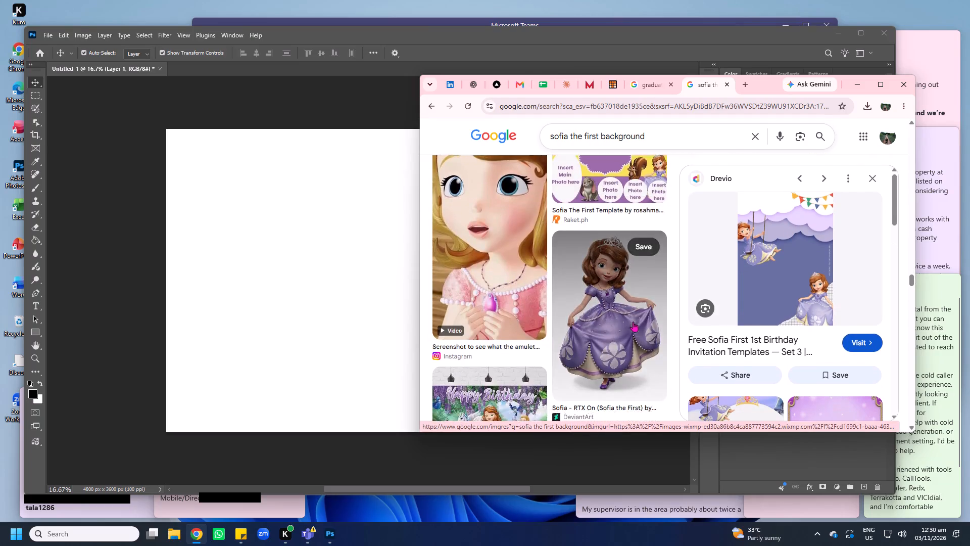
{"action": "scroll", "coordinate": [740, 341], "scroll_direction": "down", "scroll_amount": 11}
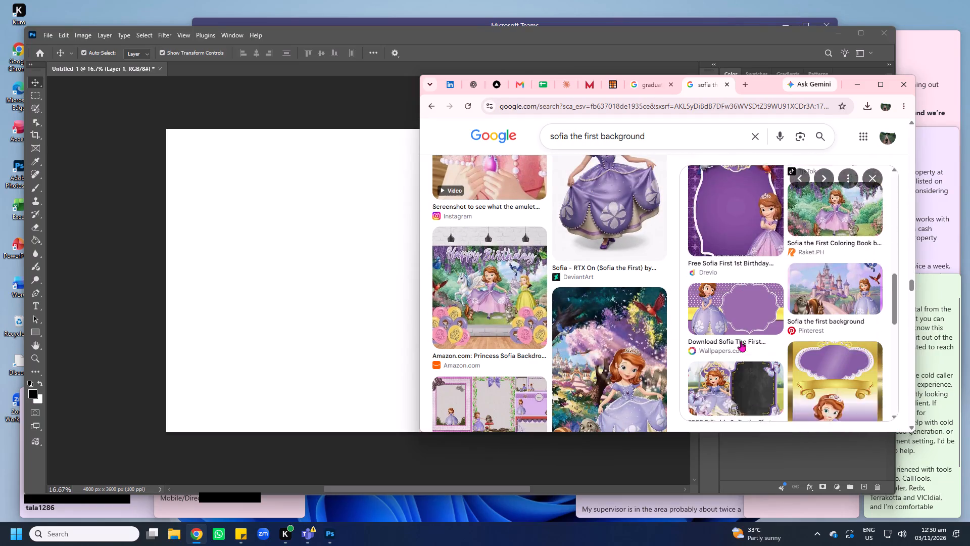
{"action": "scroll", "coordinate": [741, 341], "scroll_direction": "up", "scroll_amount": 2}
{"action": "scroll", "coordinate": [741, 341], "scroll_direction": "down", "scroll_amount": 7}
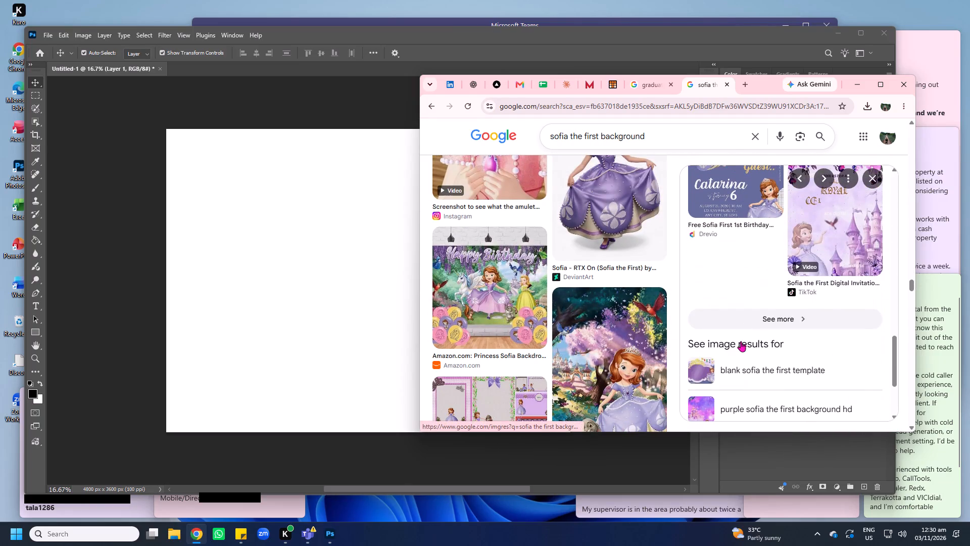
{"action": "scroll", "coordinate": [791, 371], "scroll_direction": "down", "scroll_amount": 2}
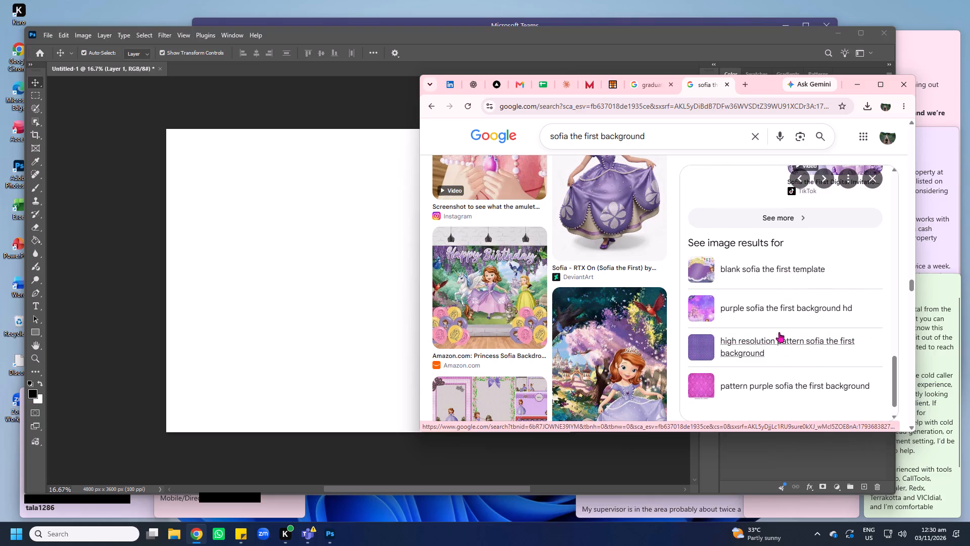
Show the suggested image results for "blank sofia the first template".
{"action": "left_click", "coordinate": [770, 273]}
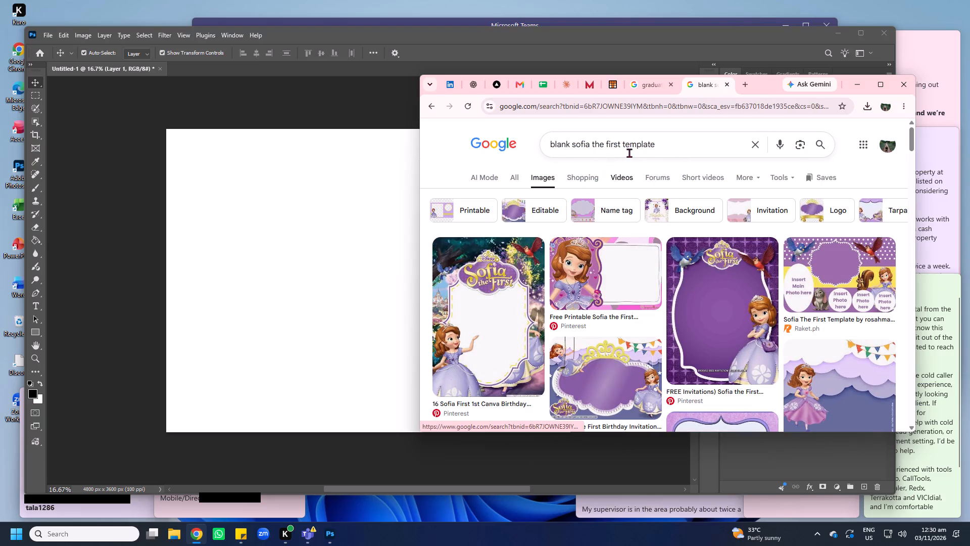
Replace the blank Sofia template search with a web search for graduation tarpaulin design.
{"action": "left_click", "coordinate": [661, 148]}
{"action": "left_click_drag", "start_coordinate": [687, 141], "coordinate": [627, 148]}
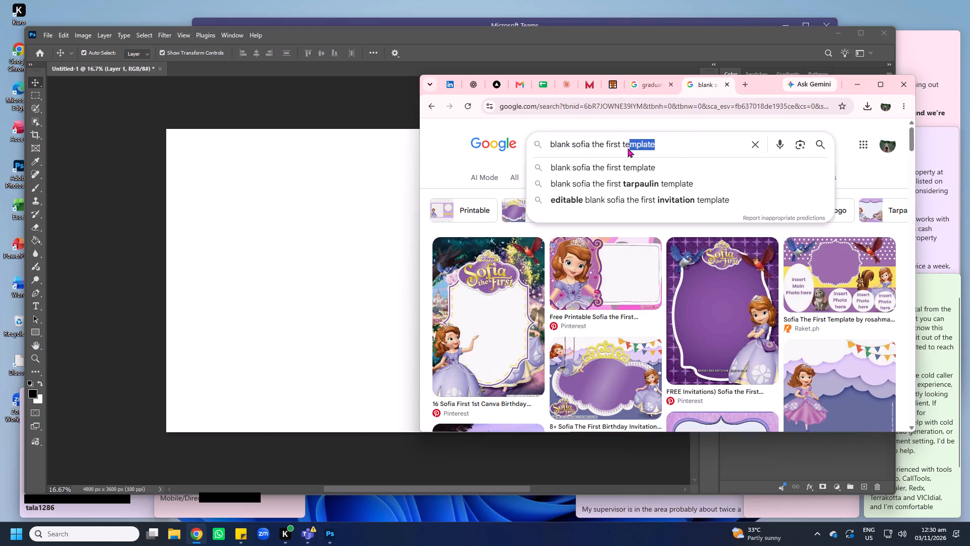
{"action": "left_click_drag", "start_coordinate": [627, 148], "coordinate": [623, 148]}
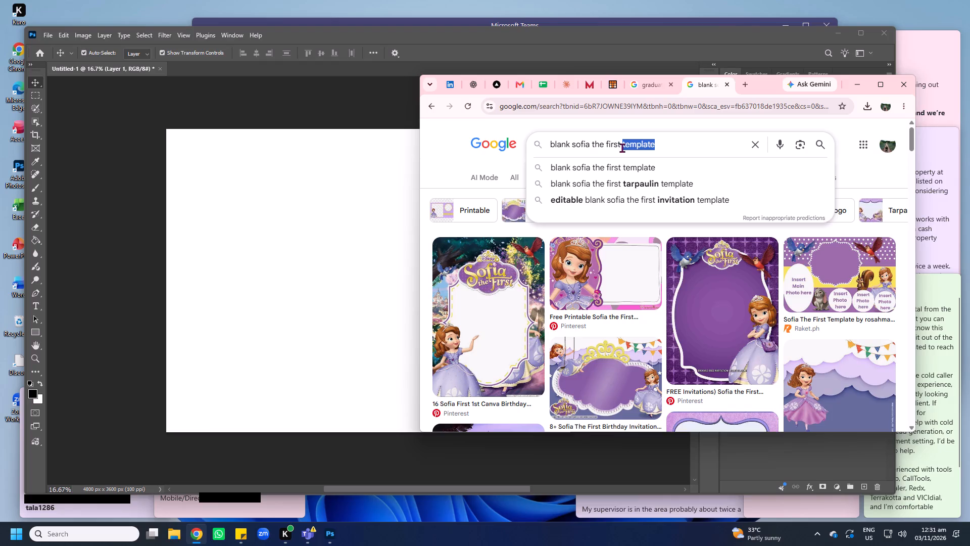
{"action": "key", "text": "ctrl+a"}
{"action": "key", "text": "BackSpace"}
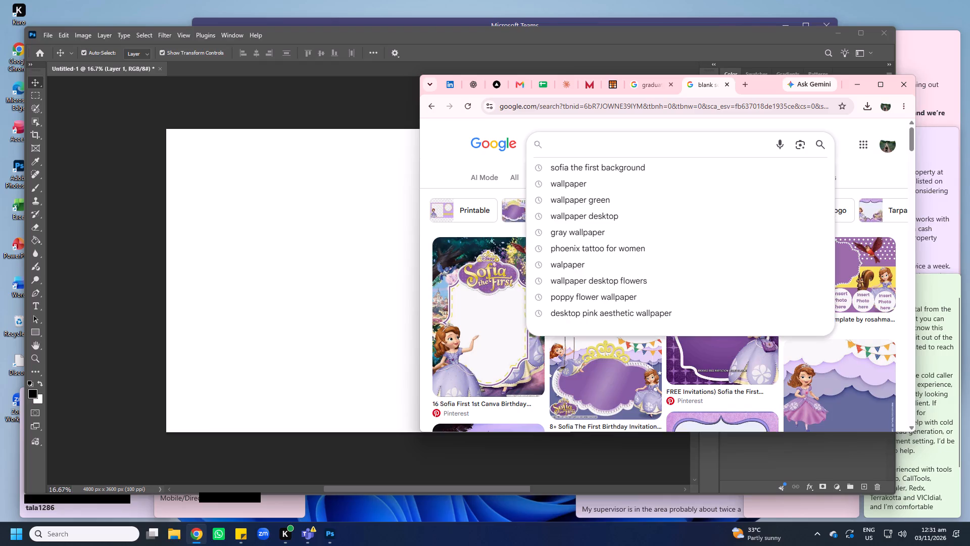
{"action": "left_click", "coordinate": [616, 110]}
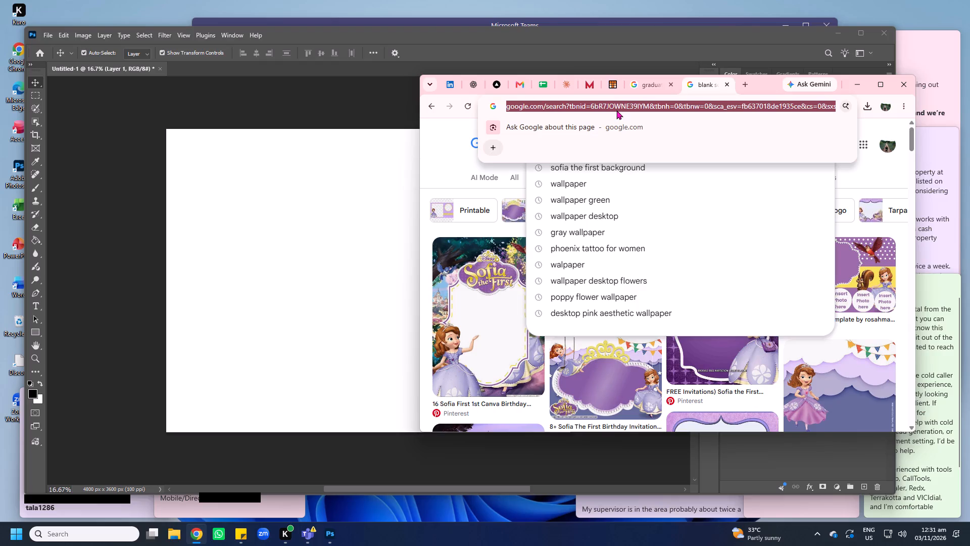
{"action": "key", "text": "g"}
{"action": "key", "text": "r"}
{"action": "key", "text": "a"}
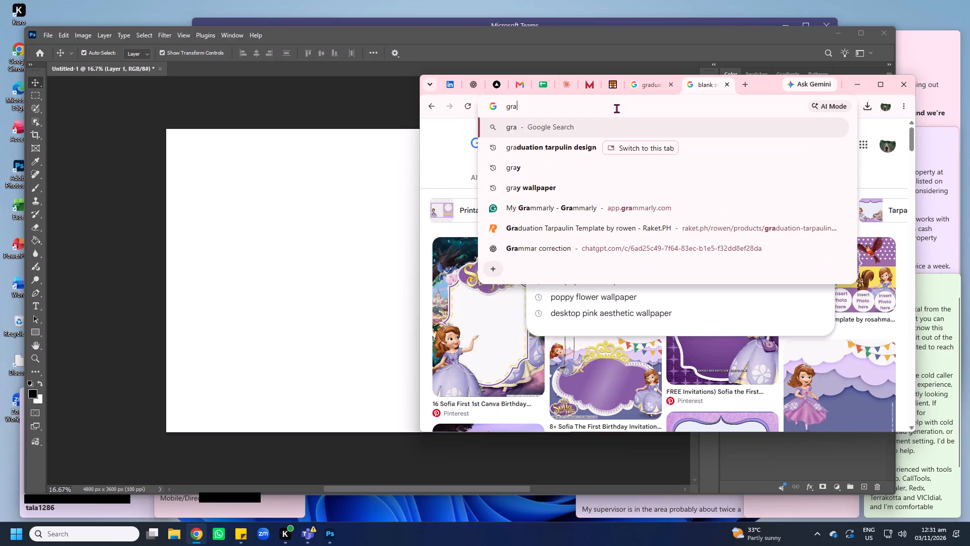
{"action": "type", "text": "duaa"}
{"action": "key", "text": "BackSpace"}
{"action": "key", "text": "r"}
{"action": "key", "text": "BackSpace"}
{"action": "type", "text": "tiohn"}
{"action": "key", "text": "space"}
{"action": "key", "text": "BackSpace"}
{"action": "key", "text": "BackSpace"}
{"action": "key", "text": "BackSpace"}
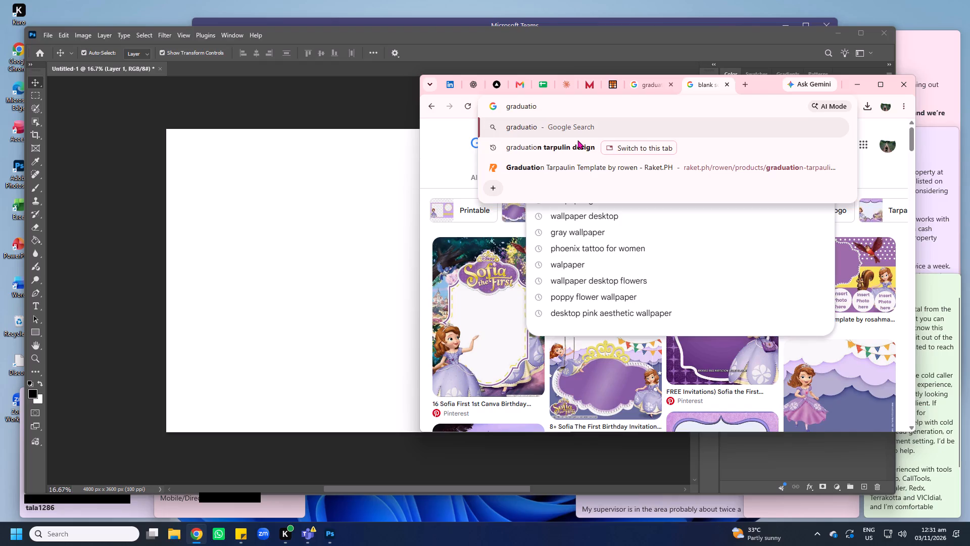
{"action": "key", "text": "Down"}
{"action": "key", "text": "Return"}
{"action": "key", "text": "BackSpace"}
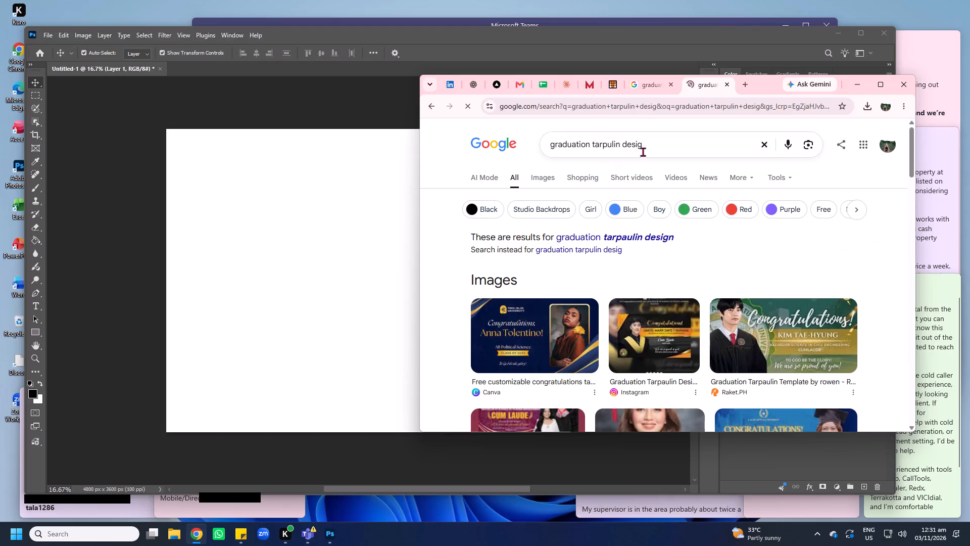
Change the search to "graduation picture" and skim the web results.
{"action": "left_click", "coordinate": [652, 145]}
{"action": "key", "text": "BackSpace"}
{"action": "key", "text": "BackSpace"}
{"action": "key", "text": "BackSpace"}
{"action": "key", "text": "BackSpace"}
{"action": "key", "text": "BackSpace"}
{"action": "key", "text": "BackSpace"}
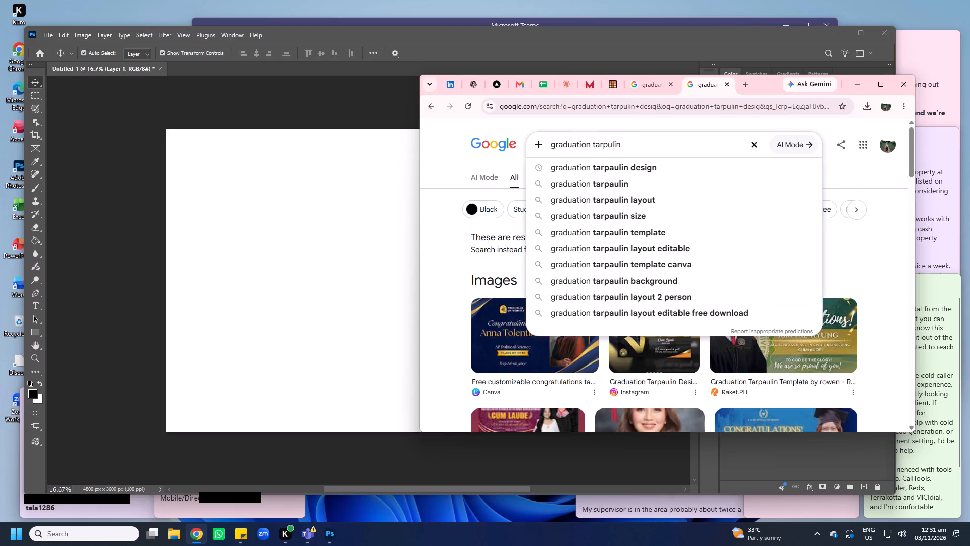
{"action": "key", "text": "BackSpace"}
{"action": "key", "text": "BackSpace"}
{"action": "key", "text": "BackSpace"}
{"action": "key", "text": "BackSpace"}
{"action": "key", "text": "BackSpace"}
{"action": "key", "text": "BackSpace"}
{"action": "key", "text": "BackSpace"}
{"action": "key", "text": "BackSpace"}
{"action": "type", "text": "pic"}
{"action": "key", "text": "Down"}
{"action": "key", "text": "Return"}
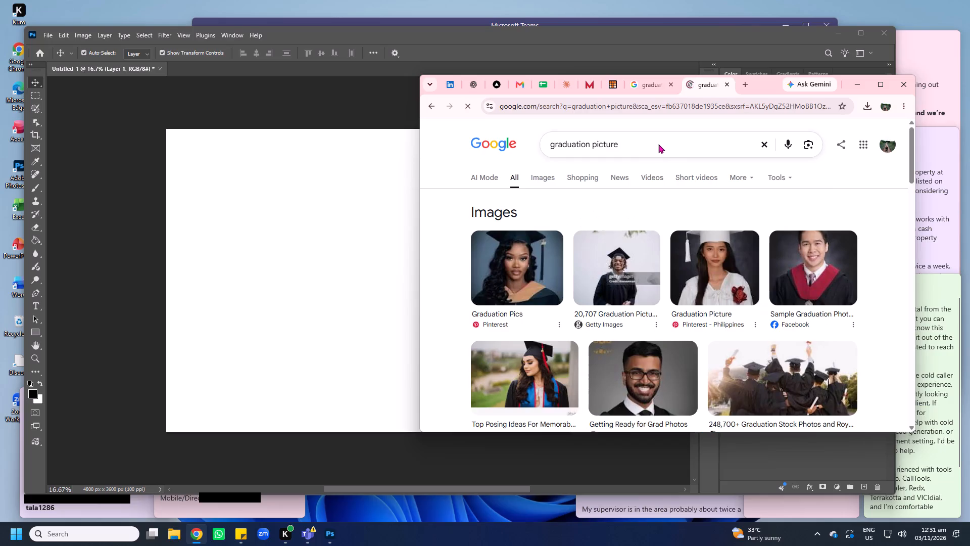
{"action": "scroll", "coordinate": [661, 246], "scroll_direction": "down", "scroll_amount": 2}
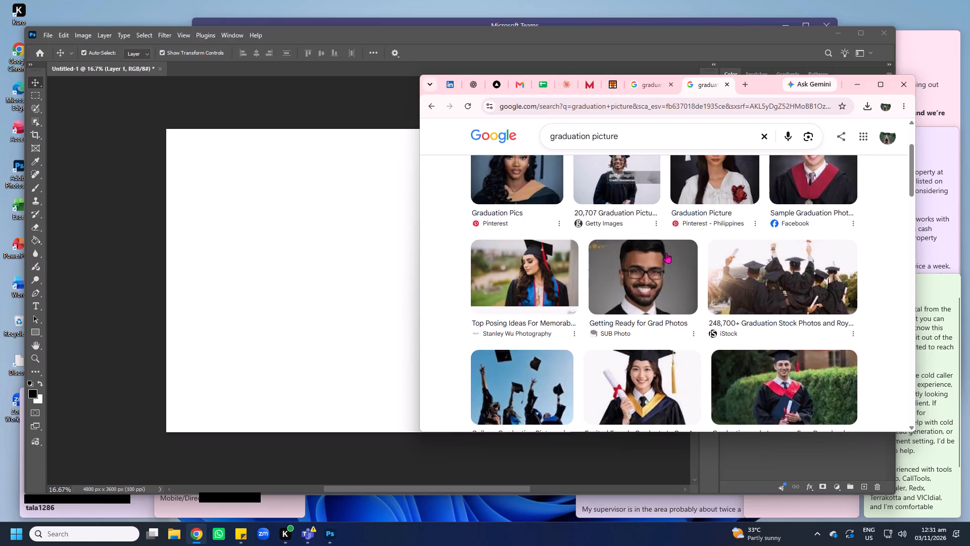
{"action": "scroll", "coordinate": [670, 255], "scroll_direction": "down", "scroll_amount": 1}
{"action": "scroll", "coordinate": [504, 268], "scroll_direction": "down", "scroll_amount": 4}
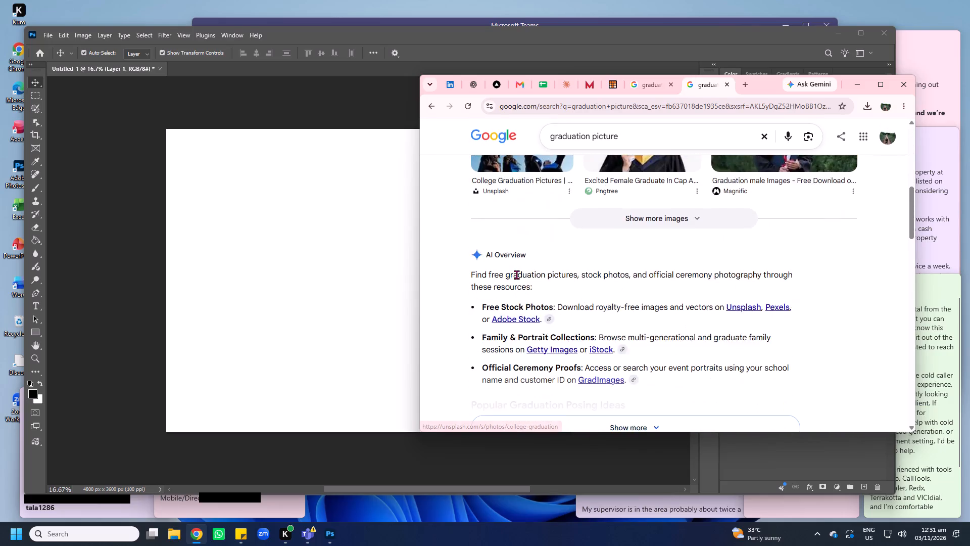
{"action": "scroll", "coordinate": [536, 282], "scroll_direction": "up", "scroll_amount": 4}
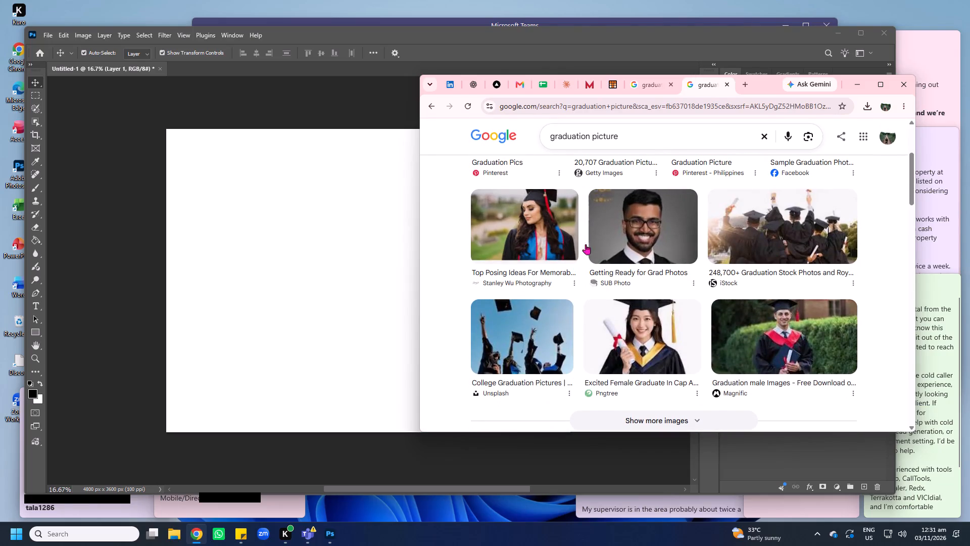
{"action": "scroll", "coordinate": [531, 220], "scroll_direction": "up", "scroll_amount": 4}
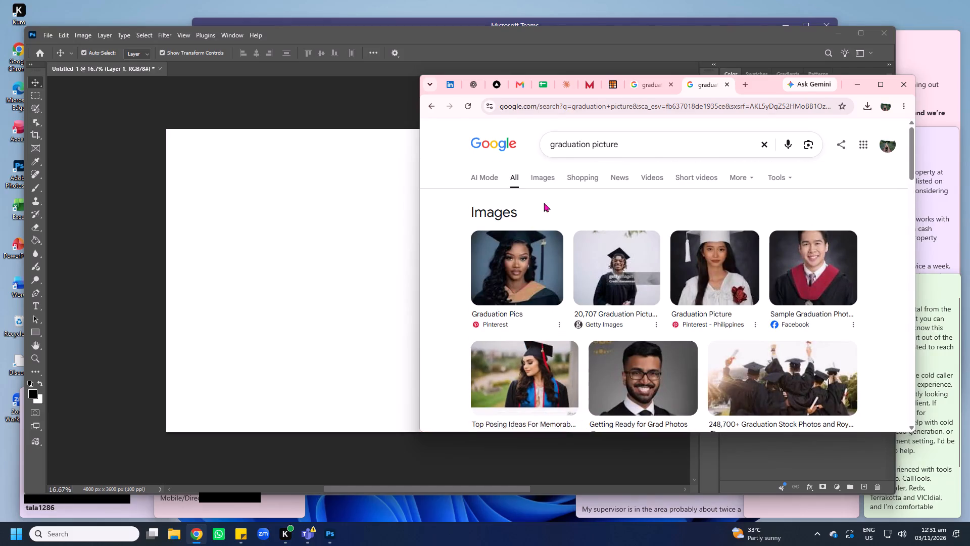
{"action": "left_click", "coordinate": [541, 179]}
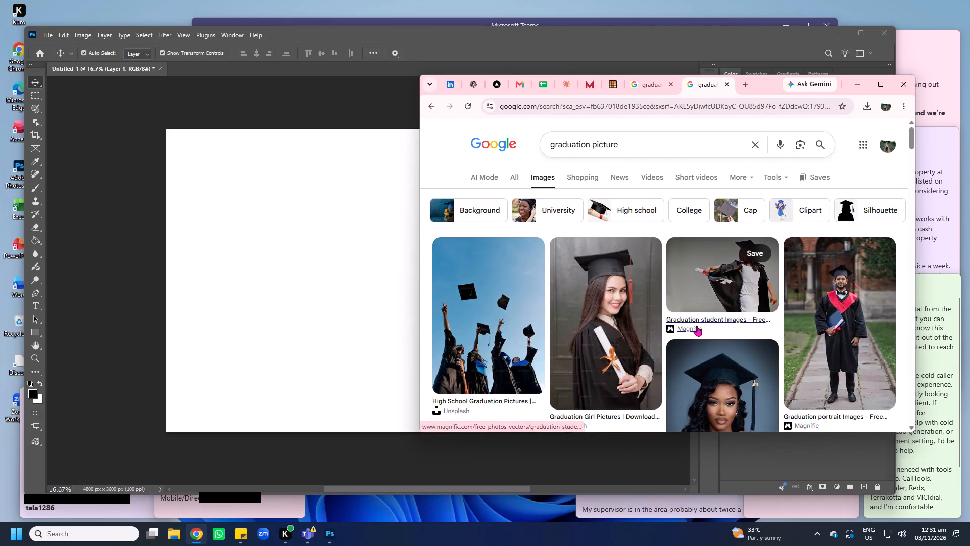
{"action": "scroll", "coordinate": [697, 326], "scroll_direction": "down", "scroll_amount": 1}
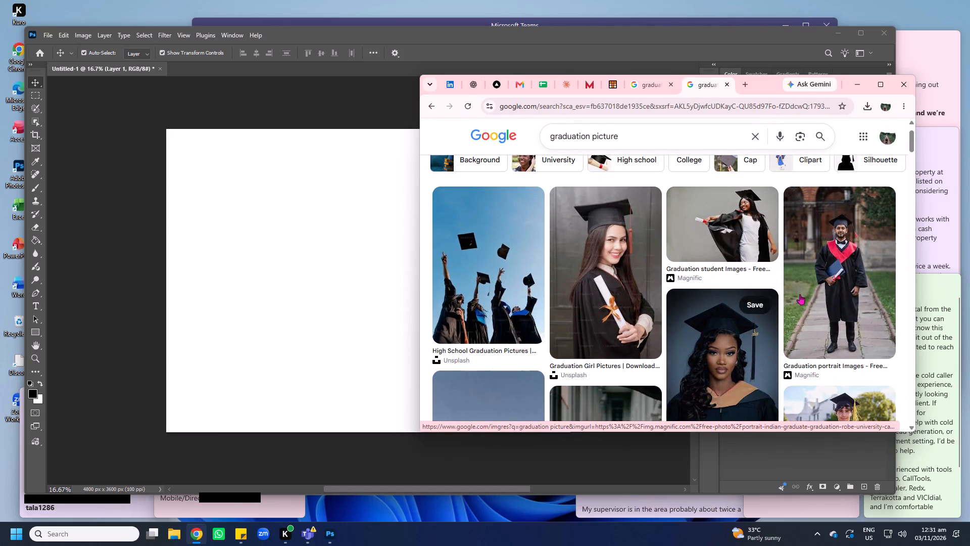
{"action": "left_click", "coordinate": [824, 276]}
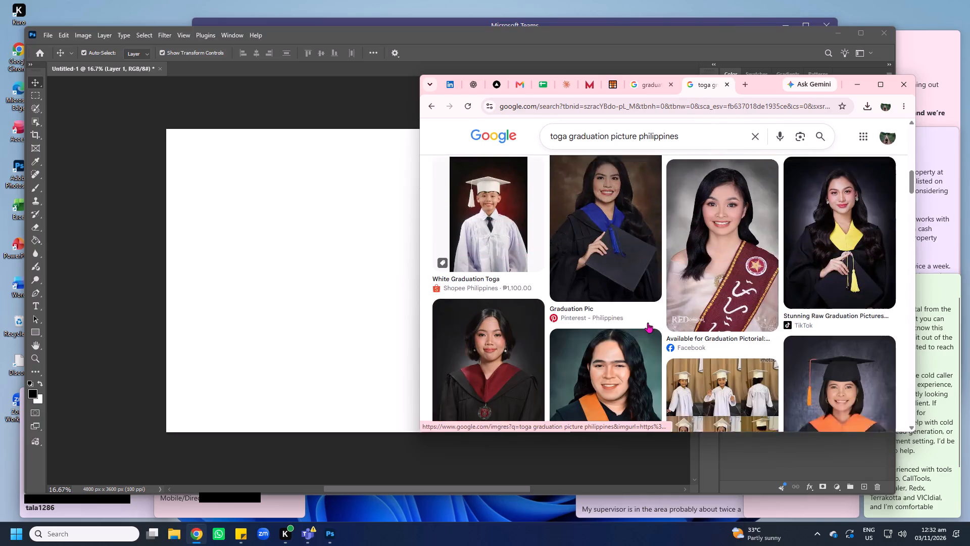
{"action": "scroll", "coordinate": [648, 323], "scroll_direction": "down", "scroll_amount": 13}
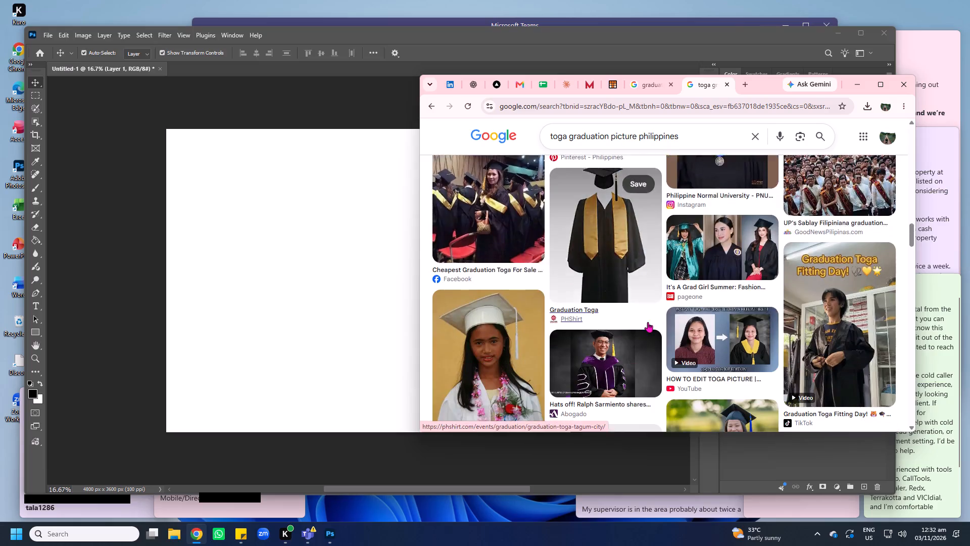
{"action": "scroll", "coordinate": [648, 322], "scroll_direction": "down", "scroll_amount": 4}
{"action": "scroll", "coordinate": [648, 322], "scroll_direction": "up", "scroll_amount": 3}
{"action": "scroll", "coordinate": [648, 322], "scroll_direction": "down", "scroll_amount": 5}
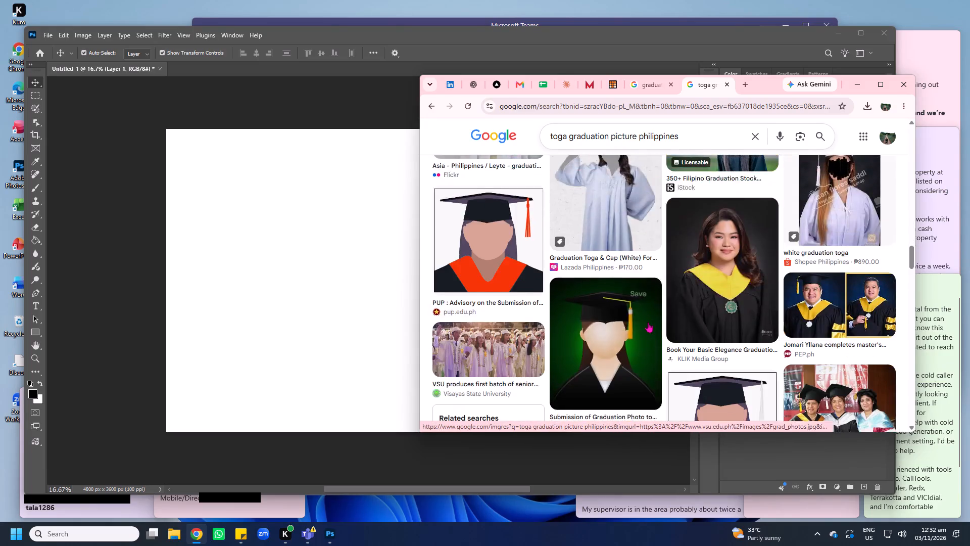
{"action": "scroll", "coordinate": [648, 322], "scroll_direction": "down", "scroll_amount": 10}
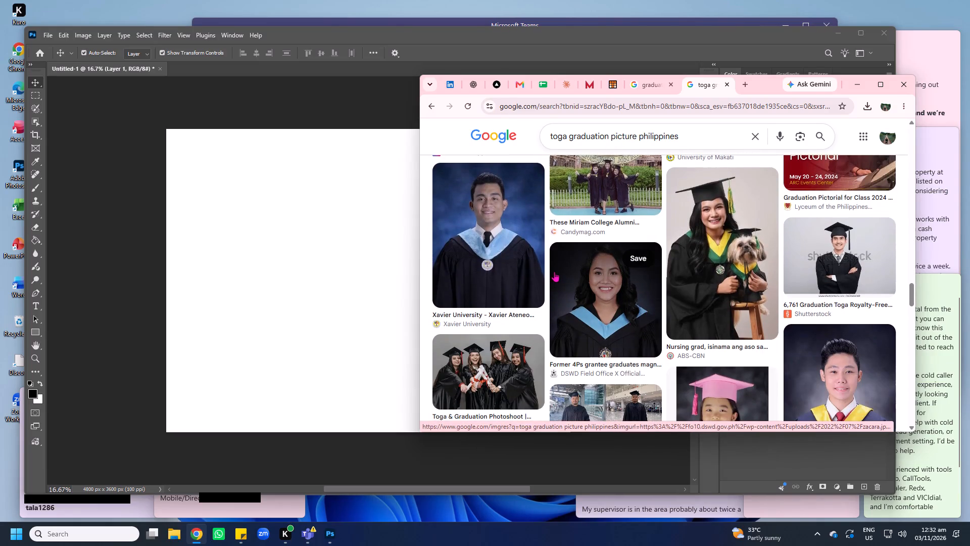
Switch to Photoshop and close the Untitled-1 banner document without saving changes.
{"action": "left_click", "coordinate": [326, 234]}
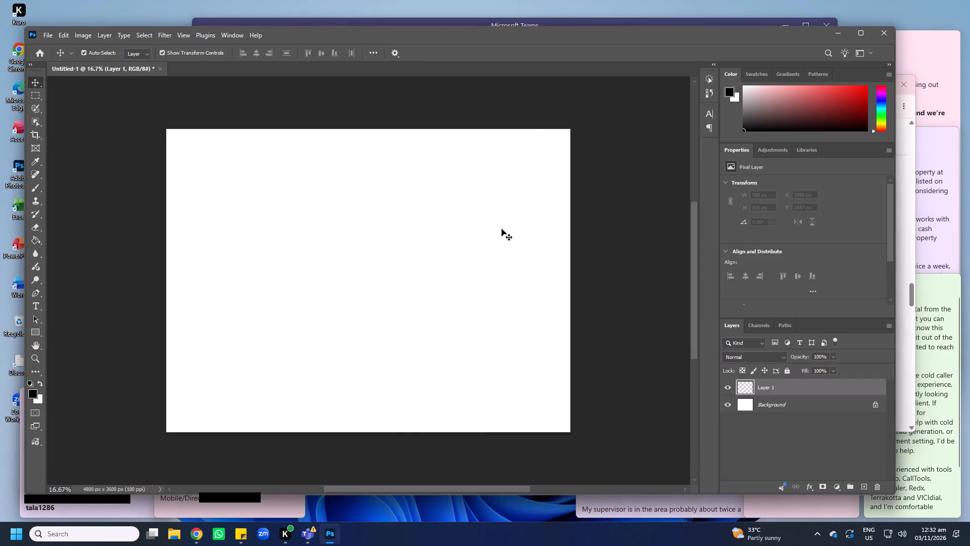
{"action": "left_click", "coordinate": [455, 251]}
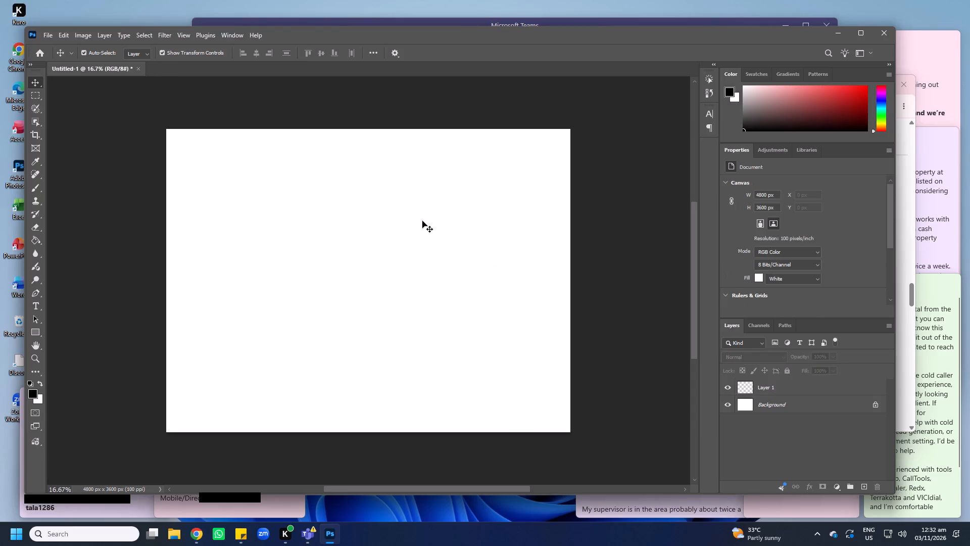
{"action": "key", "text": "ctrl+w"}
{"action": "left_click", "coordinate": [470, 213]}
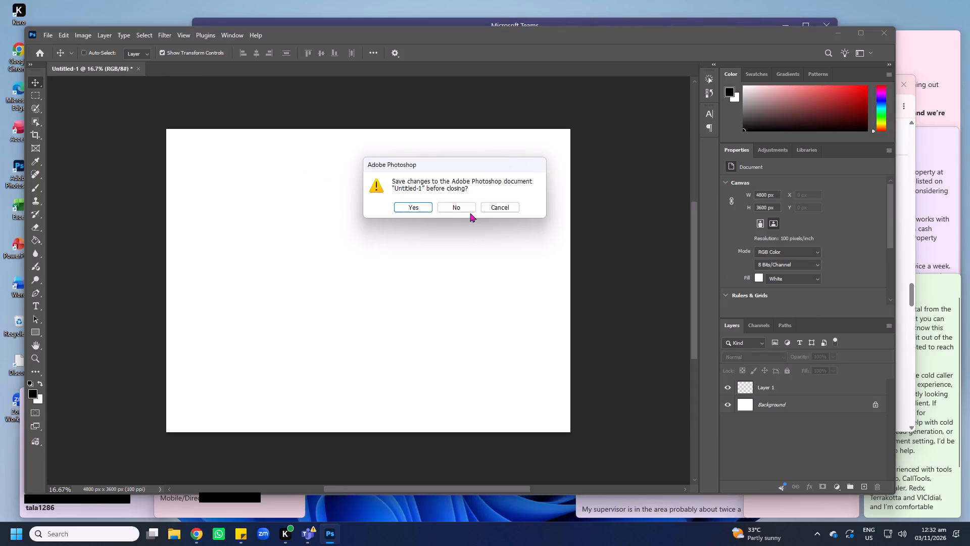
{"action": "double_click", "coordinate": [468, 211]}
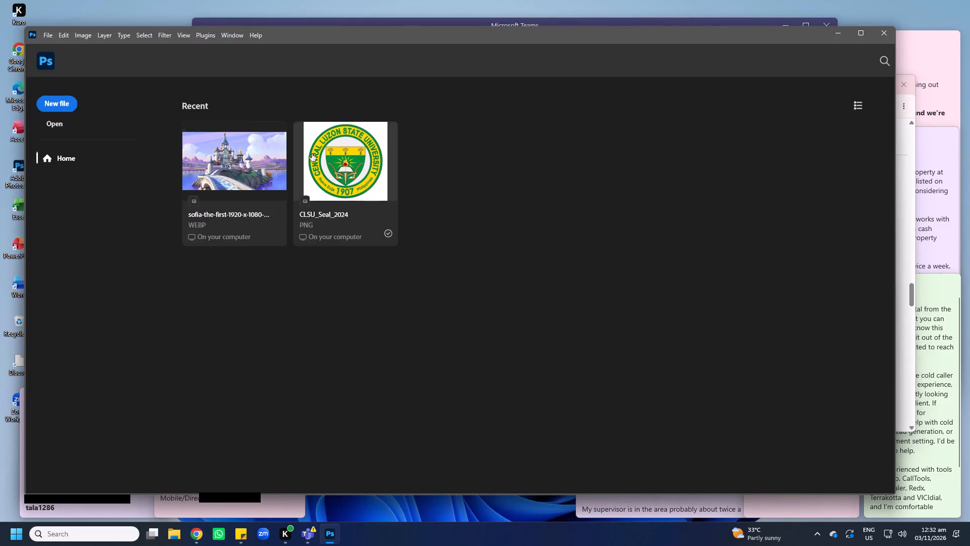
Open the recent file CLSU_Seal_2024.
{"action": "left_click", "coordinate": [352, 153]}
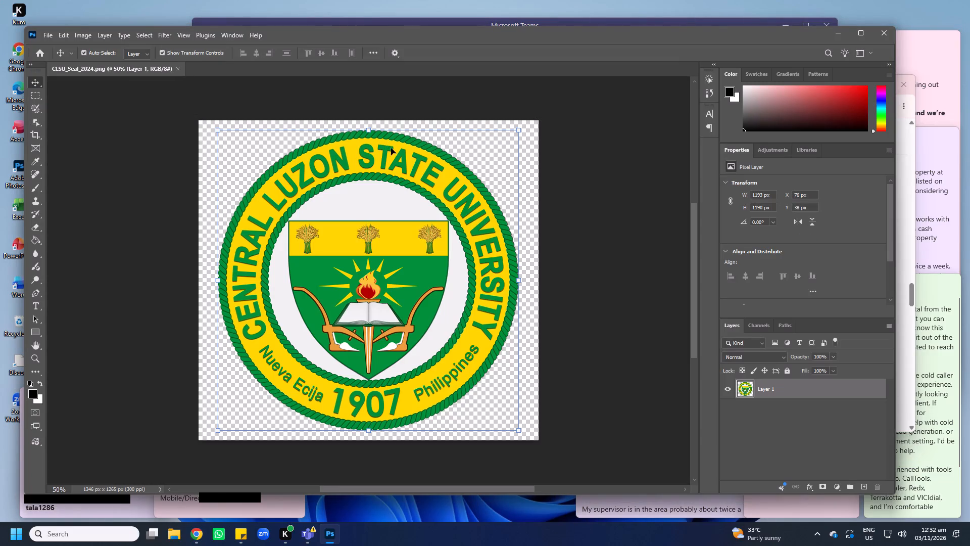
{"action": "key", "text": "ctrl+z"}
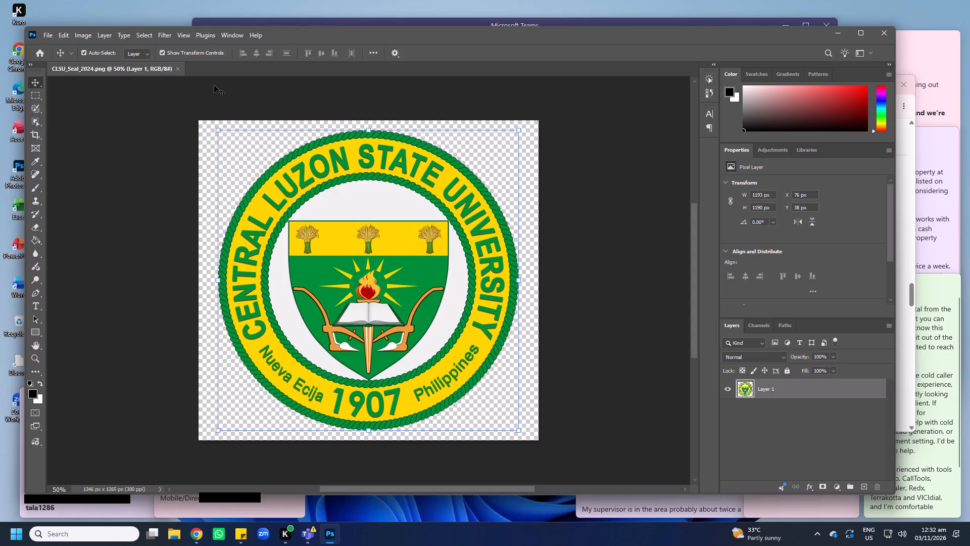
Create a new document 64 inches wide and 36 inches high.
{"action": "key", "text": "ctrl+n"}
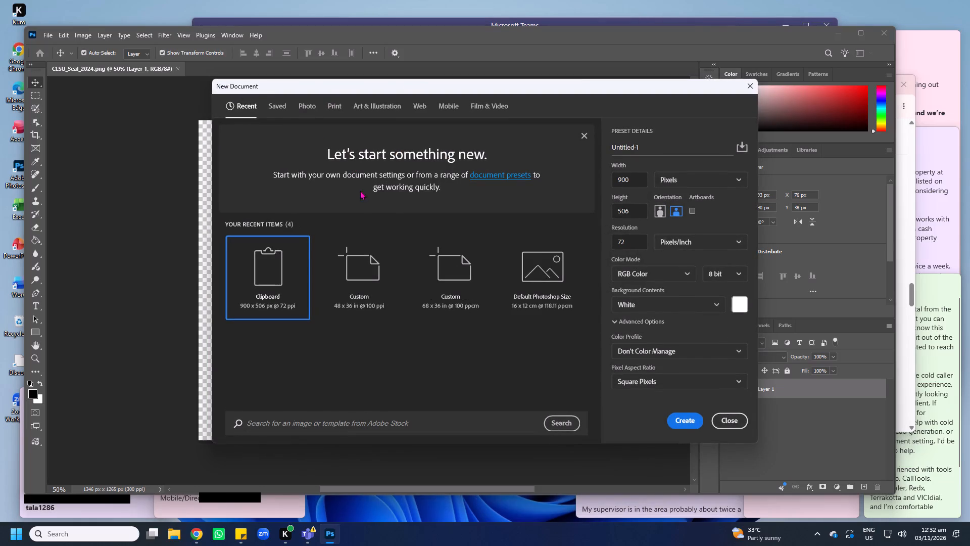
{"action": "double_click", "coordinate": [658, 171]}
{"action": "left_click", "coordinate": [683, 181]}
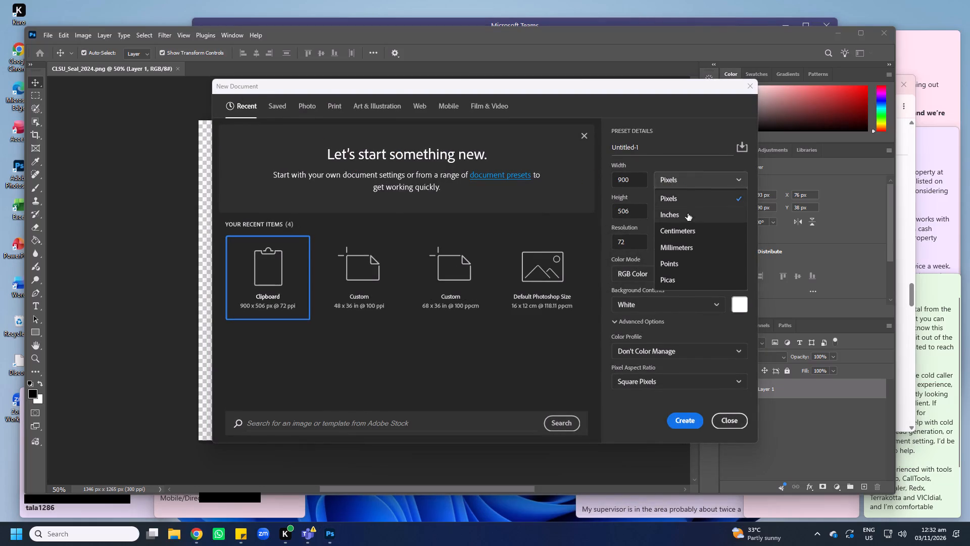
{"action": "left_click", "coordinate": [688, 213]}
{"action": "triple_click", "coordinate": [639, 180]}
{"action": "left_click", "coordinate": [684, 174]}
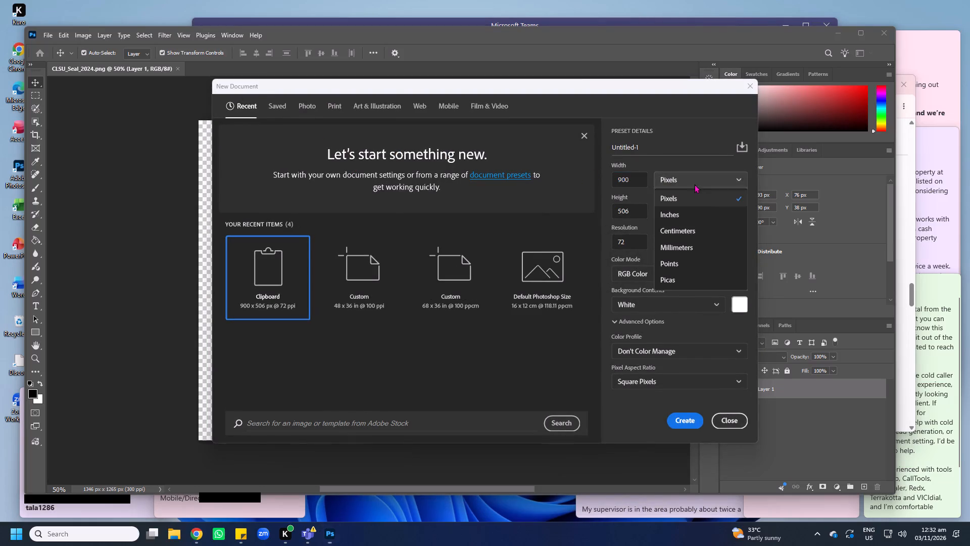
{"action": "left_click", "coordinate": [691, 177]}
{"action": "left_click", "coordinate": [691, 177]}
{"action": "left_click", "coordinate": [689, 213]}
{"action": "left_click", "coordinate": [639, 170]}
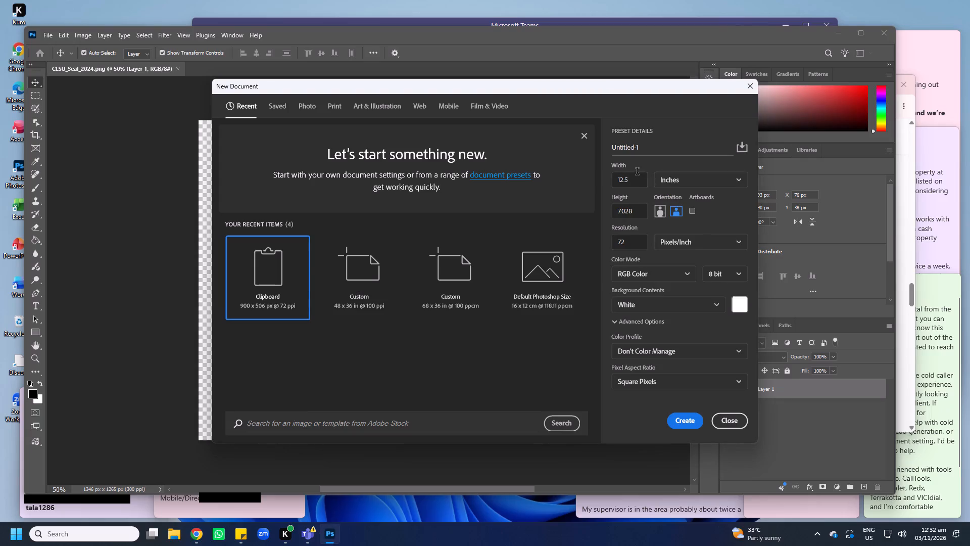
{"action": "triple_click", "coordinate": [636, 176]}
{"action": "type", "text": "64"}
{"action": "triple_click", "coordinate": [635, 214]}
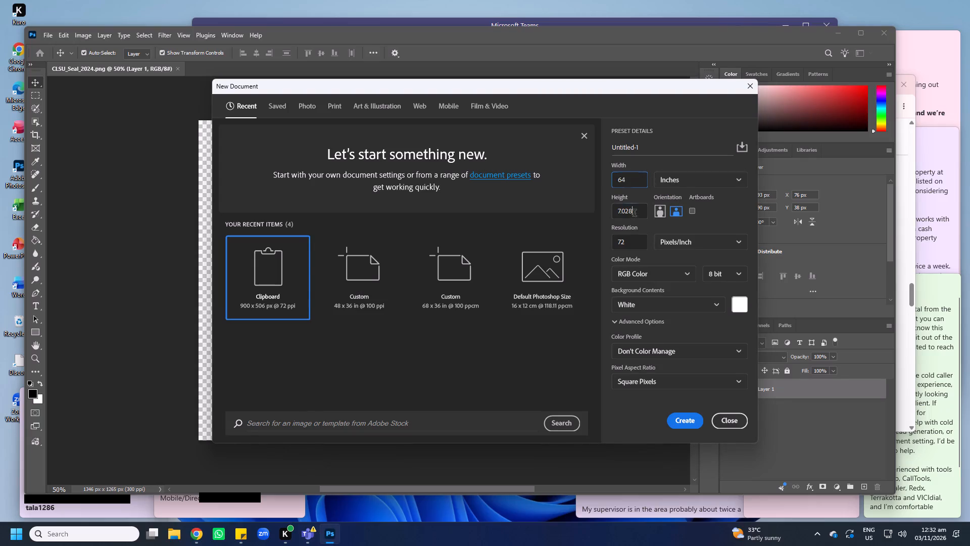
{"action": "type", "text": "36"}
{"action": "key", "text": "Return"}
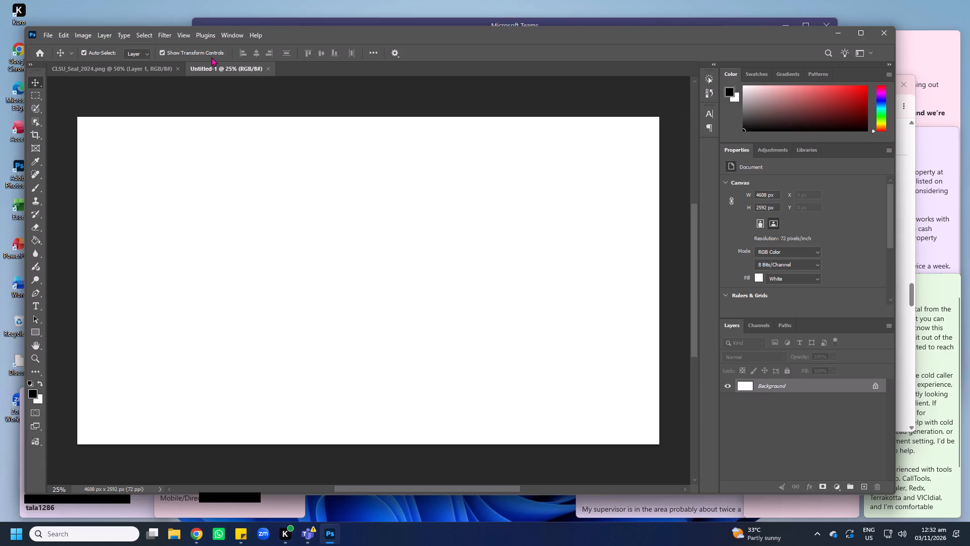
Switch to Chrome and change the image search to "toga graduation picture".
{"action": "key", "text": "alt+Tab"}
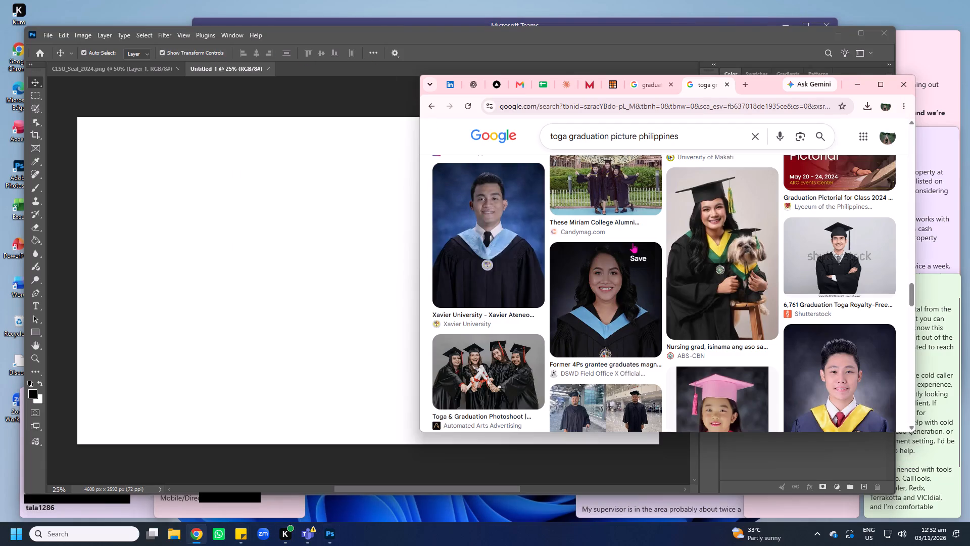
{"action": "scroll", "coordinate": [709, 242], "scroll_direction": "down", "scroll_amount": 11}
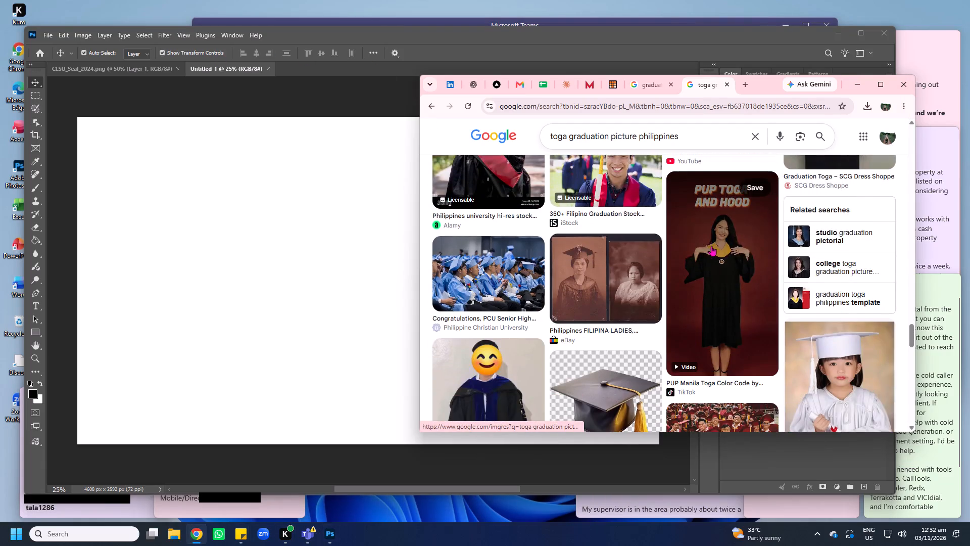
{"action": "scroll", "coordinate": [711, 246], "scroll_direction": "up", "scroll_amount": 5}
{"action": "double_click", "coordinate": [694, 134]}
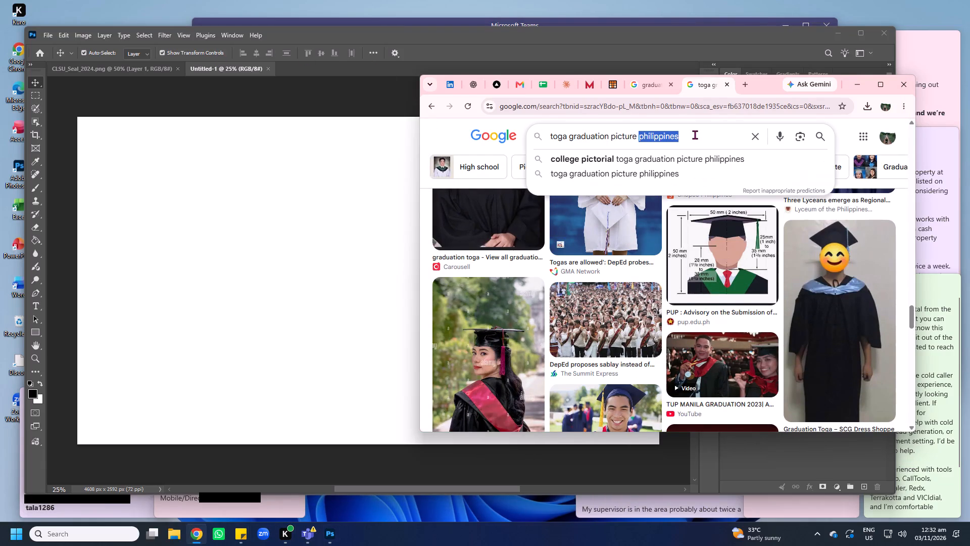
{"action": "key", "text": "BackSpace"}
{"action": "key", "text": "BackSpace"}
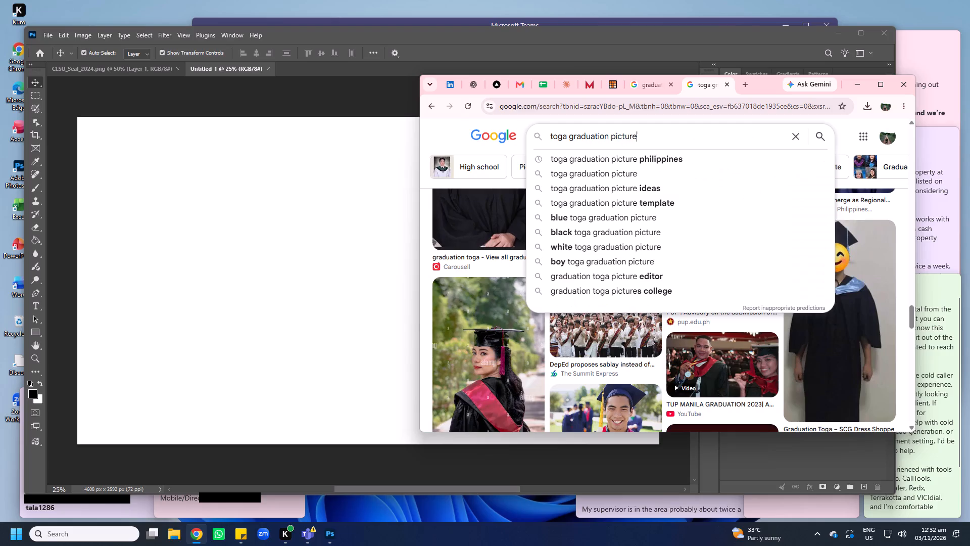
{"action": "key", "text": "Return"}
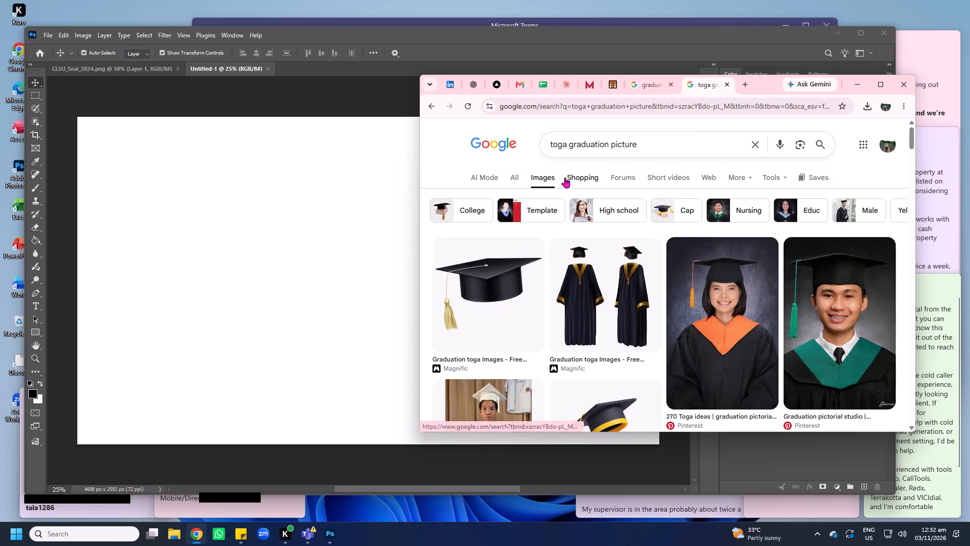
Browse the "toga graduation picture" image results and search suggestions for a suitable graduate portrait.
{"action": "scroll", "coordinate": [714, 300], "scroll_direction": "down", "scroll_amount": 8}
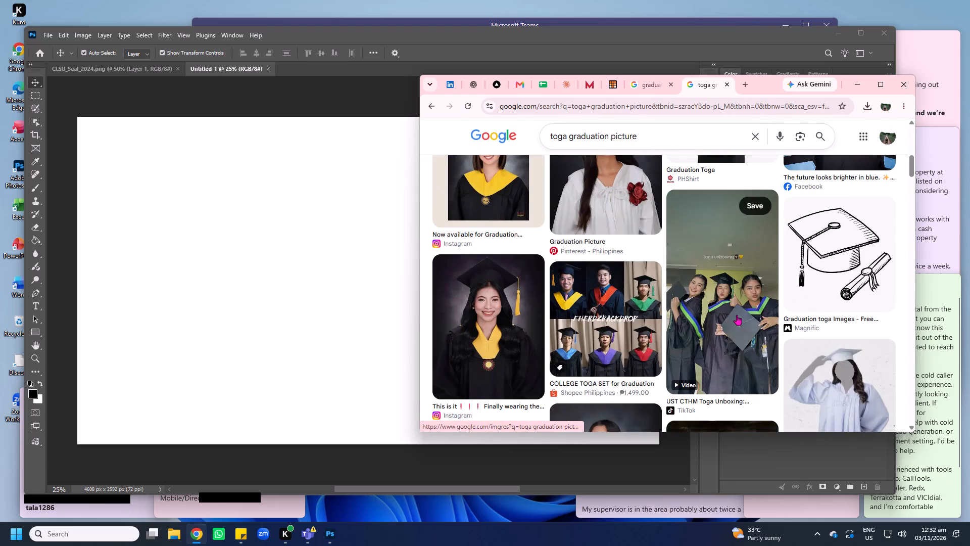
{"action": "scroll", "coordinate": [737, 315], "scroll_direction": "down", "scroll_amount": 3}
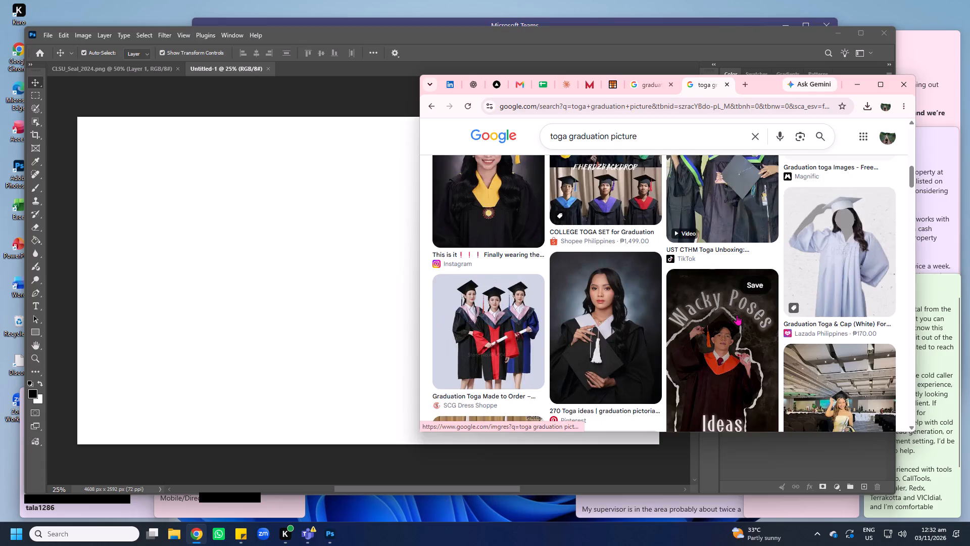
{"action": "scroll", "coordinate": [737, 315], "scroll_direction": "down", "scroll_amount": 5}
{"action": "left_click", "coordinate": [661, 132]}
{"action": "key", "text": "space"}
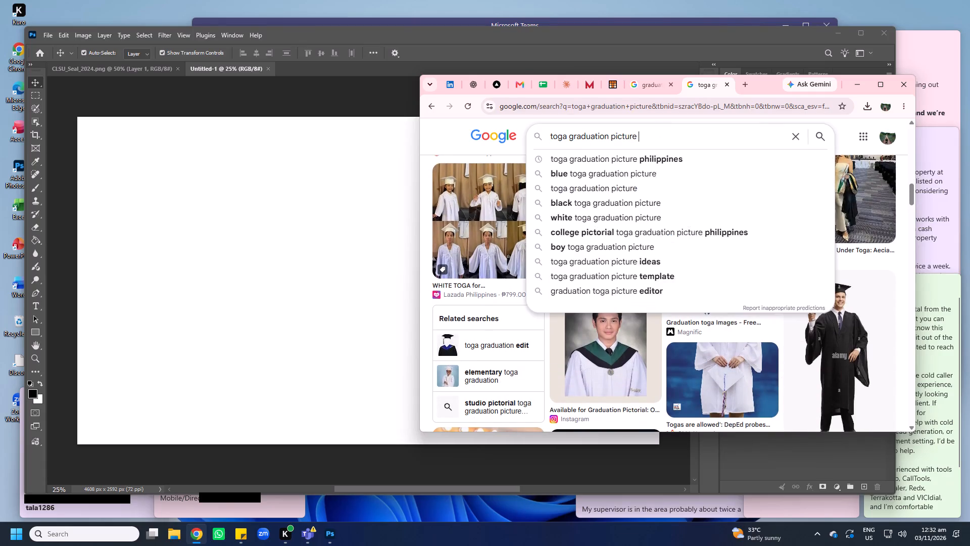
{"action": "double_click", "coordinate": [645, 172]}
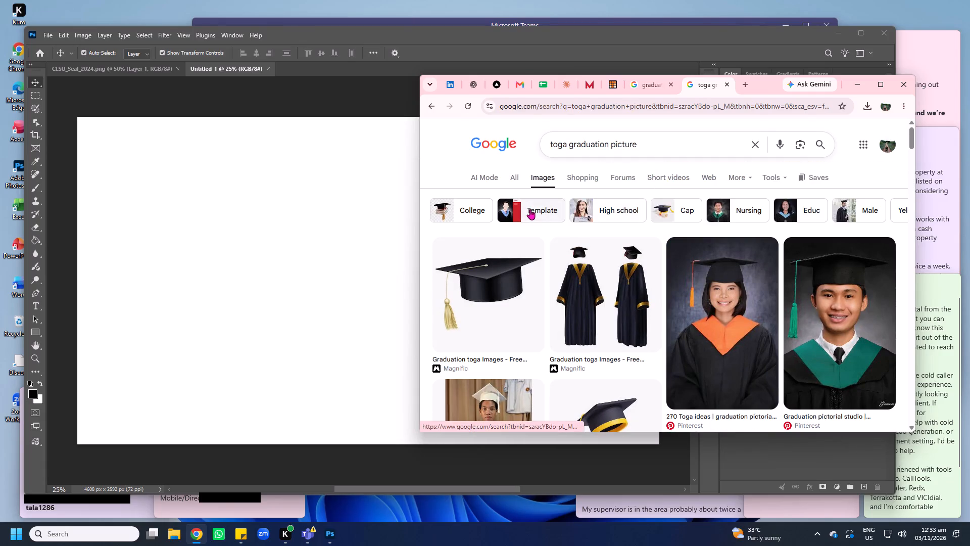
From the Educ-filtered image results, copy the male graduate portrait with the light blue hood and paste it into Photoshop's Untitled-1 document.
{"action": "double_click", "coordinate": [805, 212]}
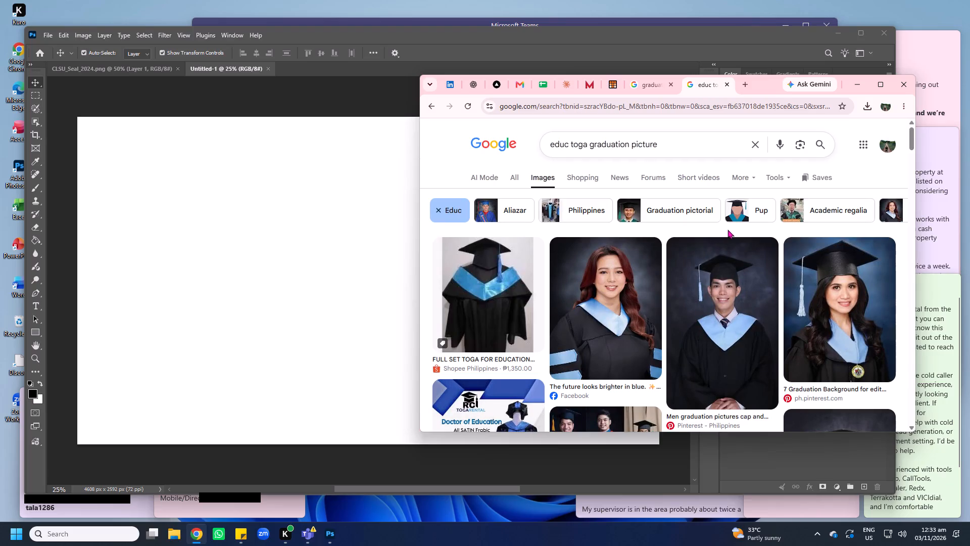
{"action": "left_click", "coordinate": [728, 282]}
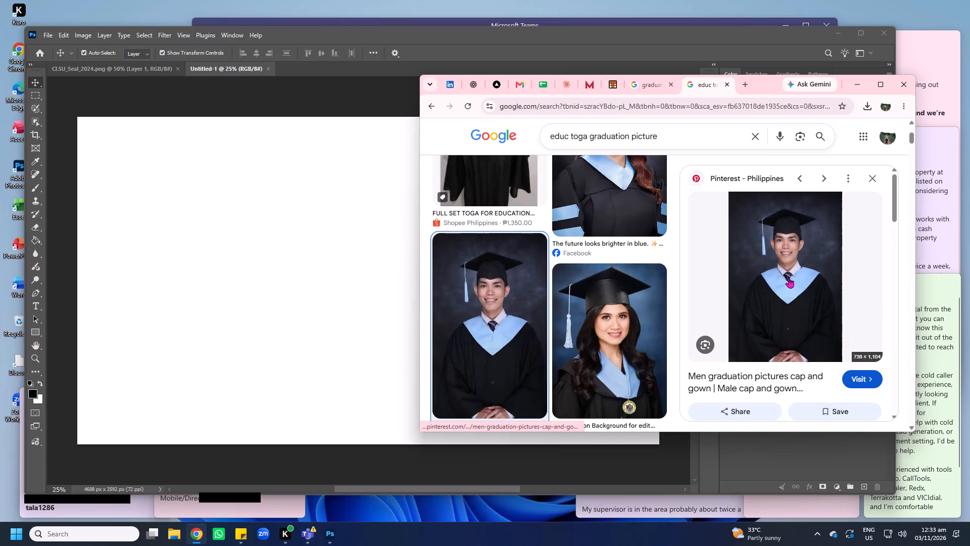
{"action": "right_click", "coordinate": [774, 254]}
{"action": "left_click", "coordinate": [812, 413]}
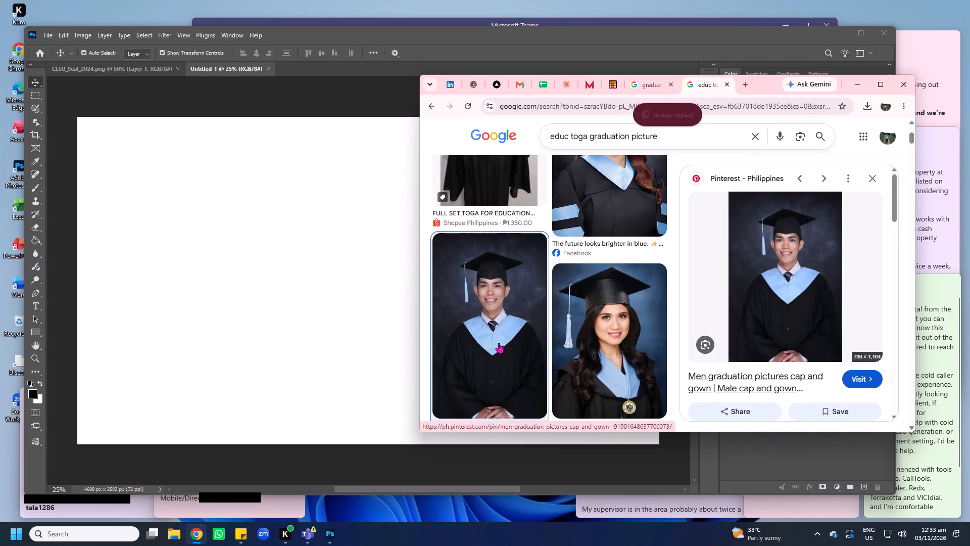
{"action": "left_click", "coordinate": [260, 261]}
{"action": "key", "text": "ctrl+v"}
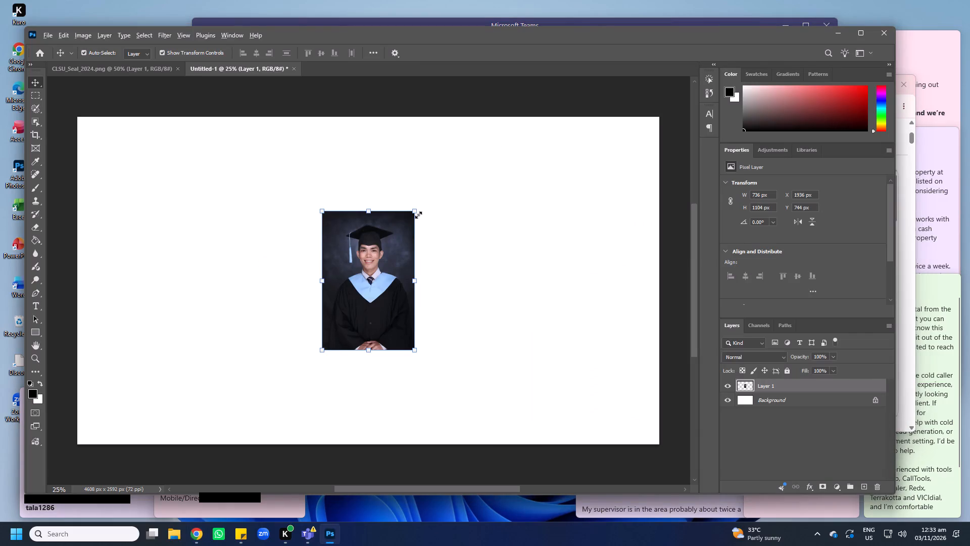
Link the portrait's width and height scaling, and undo the non-proportional enlargement.
{"action": "left_click_drag", "start_coordinate": [418, 214], "coordinate": [492, 169], "text": "alt"}
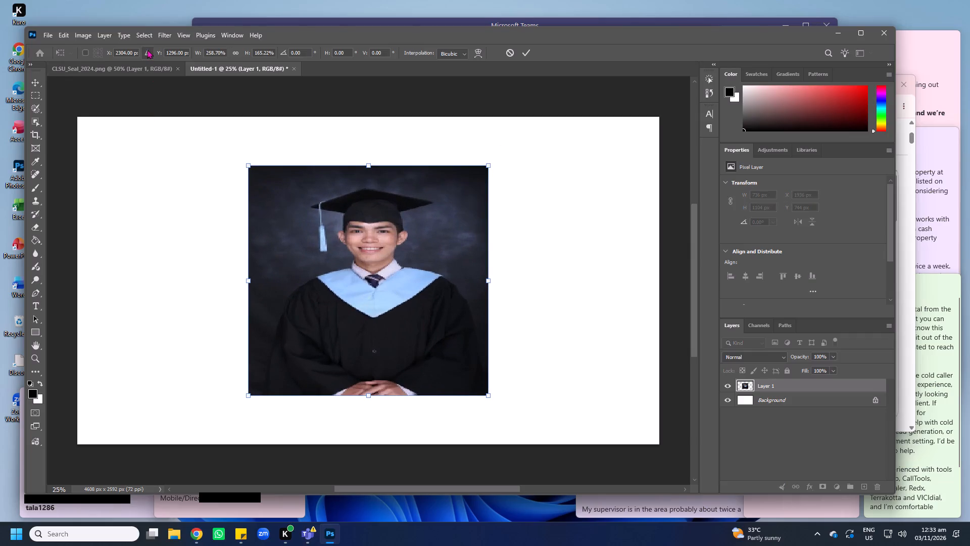
{"action": "left_click", "coordinate": [241, 56]}
{"action": "key", "text": "Return"}
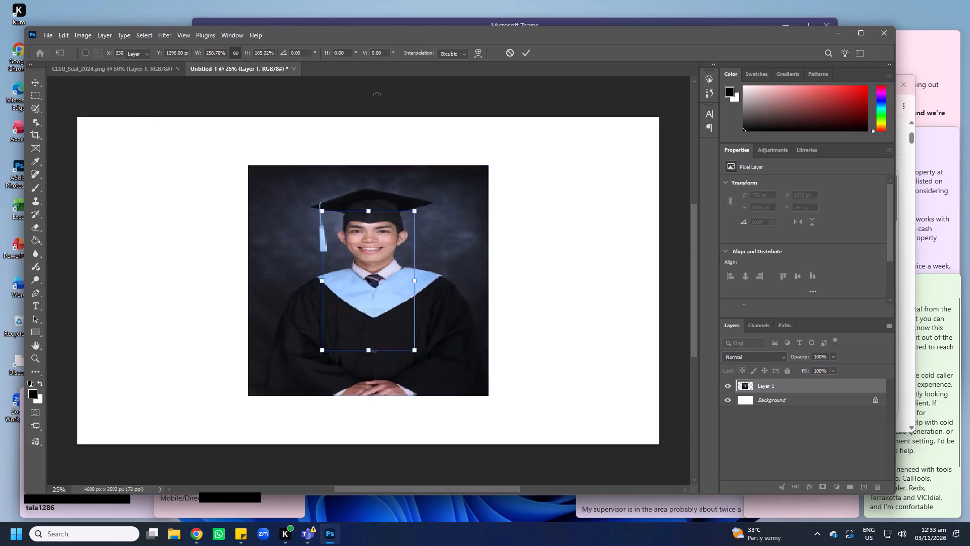
{"action": "key", "text": "ctrl+z"}
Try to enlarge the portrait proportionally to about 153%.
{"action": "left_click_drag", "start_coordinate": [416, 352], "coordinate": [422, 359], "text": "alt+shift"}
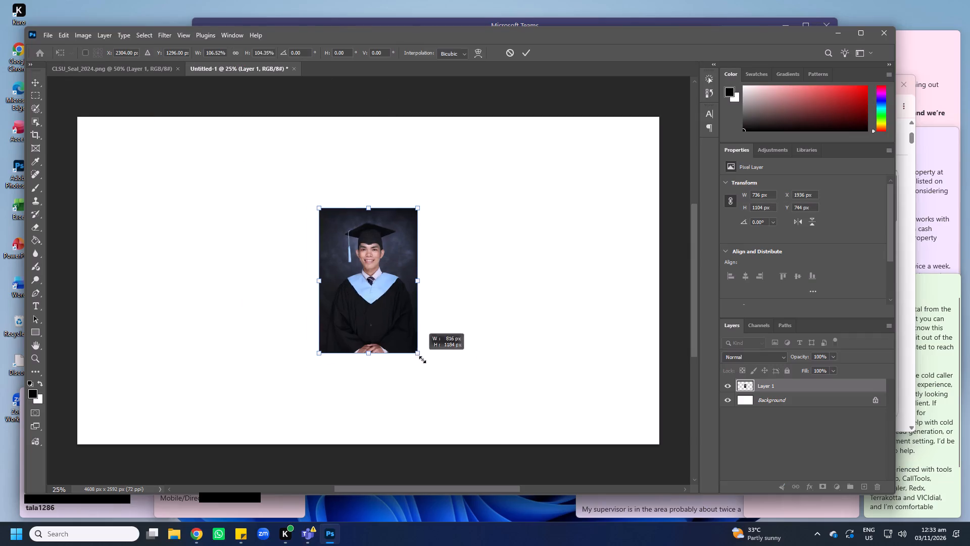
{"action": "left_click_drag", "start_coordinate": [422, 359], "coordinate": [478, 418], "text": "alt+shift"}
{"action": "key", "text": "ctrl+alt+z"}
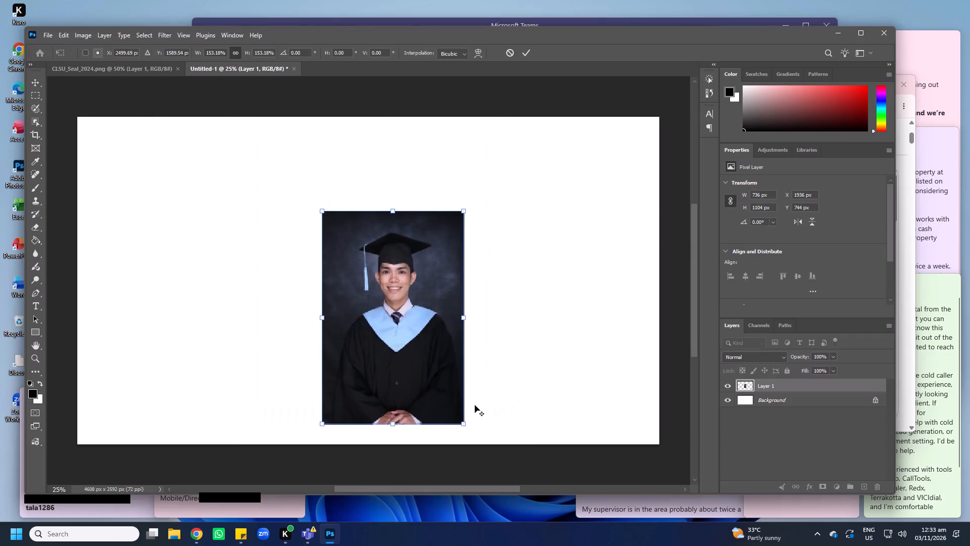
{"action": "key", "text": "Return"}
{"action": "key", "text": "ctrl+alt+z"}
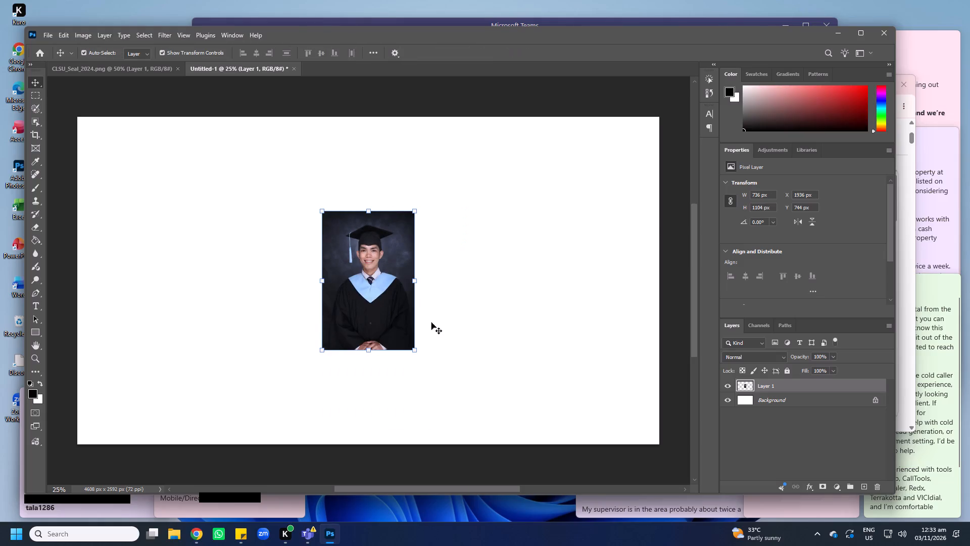
Scale the portrait proportionally to about 246% and place it flush with the canvas's left edge, covering the full canvas height.
{"action": "left_click_drag", "start_coordinate": [414, 350], "coordinate": [431, 366], "text": "alt"}
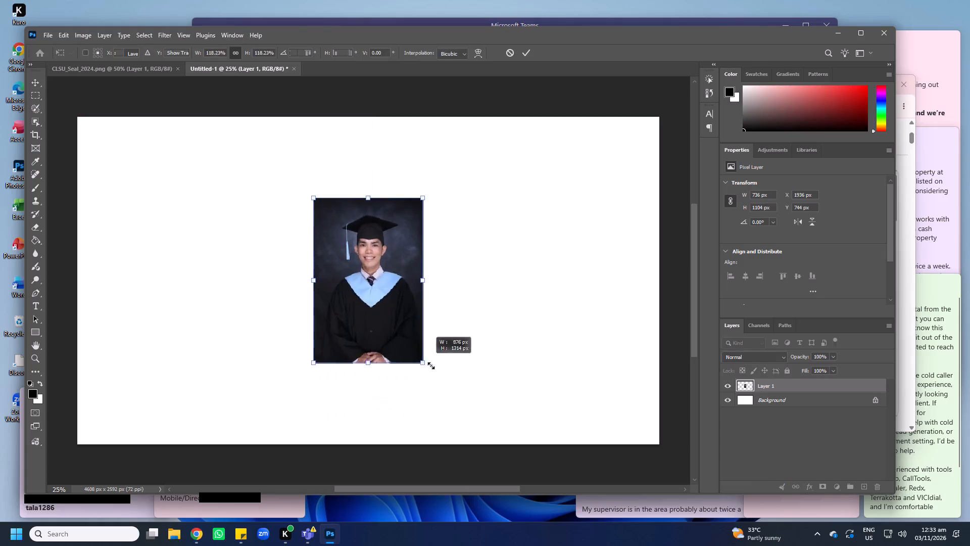
{"action": "left_click_drag", "start_coordinate": [431, 366], "coordinate": [494, 444], "text": "alt"}
{"action": "left_click_drag", "start_coordinate": [458, 293], "coordinate": [281, 298]}
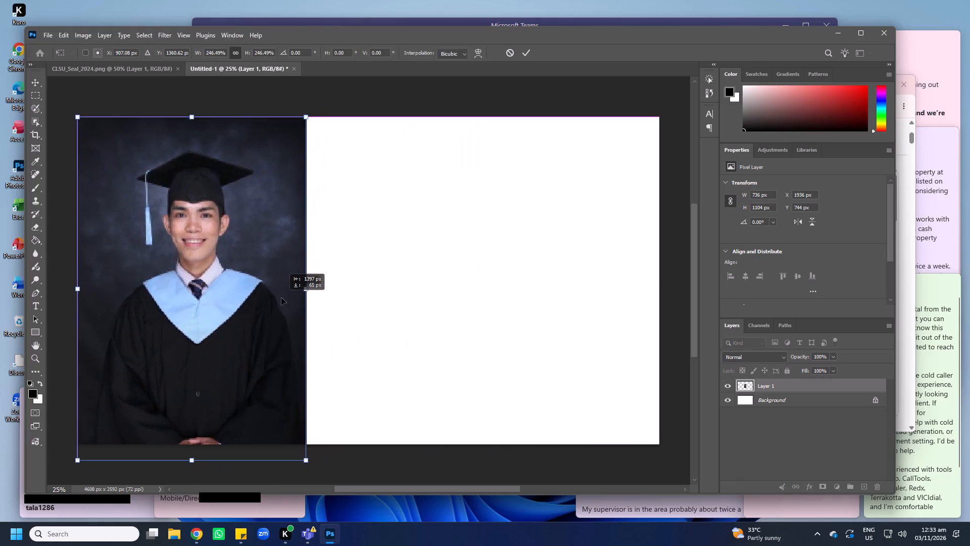
{"action": "left_click_drag", "start_coordinate": [281, 298], "coordinate": [281, 295]}
{"action": "left_click", "coordinate": [281, 295]}
{"action": "key", "text": "Return"}
{"action": "key", "text": "Return"}
{"action": "key", "text": "Return"}
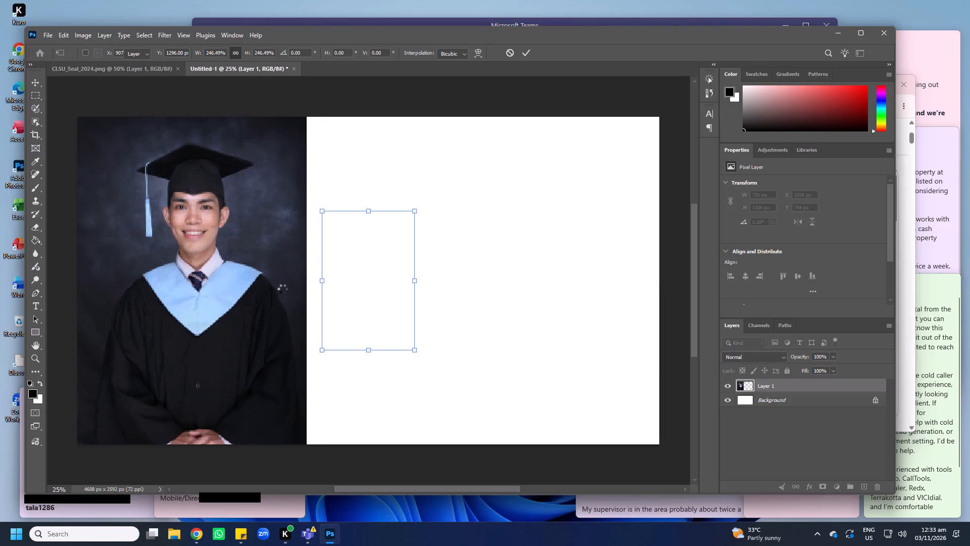
Start a Pen path just below the canvas bottom at the gown's tassel-side edge and trace up the outer sleeve to its upper part.
{"action": "left_click", "coordinate": [210, 244]}
{"action": "key", "text": "ctrl+space"}
{"action": "key", "text": "ctrl+space"}
{"action": "key", "text": "ctrl+space"}
{"action": "key", "text": "ctrl+space"}
{"action": "key", "text": "ctrl+space"}
{"action": "key", "text": "ctrl+space"}
{"action": "key", "text": "ctrl+space"}
{"action": "double_click", "coordinate": [235, 294], "text": "ctrl"}
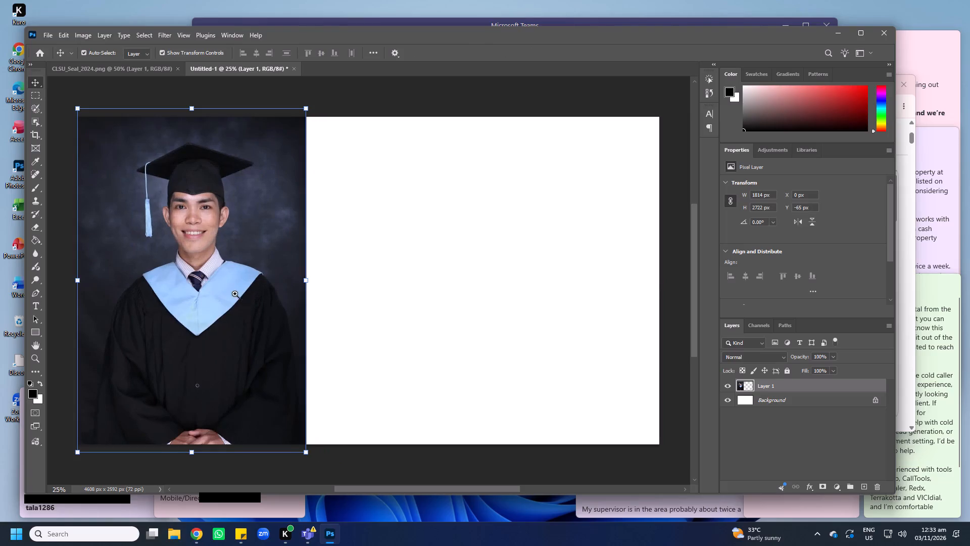
{"action": "left_click_drag", "start_coordinate": [158, 338], "coordinate": [521, 190]}
{"action": "left_click_drag", "start_coordinate": [446, 271], "coordinate": [225, 359], "text": "ctrl"}
{"action": "key", "text": "space"}
{"action": "key", "text": "space"}
{"action": "key", "text": "space"}
{"action": "key", "text": "space"}
{"action": "key", "text": "space"}
{"action": "key", "text": "space"}
{"action": "key", "text": "space"}
{"action": "key", "text": "space"}
{"action": "key", "text": "space"}
{"action": "key", "text": "space"}
{"action": "key", "text": "space"}
{"action": "key", "text": "space"}
{"action": "left_click_drag", "start_coordinate": [626, 242], "coordinate": [306, 297]}
{"action": "triple_click", "coordinate": [304, 294], "text": "ctrl"}
{"action": "triple_click", "coordinate": [304, 294], "text": "ctrl"}
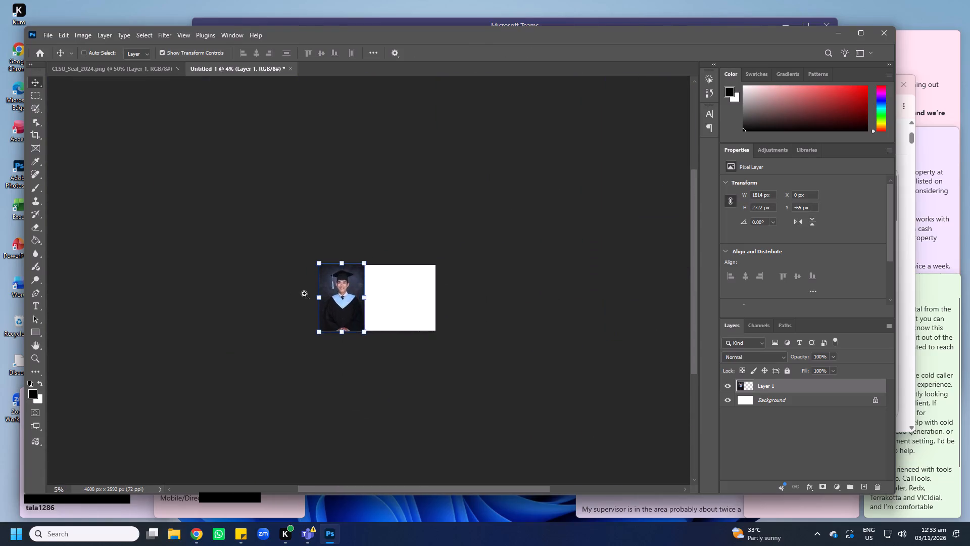
{"action": "double_click", "coordinate": [304, 294], "text": "ctrl"}
{"action": "left_click", "coordinate": [305, 291], "text": "ctrl"}
{"action": "triple_click", "coordinate": [308, 290], "text": "ctrl"}
{"action": "double_click", "coordinate": [332, 291], "text": "ctrl"}
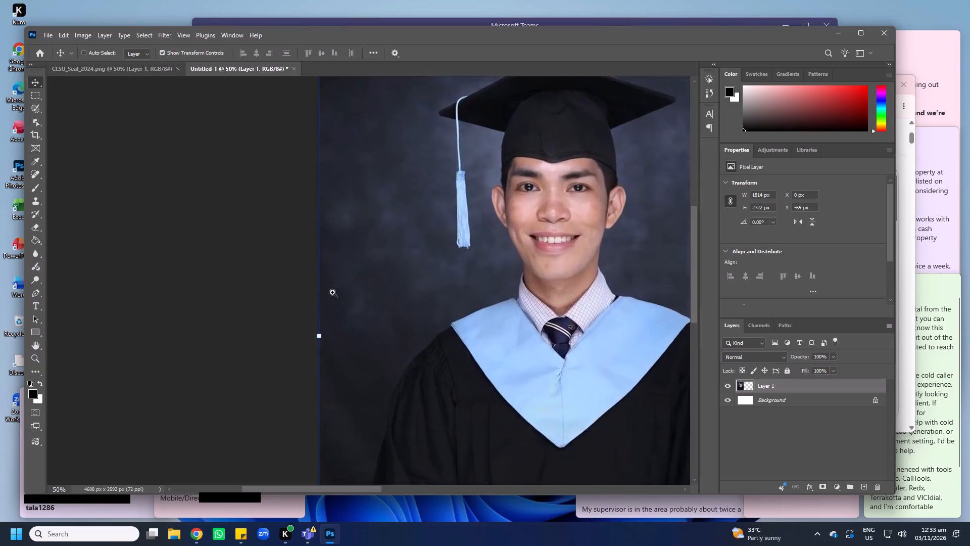
{"action": "left_click_drag", "start_coordinate": [496, 359], "coordinate": [327, 167]}
{"action": "left_click_drag", "start_coordinate": [239, 391], "coordinate": [205, 226]}
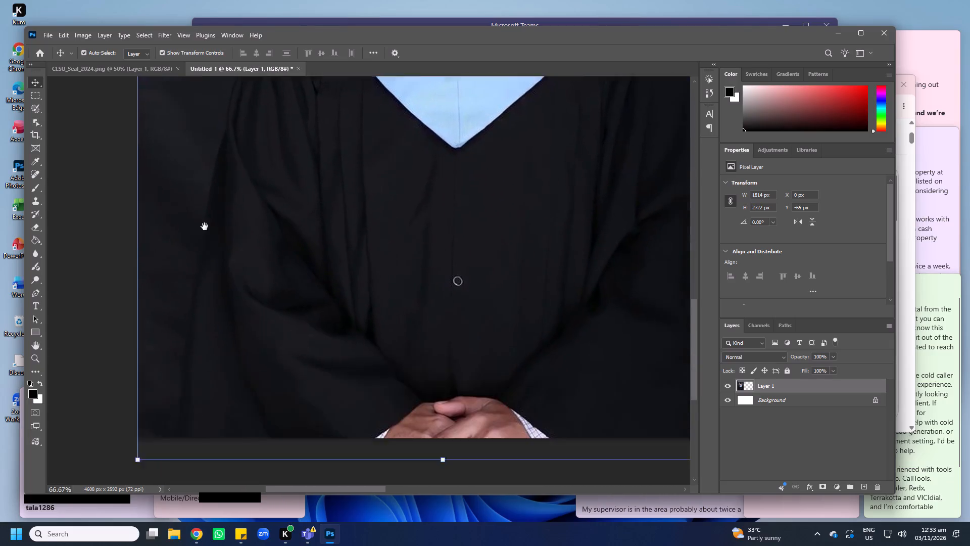
{"action": "left_click_drag", "start_coordinate": [205, 226], "coordinate": [206, 224]}
{"action": "key", "text": "p"}
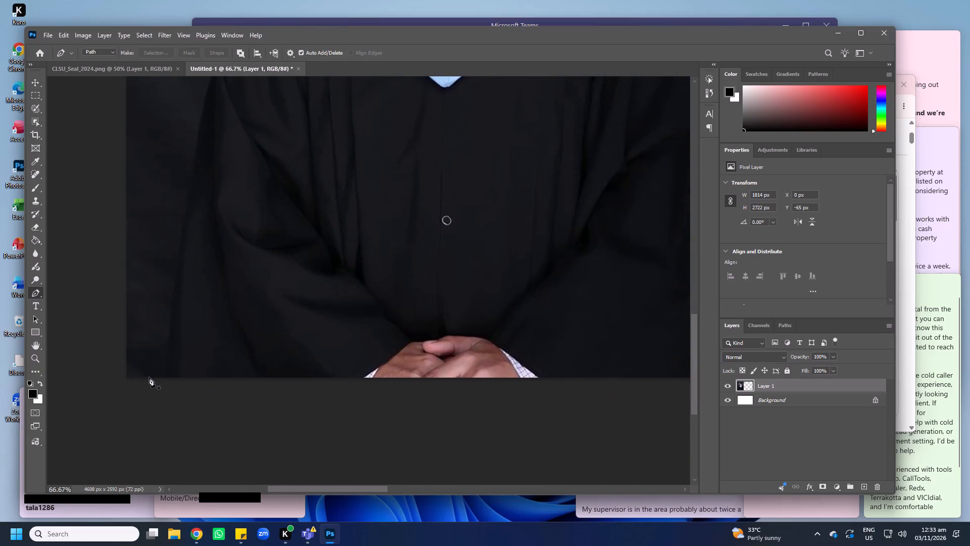
{"action": "left_click", "coordinate": [168, 388]}
{"action": "left_click_drag", "start_coordinate": [184, 279], "coordinate": [195, 216]}
{"action": "key", "text": "ctrl+alt+z"}
{"action": "left_click_drag", "start_coordinate": [186, 229], "coordinate": [192, 189]}
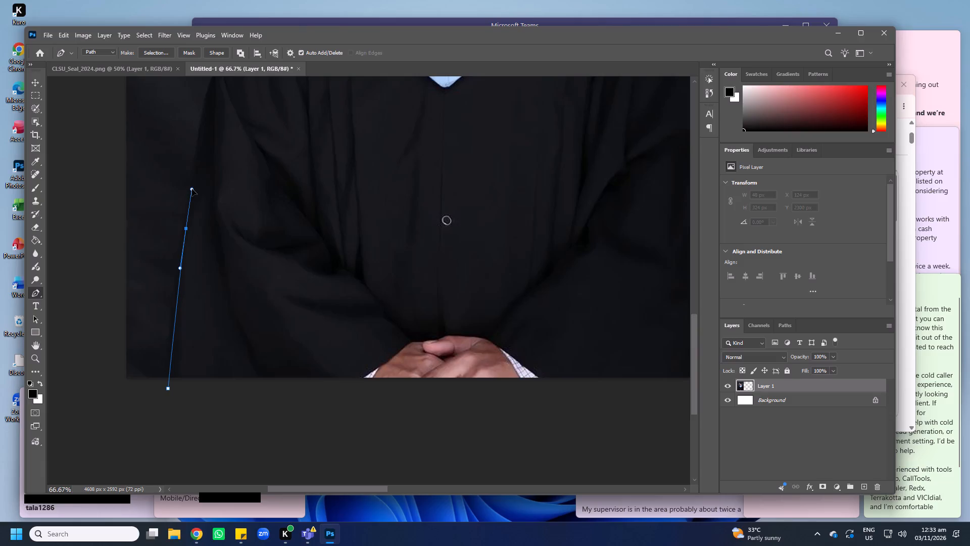
{"action": "left_click_drag", "start_coordinate": [192, 189], "coordinate": [192, 188]}
{"action": "key", "text": "space"}
{"action": "key", "text": "space"}
{"action": "key", "text": "space"}
{"action": "key", "text": "space"}
{"action": "key", "text": "space"}
{"action": "key", "text": "space"}
{"action": "left_click_drag", "start_coordinate": [218, 159], "coordinate": [204, 337]}
{"action": "left_click_drag", "start_coordinate": [199, 252], "coordinate": [201, 249]}
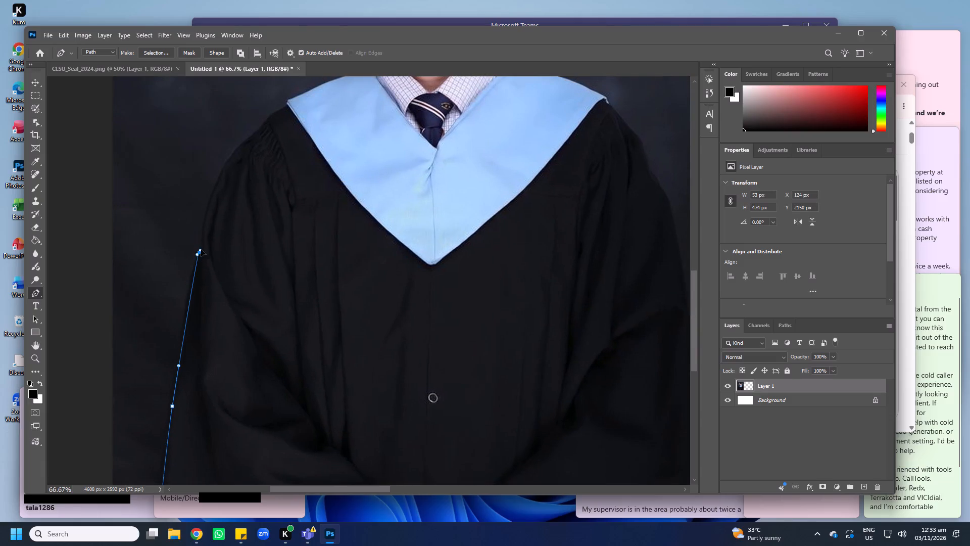
{"action": "left_click_drag", "start_coordinate": [201, 249], "coordinate": [206, 236]}
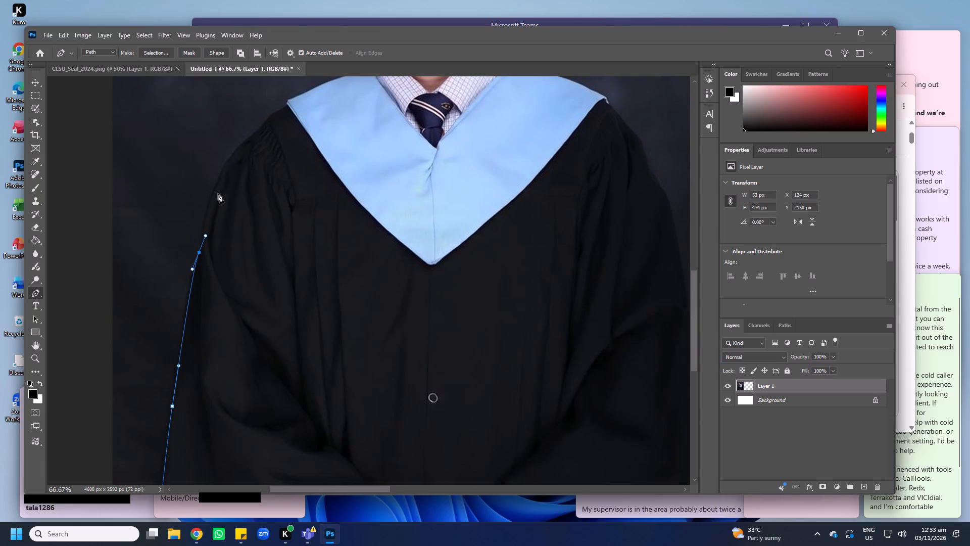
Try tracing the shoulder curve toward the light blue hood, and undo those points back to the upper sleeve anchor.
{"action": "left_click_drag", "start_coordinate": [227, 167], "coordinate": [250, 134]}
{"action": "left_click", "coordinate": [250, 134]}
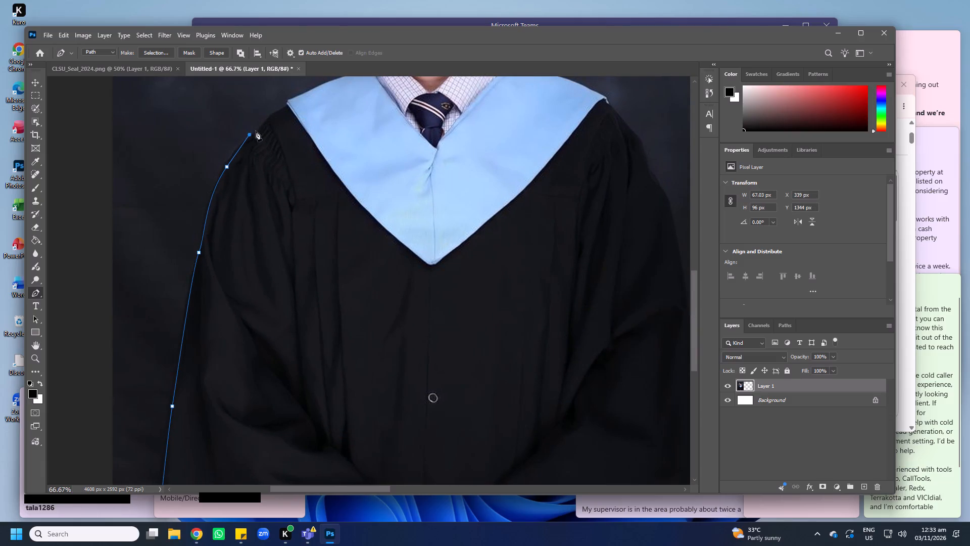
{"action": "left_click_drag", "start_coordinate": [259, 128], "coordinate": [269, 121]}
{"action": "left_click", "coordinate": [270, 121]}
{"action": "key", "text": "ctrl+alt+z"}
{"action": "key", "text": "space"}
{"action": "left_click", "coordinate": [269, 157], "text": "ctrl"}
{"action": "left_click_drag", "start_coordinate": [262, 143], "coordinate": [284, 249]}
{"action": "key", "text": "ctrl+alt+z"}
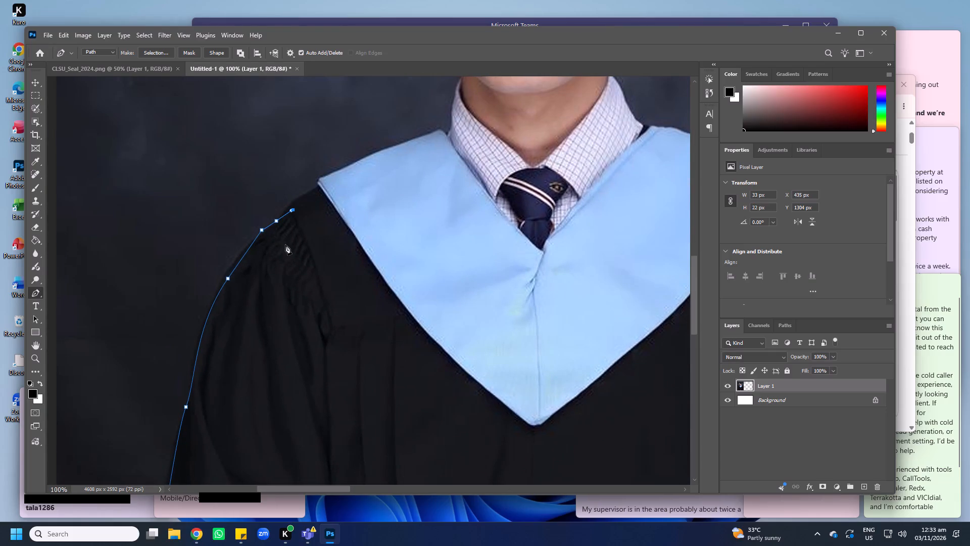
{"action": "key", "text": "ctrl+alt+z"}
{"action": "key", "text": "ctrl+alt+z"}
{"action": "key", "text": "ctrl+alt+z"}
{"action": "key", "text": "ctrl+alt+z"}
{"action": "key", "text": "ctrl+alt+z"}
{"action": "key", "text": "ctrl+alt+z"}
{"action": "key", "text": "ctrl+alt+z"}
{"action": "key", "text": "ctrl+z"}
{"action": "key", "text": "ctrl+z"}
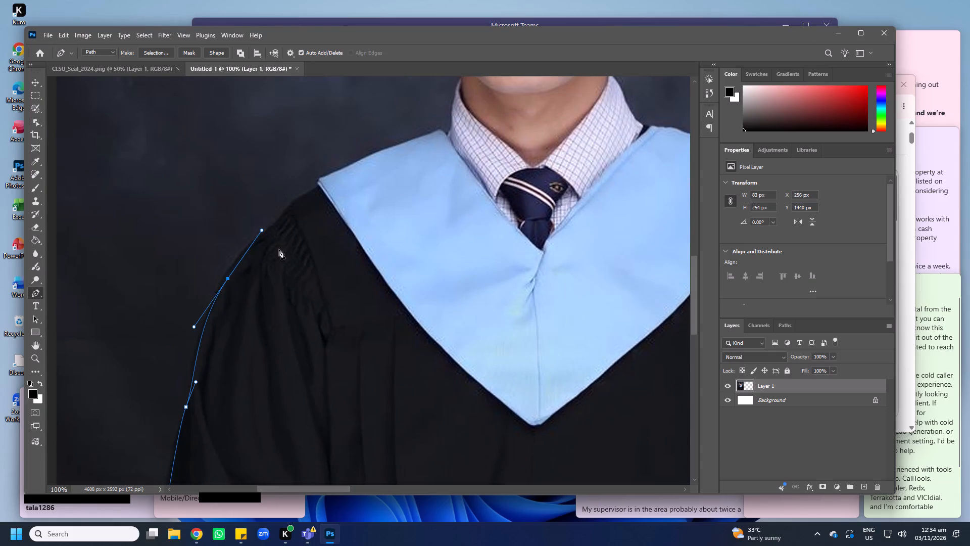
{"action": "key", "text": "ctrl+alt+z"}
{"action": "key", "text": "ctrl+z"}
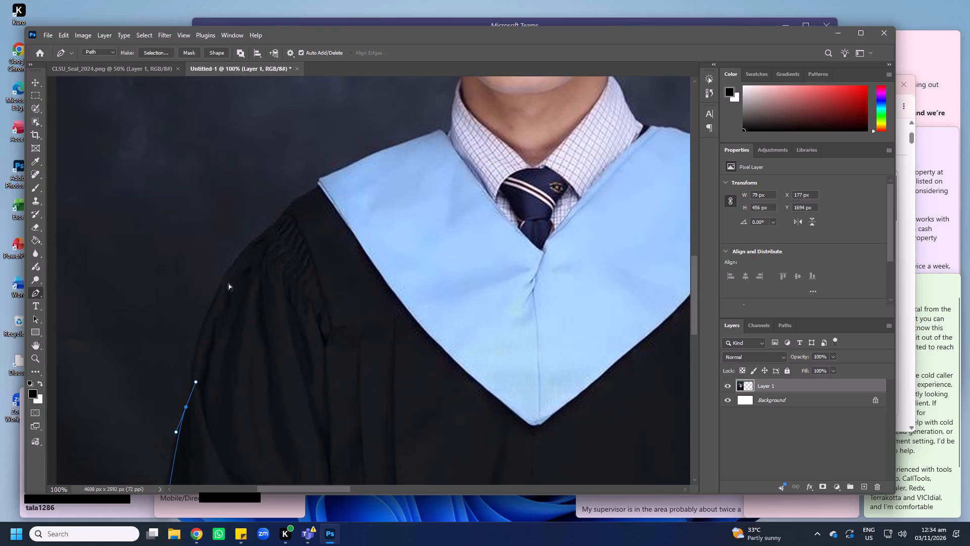
Trace the shoulder curve with the Pen tool from the upper sleeve to the outer corner of the light blue hood.
{"action": "left_click", "coordinate": [185, 408], "text": "alt"}
{"action": "left_click_drag", "start_coordinate": [217, 296], "coordinate": [239, 257]}
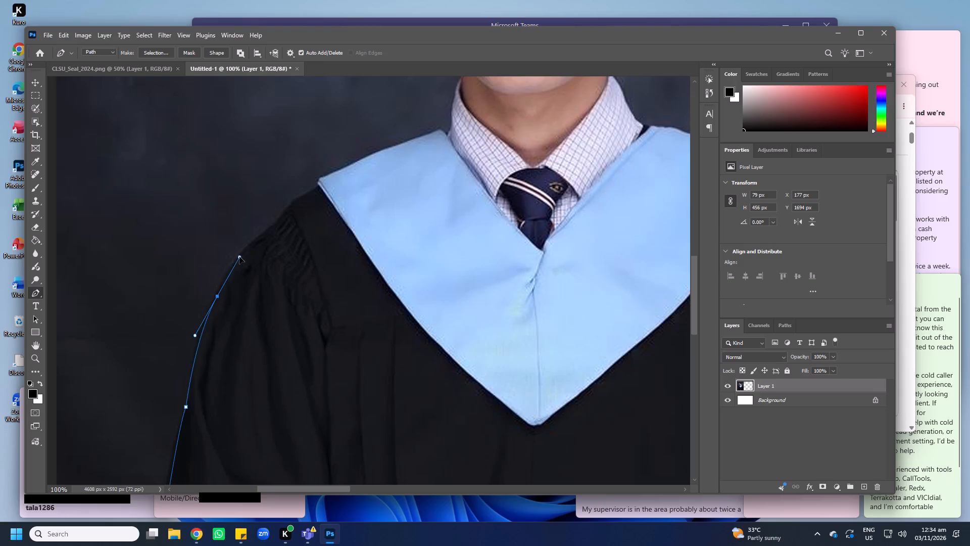
{"action": "left_click_drag", "start_coordinate": [239, 257], "coordinate": [242, 252]}
{"action": "left_click_drag", "start_coordinate": [273, 229], "coordinate": [282, 218]}
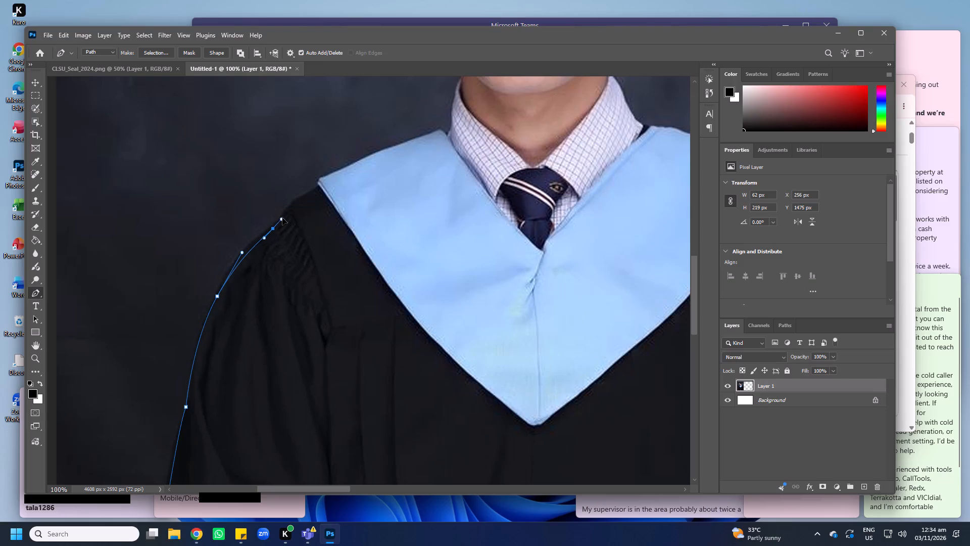
{"action": "left_click_drag", "start_coordinate": [282, 218], "coordinate": [286, 213]}
{"action": "left_click", "coordinate": [286, 213]}
{"action": "left_click_drag", "start_coordinate": [311, 195], "coordinate": [320, 189]}
{"action": "left_click", "coordinate": [319, 183]}
Continue the path along the hood's upper edge from its outer corner to the checkered shirt collar.
{"action": "key", "text": "space"}
{"action": "key", "text": "space"}
{"action": "key", "text": "space"}
{"action": "key", "text": "space"}
{"action": "key", "text": "space"}
{"action": "key", "text": "space"}
{"action": "left_click_drag", "start_coordinate": [383, 166], "coordinate": [383, 204]}
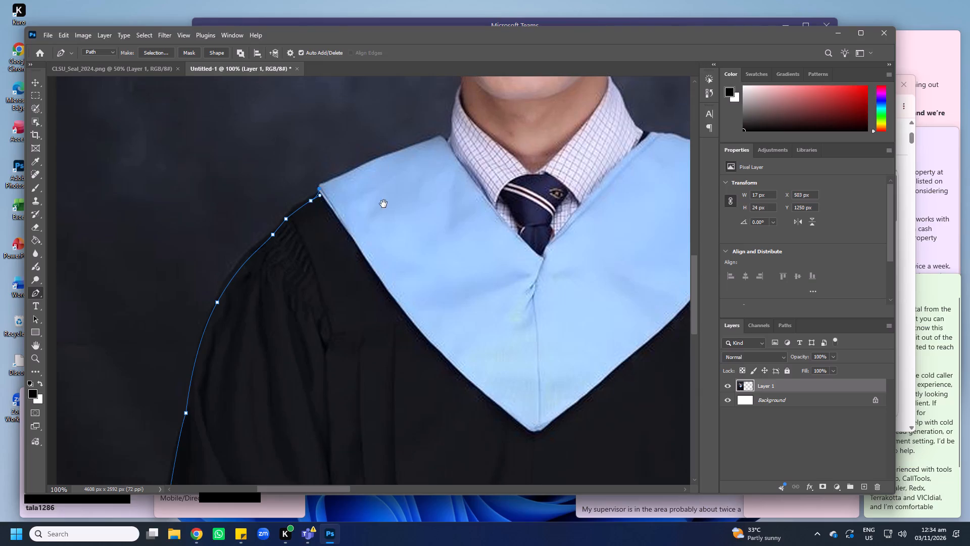
{"action": "left_click_drag", "start_coordinate": [383, 204], "coordinate": [373, 234]}
{"action": "left_click_drag", "start_coordinate": [381, 215], "coordinate": [410, 201]}
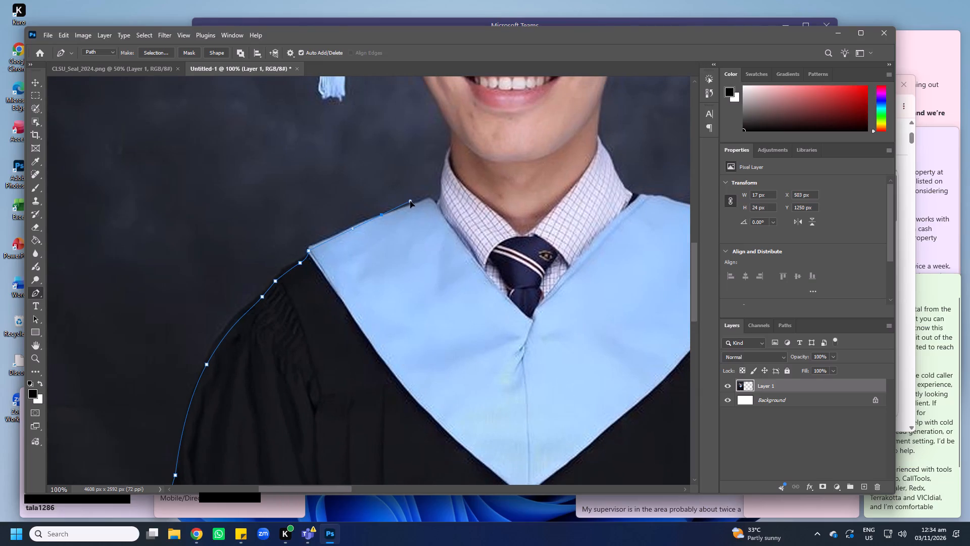
{"action": "left_click_drag", "start_coordinate": [410, 201], "coordinate": [414, 202]}
{"action": "left_click_drag", "start_coordinate": [422, 200], "coordinate": [428, 199]}
{"action": "left_click", "coordinate": [430, 198]}
{"action": "double_click", "coordinate": [433, 199]}
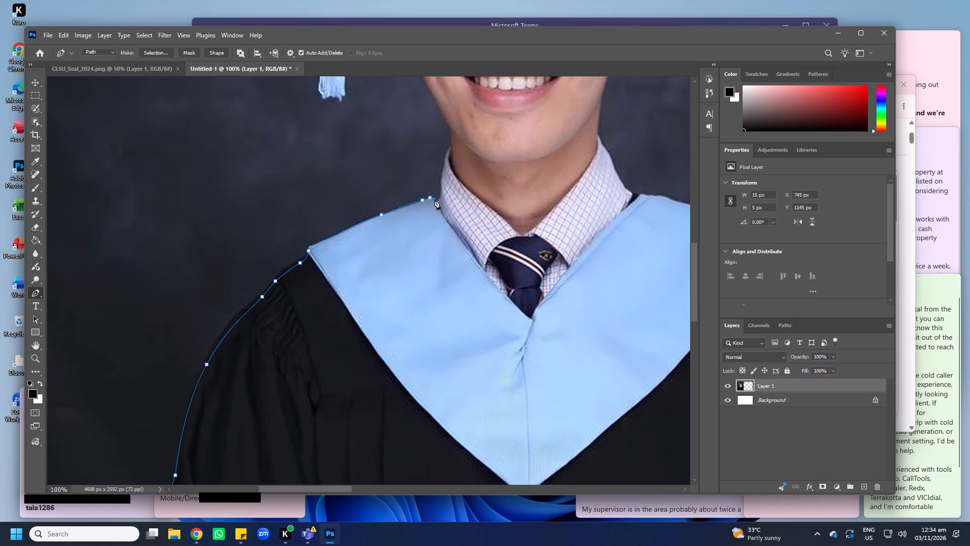
{"action": "double_click", "coordinate": [437, 200]}
Trace the outer edge of the shirt collar and the short stretch of neck up to the jaw.
{"action": "key", "text": "space"}
{"action": "key", "text": "space"}
{"action": "key", "text": "space"}
{"action": "key", "text": "space"}
{"action": "key", "text": "space"}
{"action": "key", "text": "space"}
{"action": "key", "text": "space"}
{"action": "key", "text": "space"}
{"action": "key", "text": "space"}
{"action": "key", "text": "space"}
{"action": "left_click_drag", "start_coordinate": [443, 176], "coordinate": [419, 259]}
{"action": "left_click_drag", "start_coordinate": [422, 235], "coordinate": [425, 228]}
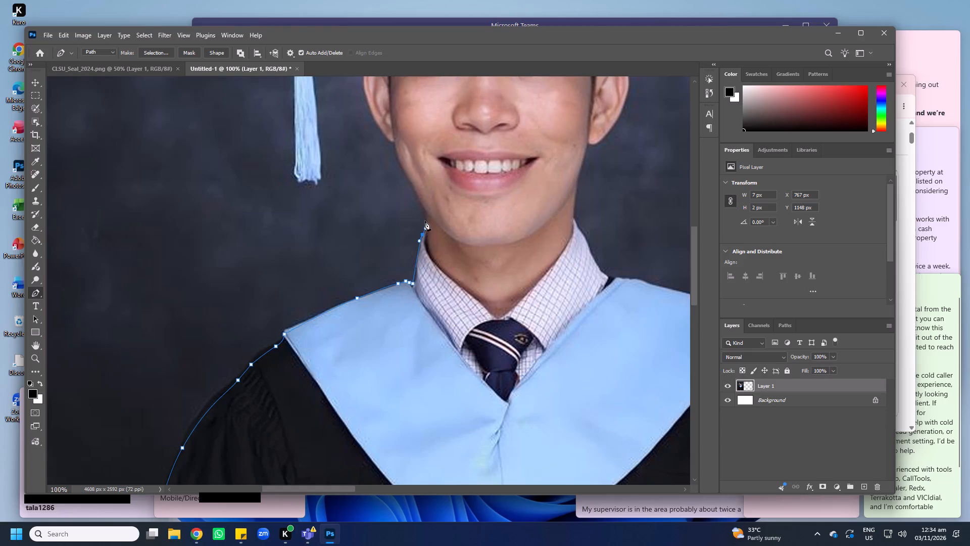
{"action": "left_click_drag", "start_coordinate": [425, 221], "coordinate": [425, 216]}
{"action": "left_click", "coordinate": [426, 212]}
Trace the jawline from the neck up to the base of the earlobe, leaving a corner anchor there.
{"action": "key", "text": "space"}
{"action": "key", "text": "space"}
{"action": "key", "text": "space"}
{"action": "key", "text": "space"}
{"action": "key", "text": "space"}
{"action": "left_click_drag", "start_coordinate": [400, 151], "coordinate": [420, 249]}
{"action": "left_click", "coordinate": [421, 255], "text": "ctrl"}
{"action": "left_click", "coordinate": [432, 284]}
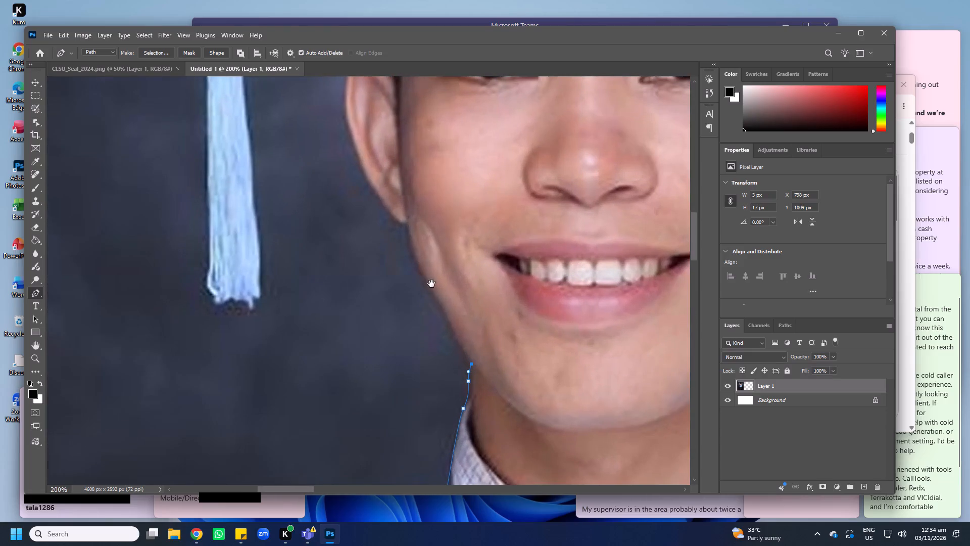
{"action": "left_click_drag", "start_coordinate": [434, 295], "coordinate": [408, 265]}
{"action": "key", "text": "ctrl+alt+z"}
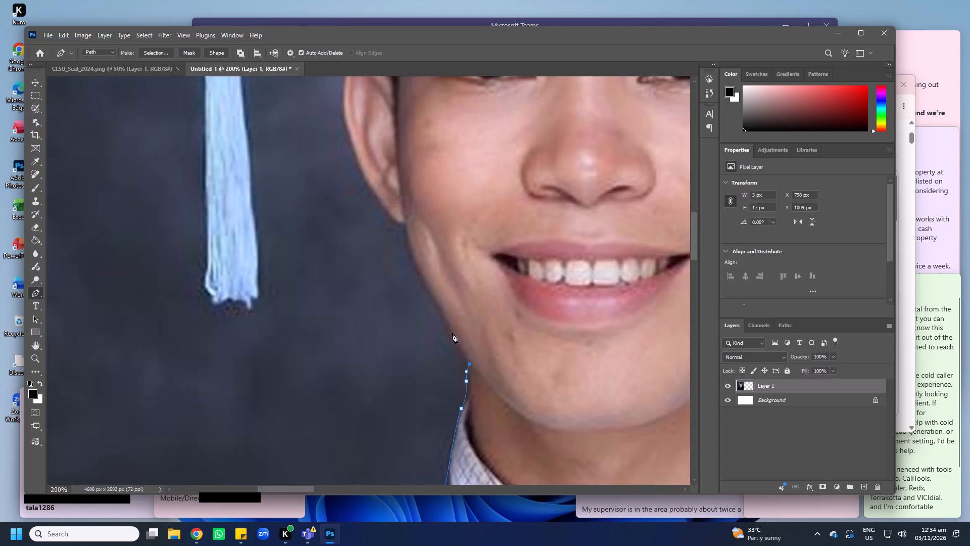
{"action": "left_click_drag", "start_coordinate": [447, 326], "coordinate": [434, 300]}
{"action": "left_click_drag", "start_coordinate": [406, 227], "coordinate": [406, 226]}
{"action": "left_click_drag", "start_coordinate": [406, 226], "coordinate": [398, 183]}
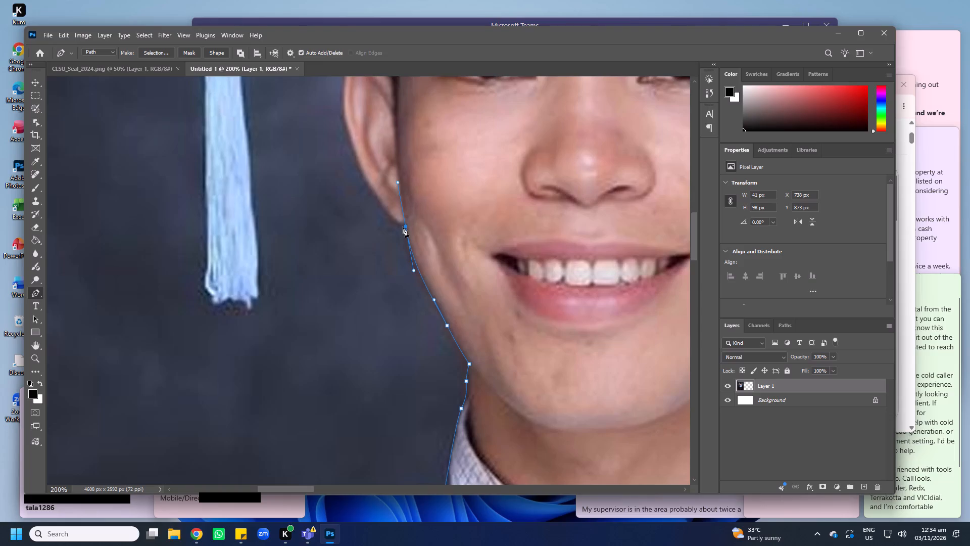
{"action": "left_click", "coordinate": [402, 225], "text": "alt"}
{"action": "key", "text": "ctrl+alt+z"}
{"action": "left_click", "coordinate": [407, 227], "text": "alt"}
Trace around the outer ear on the tassel side, from the earlobe over the top to the hairline.
{"action": "key", "text": "space"}
{"action": "key", "text": "space"}
{"action": "left_click_drag", "start_coordinate": [371, 181], "coordinate": [395, 218]}
{"action": "left_click_drag", "start_coordinate": [397, 227], "coordinate": [391, 204]}
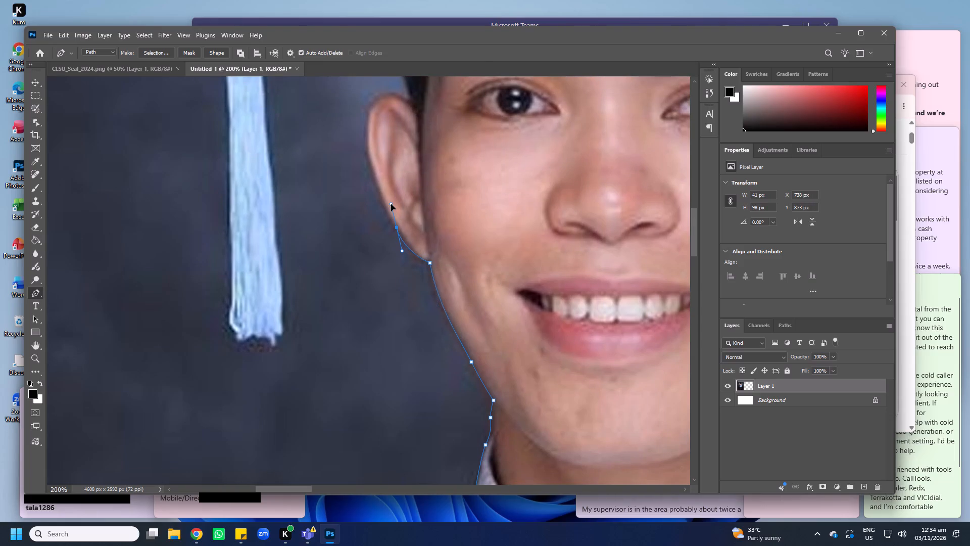
{"action": "left_click_drag", "start_coordinate": [391, 204], "coordinate": [386, 200]}
{"action": "left_click_drag", "start_coordinate": [367, 136], "coordinate": [371, 111]}
{"action": "left_click_drag", "start_coordinate": [398, 97], "coordinate": [422, 105]}
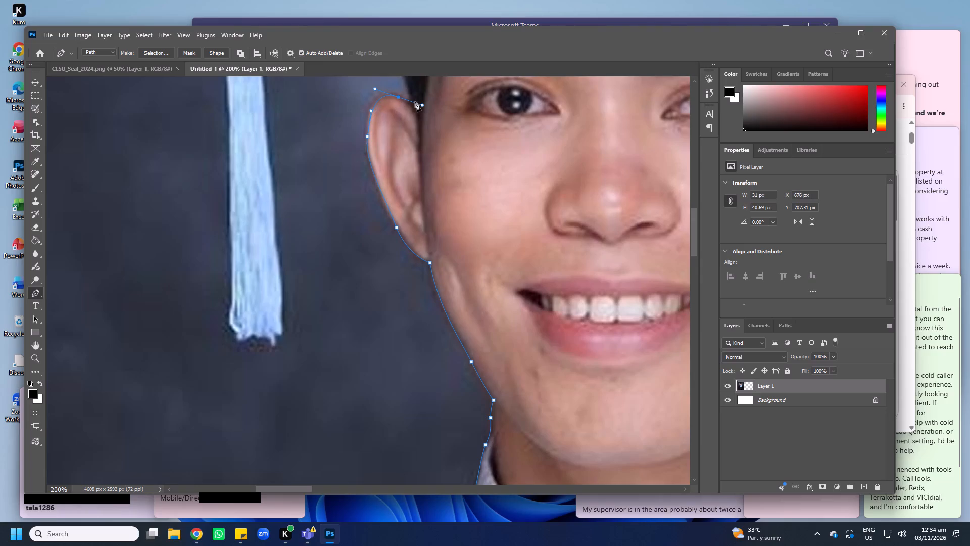
{"action": "left_click", "coordinate": [397, 97], "text": "alt"}
{"action": "left_click", "coordinate": [404, 97], "text": "alt"}
{"action": "left_click", "coordinate": [408, 97], "text": "alt"}
Trace the edge of the hair from the top of the ear up to the cap's lower edge.
{"action": "key", "text": "space"}
{"action": "key", "text": "space"}
{"action": "key", "text": "space"}
{"action": "key", "text": "space"}
{"action": "key", "text": "space"}
{"action": "key", "text": "space"}
{"action": "left_click_drag", "start_coordinate": [412, 91], "coordinate": [465, 352]}
{"action": "scroll", "coordinate": [469, 347], "scroll_direction": "down", "scroll_amount": 5, "text": "alt"}
{"action": "key", "text": "space"}
{"action": "key", "text": "space"}
{"action": "left_click_drag", "start_coordinate": [466, 327], "coordinate": [424, 291]}
{"action": "left_click", "coordinate": [424, 291], "text": "ctrl"}
{"action": "left_click_drag", "start_coordinate": [422, 291], "coordinate": [427, 307]}
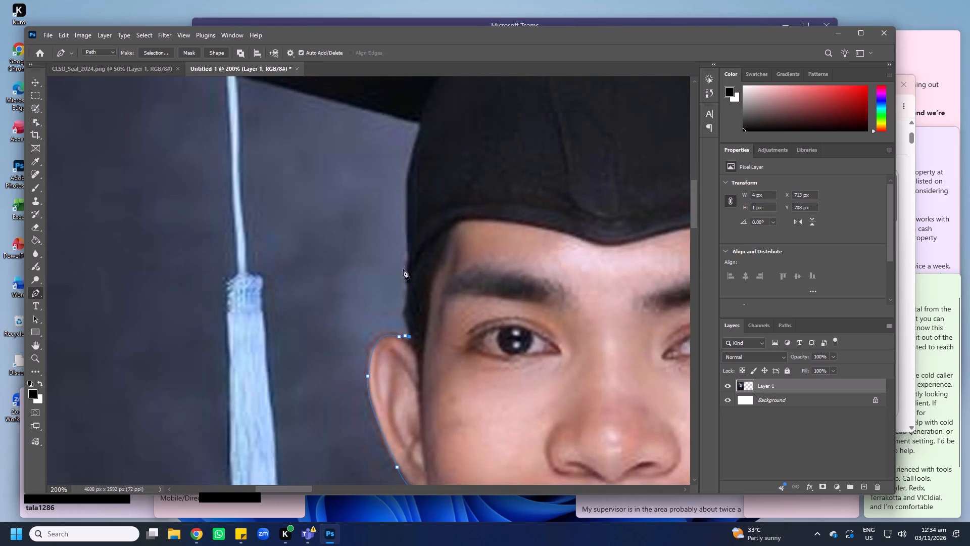
{"action": "left_click_drag", "start_coordinate": [403, 267], "coordinate": [406, 257]}
{"action": "key", "text": "ctrl+alt+z"}
{"action": "left_click_drag", "start_coordinate": [405, 282], "coordinate": [409, 268]}
{"action": "left_click", "coordinate": [409, 268]}
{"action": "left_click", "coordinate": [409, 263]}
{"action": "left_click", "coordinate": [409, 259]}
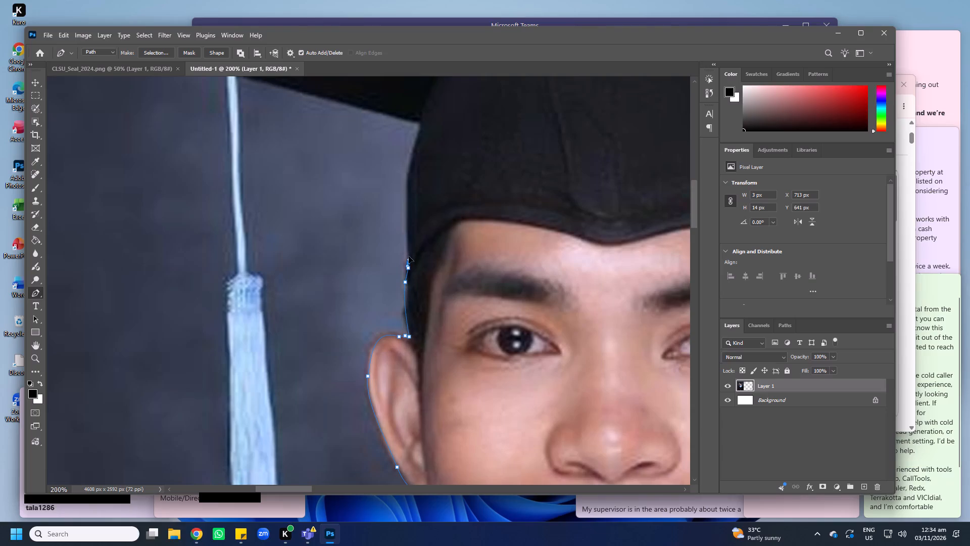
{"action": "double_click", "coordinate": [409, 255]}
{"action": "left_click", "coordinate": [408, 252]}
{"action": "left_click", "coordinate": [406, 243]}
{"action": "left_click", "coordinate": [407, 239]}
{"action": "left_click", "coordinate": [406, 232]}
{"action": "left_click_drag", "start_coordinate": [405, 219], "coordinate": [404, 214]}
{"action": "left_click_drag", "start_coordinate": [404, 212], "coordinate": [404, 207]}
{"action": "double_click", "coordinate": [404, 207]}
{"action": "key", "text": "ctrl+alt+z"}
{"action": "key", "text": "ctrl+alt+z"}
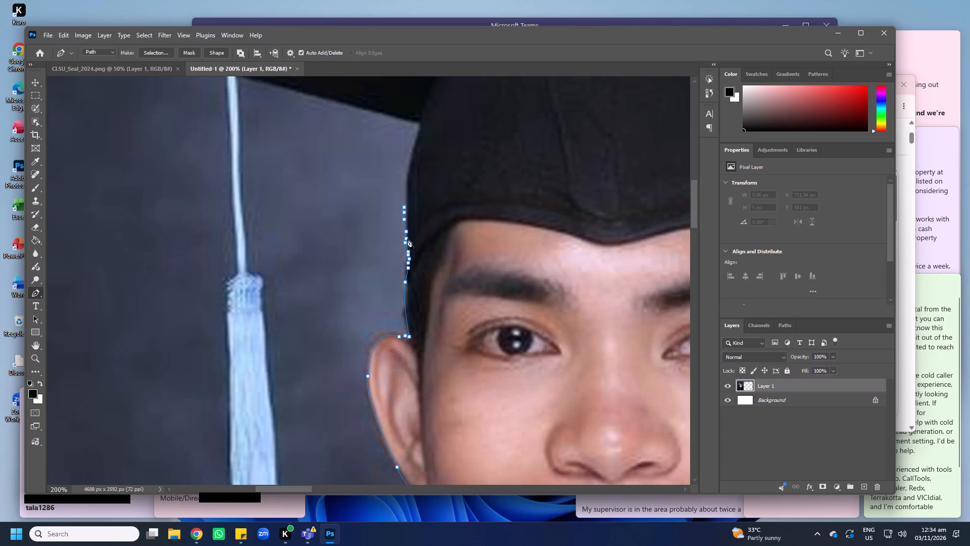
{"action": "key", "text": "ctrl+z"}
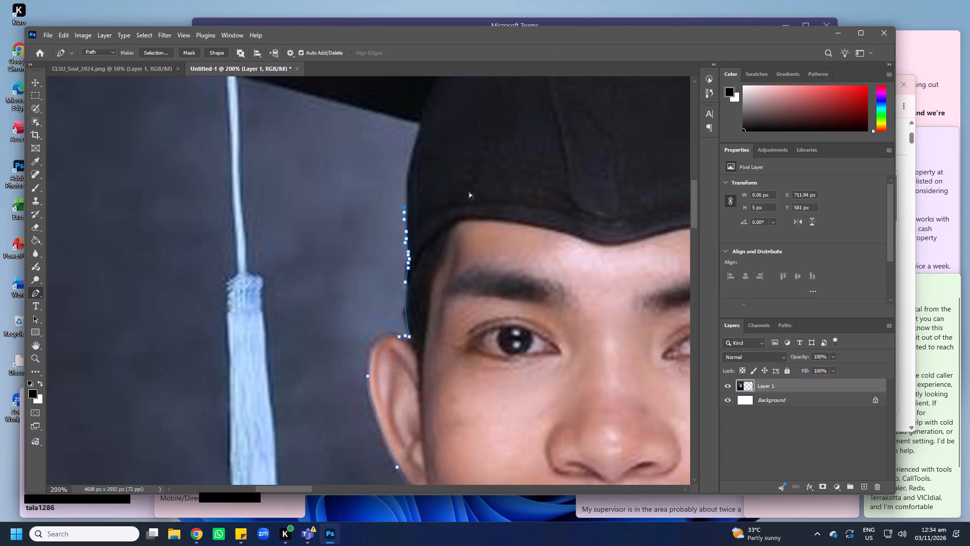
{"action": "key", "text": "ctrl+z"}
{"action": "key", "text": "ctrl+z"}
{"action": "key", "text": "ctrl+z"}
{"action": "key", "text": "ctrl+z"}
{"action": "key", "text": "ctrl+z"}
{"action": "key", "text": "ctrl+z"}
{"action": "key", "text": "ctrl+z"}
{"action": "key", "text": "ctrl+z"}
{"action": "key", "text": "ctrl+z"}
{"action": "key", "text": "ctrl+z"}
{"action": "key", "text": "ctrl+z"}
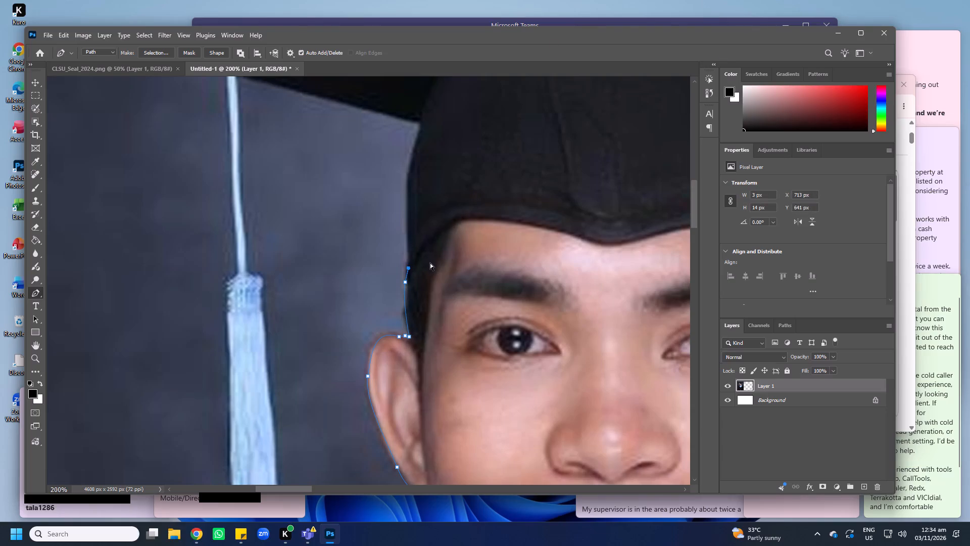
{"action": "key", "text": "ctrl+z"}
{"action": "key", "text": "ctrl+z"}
Trace the remaining hair edge and the side of the cap up to where it meets the board's underside.
{"action": "left_click_drag", "start_coordinate": [406, 288], "coordinate": [407, 268]}
{"action": "left_click_drag", "start_coordinate": [408, 256], "coordinate": [408, 251]}
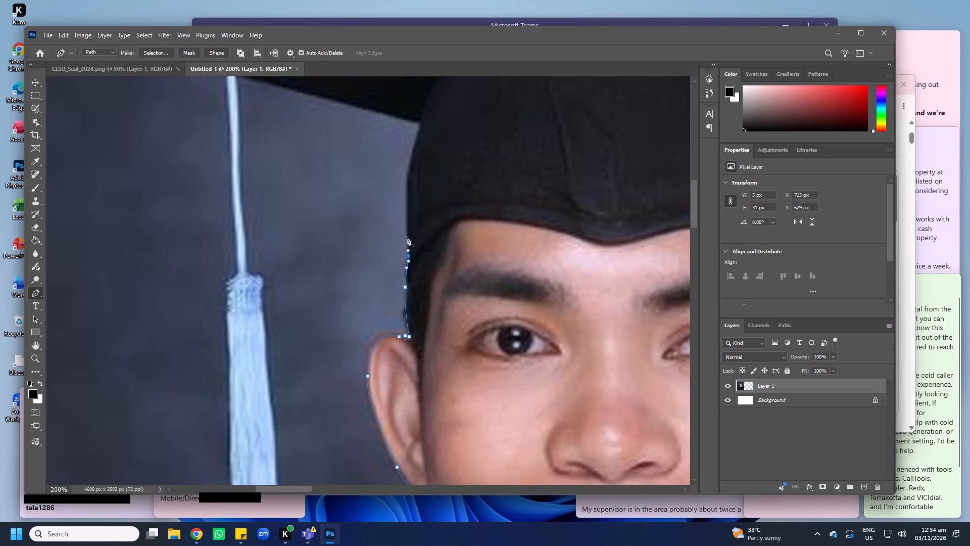
{"action": "left_click_drag", "start_coordinate": [407, 208], "coordinate": [407, 193]}
{"action": "left_click_drag", "start_coordinate": [418, 132], "coordinate": [422, 125]}
{"action": "double_click", "coordinate": [421, 125]}
Trace the lower edge of the mortarboard from the cap's side out to the tassel cord.
{"action": "key", "text": "space"}
{"action": "key", "text": "space"}
{"action": "key", "text": "space"}
{"action": "key", "text": "space"}
{"action": "key", "text": "space"}
{"action": "key", "text": "space"}
{"action": "key", "text": "space"}
{"action": "key", "text": "space"}
{"action": "key", "text": "space"}
{"action": "key", "text": "space"}
{"action": "key", "text": "space"}
{"action": "left_click_drag", "start_coordinate": [419, 101], "coordinate": [447, 209]}
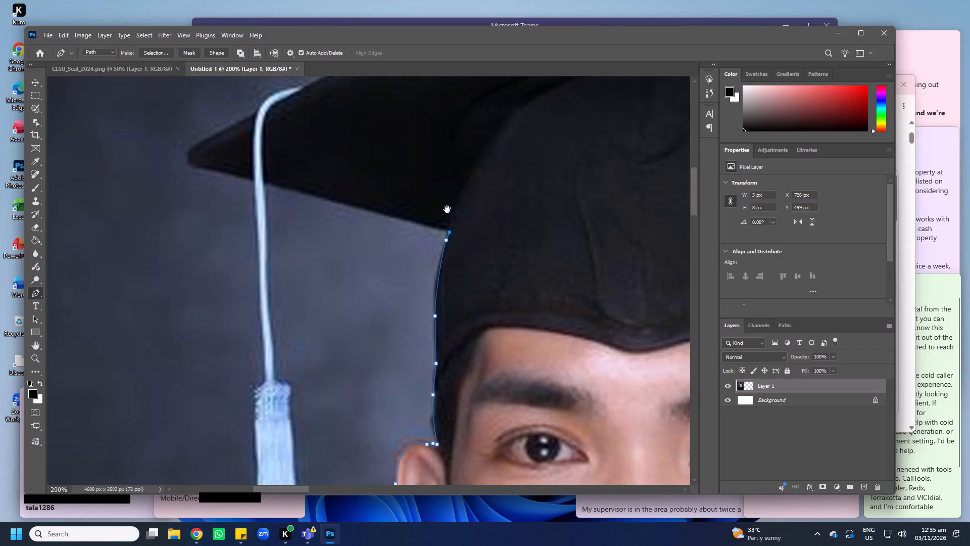
{"action": "left_click_drag", "start_coordinate": [286, 188], "coordinate": [263, 180]}
{"action": "left_click", "coordinate": [264, 183]}
Trace the face-side edge of the tassel cord from the mortarboard down to the top of the tassel knot.
{"action": "left_click_drag", "start_coordinate": [268, 247], "coordinate": [266, 253]}
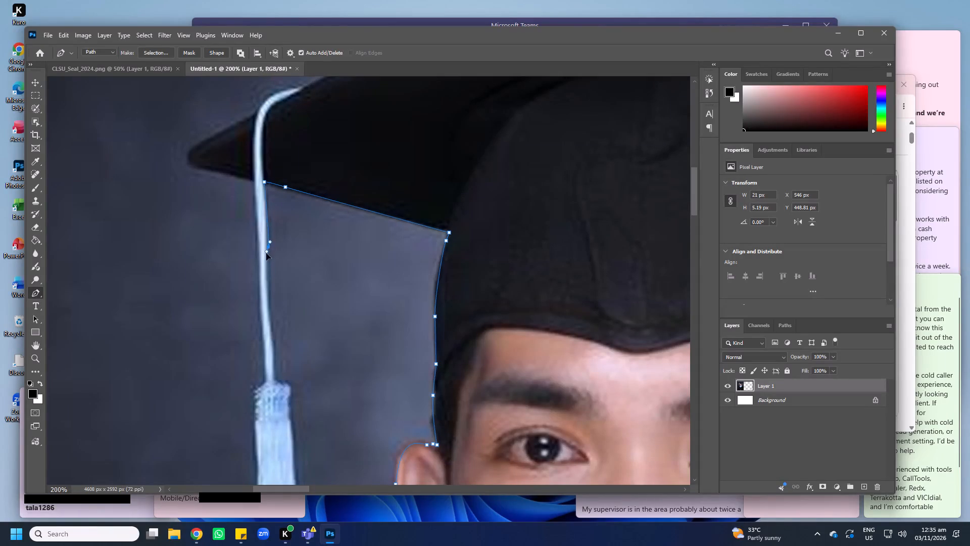
{"action": "left_click_drag", "start_coordinate": [266, 253], "coordinate": [267, 262]}
{"action": "left_click", "coordinate": [269, 300]}
{"action": "left_click_drag", "start_coordinate": [274, 347], "coordinate": [275, 360]}
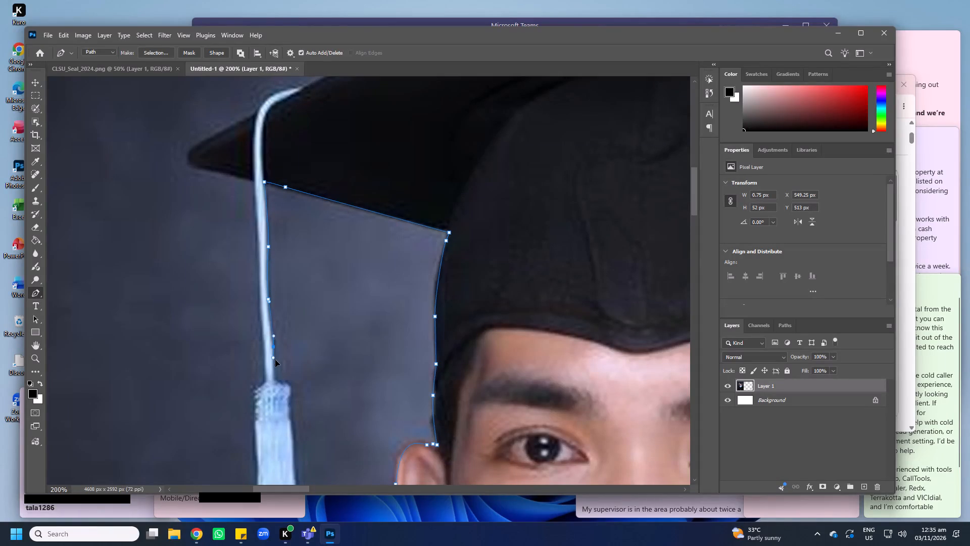
{"action": "left_click_drag", "start_coordinate": [275, 360], "coordinate": [274, 363]}
{"action": "key", "text": "ctrl+alt+z"}
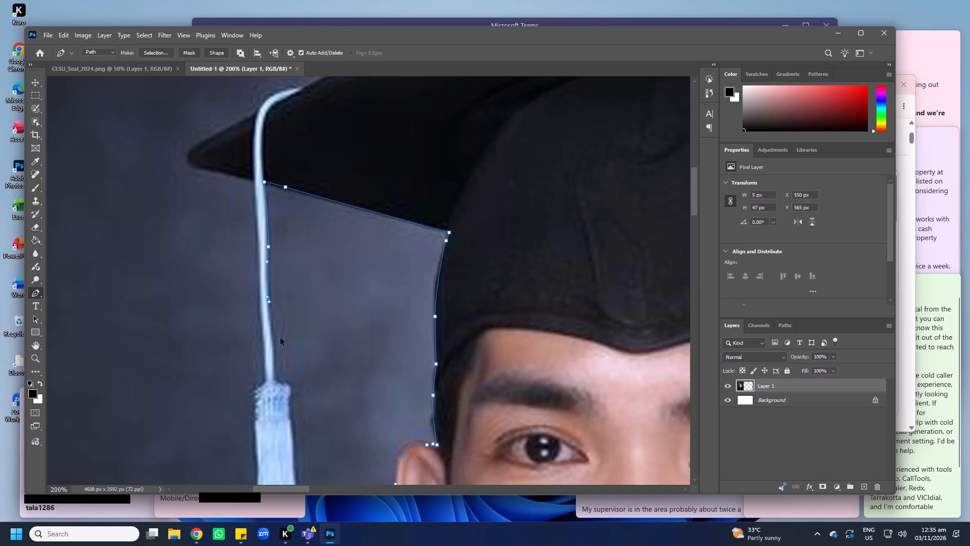
{"action": "left_click_drag", "start_coordinate": [273, 381], "coordinate": [273, 386]}
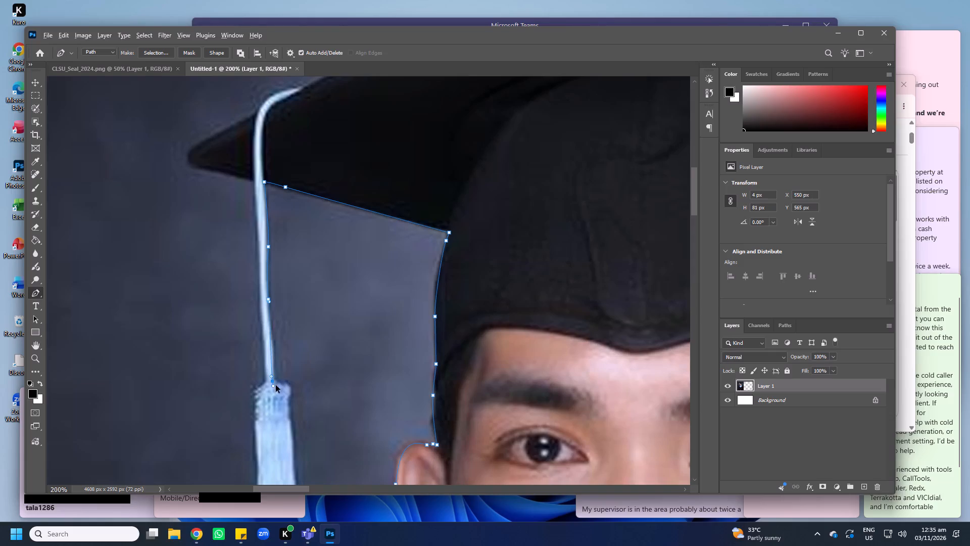
{"action": "key", "text": "ctrl+alt+z"}
{"action": "left_click_drag", "start_coordinate": [274, 380], "coordinate": [275, 385]}
Trace the top and face-side edge of the tassel knot down to where the fringe begins, undoing misplaced anchors.
{"action": "left_click", "coordinate": [287, 389]}
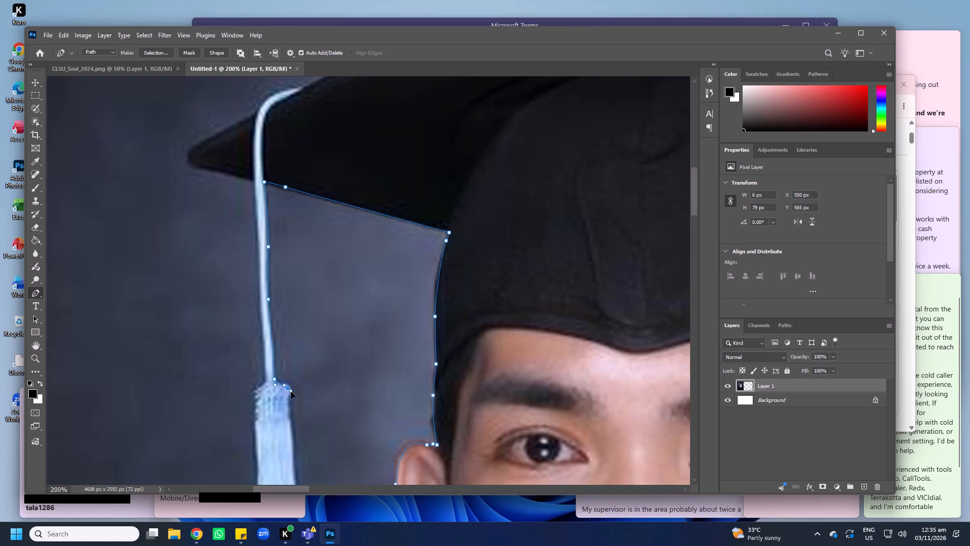
{"action": "key", "text": "ctrl+z"}
{"action": "left_click", "coordinate": [290, 386]}
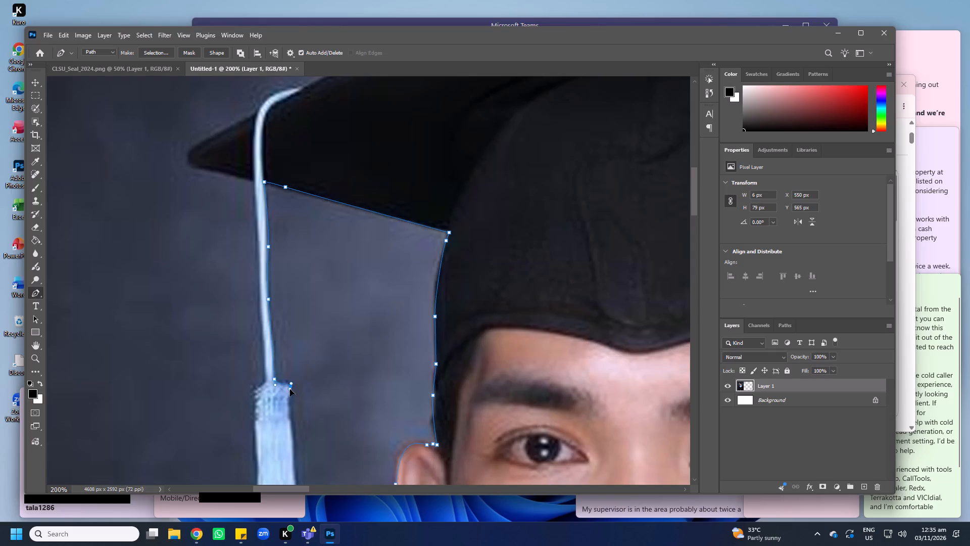
{"action": "double_click", "coordinate": [288, 397]}
{"action": "left_click", "coordinate": [289, 405]}
{"action": "left_click", "coordinate": [290, 411]}
{"action": "left_click", "coordinate": [290, 414]}
{"action": "left_click", "coordinate": [291, 417]}
{"action": "left_click", "coordinate": [292, 423]}
{"action": "triple_click", "coordinate": [294, 426]}
{"action": "left_click", "coordinate": [294, 429]}
{"action": "left_click_drag", "start_coordinate": [294, 444], "coordinate": [302, 347]}
{"action": "key", "text": "space"}
{"action": "key", "text": "ctrl+alt+z"}
{"action": "key", "text": "ctrl+z"}
{"action": "key", "text": "ctrl+z"}
{"action": "key", "text": "ctrl+z"}
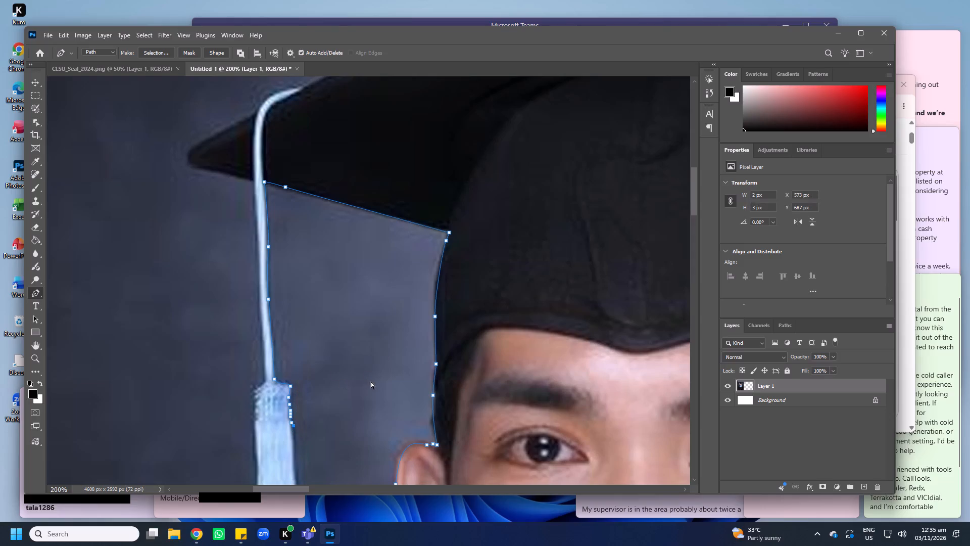
{"action": "key", "text": "ctrl+z"}
{"action": "key", "text": "ctrl+z"}
Trace the face-side edge of the tassel fringe from below the knot down to its bottom corner.
{"action": "key", "text": "space"}
{"action": "key", "text": "space"}
{"action": "key", "text": "space"}
{"action": "key", "text": "space"}
{"action": "key", "text": "space"}
{"action": "key", "text": "space"}
{"action": "key", "text": "space"}
{"action": "key", "text": "space"}
{"action": "key", "text": "space"}
{"action": "key", "text": "space"}
{"action": "key", "text": "space"}
{"action": "key", "text": "space"}
{"action": "key", "text": "space"}
{"action": "key", "text": "space"}
{"action": "key", "text": "space"}
{"action": "key", "text": "space"}
{"action": "key", "text": "space"}
{"action": "key", "text": "space"}
{"action": "key", "text": "space"}
{"action": "key", "text": "space"}
{"action": "left_click_drag", "start_coordinate": [313, 422], "coordinate": [326, 193]}
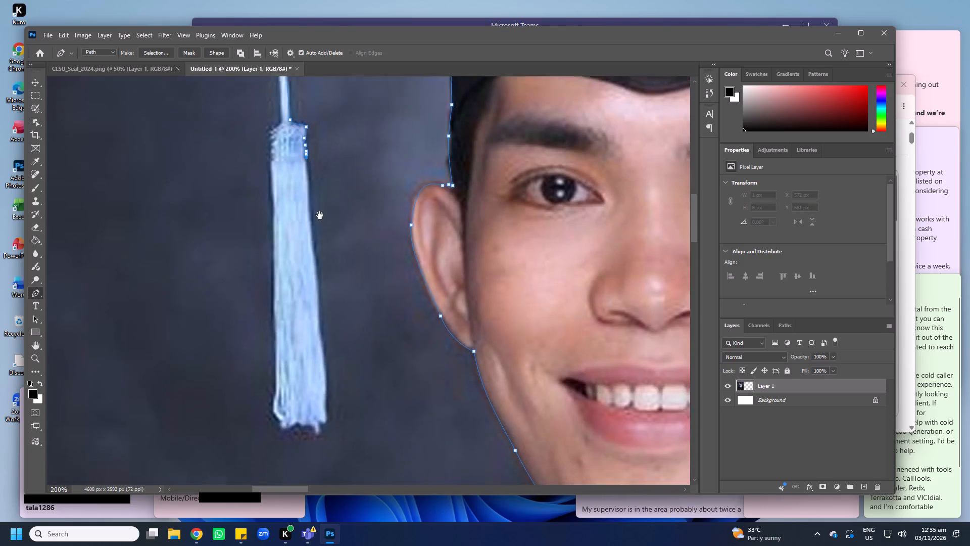
{"action": "scroll", "coordinate": [320, 215], "scroll_direction": "down", "scroll_amount": 2, "text": "alt"}
{"action": "left_click_drag", "start_coordinate": [319, 248], "coordinate": [319, 254]}
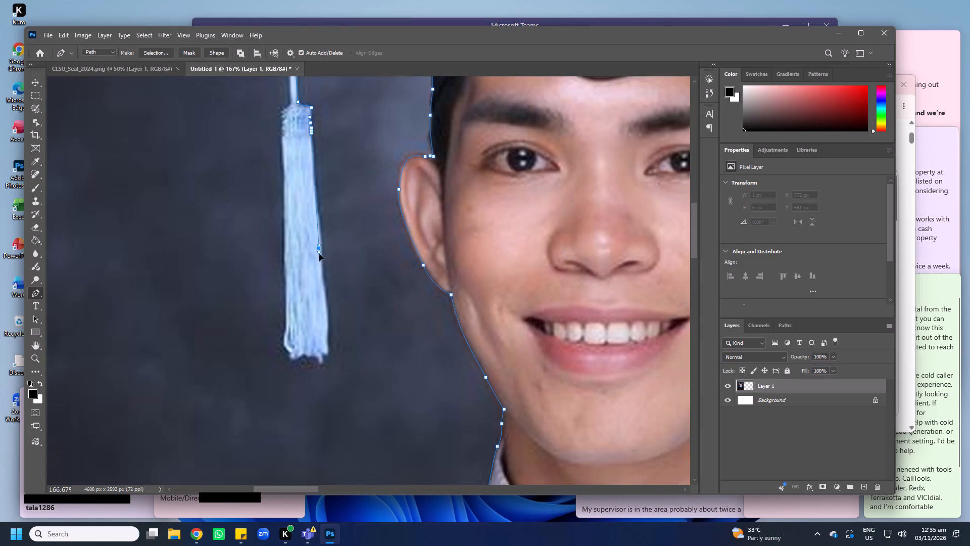
{"action": "left_click_drag", "start_coordinate": [319, 254], "coordinate": [319, 262]}
{"action": "left_click_drag", "start_coordinate": [326, 310], "coordinate": [325, 318]}
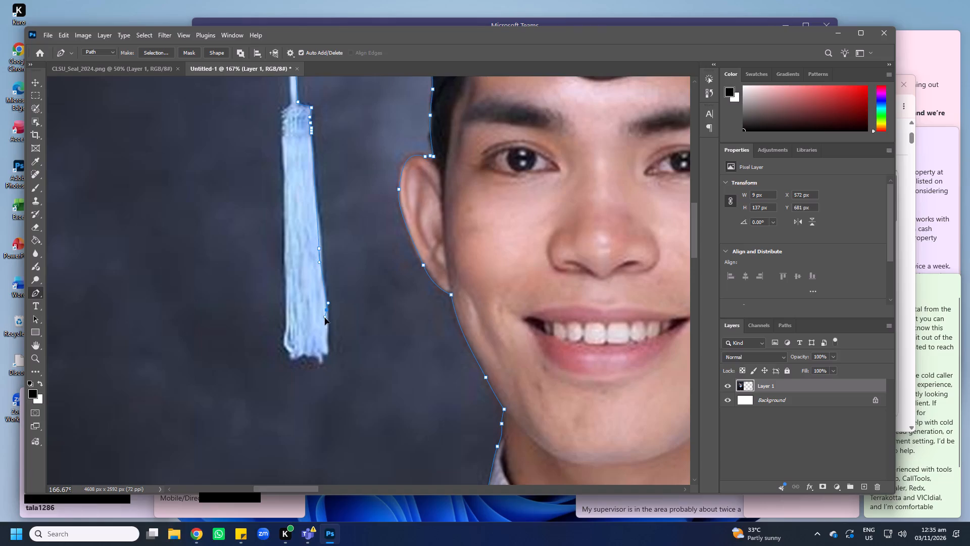
{"action": "left_click_drag", "start_coordinate": [325, 318], "coordinate": [325, 320]}
{"action": "left_click_drag", "start_coordinate": [326, 330], "coordinate": [327, 336]}
{"action": "left_click", "coordinate": [326, 341]}
{"action": "double_click", "coordinate": [325, 344]}
{"action": "double_click", "coordinate": [324, 350]}
{"action": "triple_click", "coordinate": [323, 354]}
Trace across the bottom ends of the tassel fringe to its outer corner.
{"action": "left_click", "coordinate": [310, 354]}
{"action": "left_click", "coordinate": [306, 353]}
{"action": "left_click", "coordinate": [302, 353]}
{"action": "left_click_drag", "start_coordinate": [300, 353], "coordinate": [296, 353]}
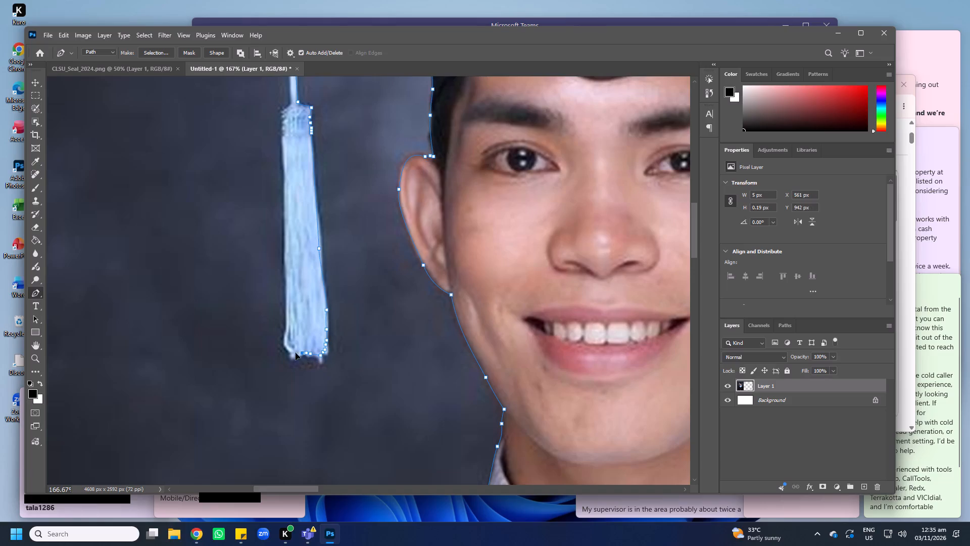
{"action": "left_click_drag", "start_coordinate": [296, 353], "coordinate": [295, 353]}
{"action": "left_click", "coordinate": [294, 352]}
{"action": "left_click", "coordinate": [291, 352]}
Trace the outer edge of the fringe and knot up to the base of the tassel cord.
{"action": "left_click_drag", "start_coordinate": [286, 313], "coordinate": [282, 295]}
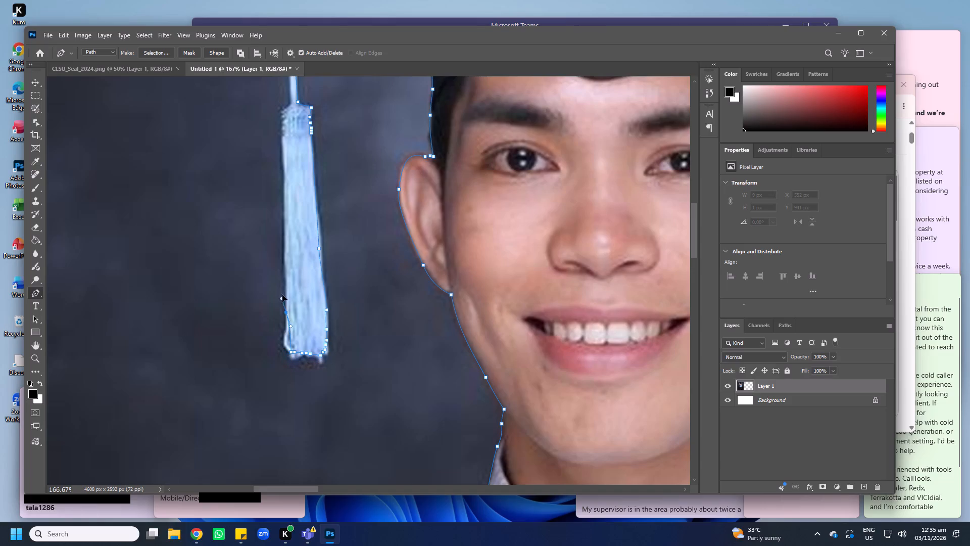
{"action": "left_click_drag", "start_coordinate": [282, 295], "coordinate": [284, 291]}
{"action": "key", "text": "space"}
{"action": "key", "text": "space"}
{"action": "key", "text": "space"}
{"action": "key", "text": "space"}
{"action": "key", "text": "space"}
{"action": "left_click_drag", "start_coordinate": [293, 209], "coordinate": [285, 296]}
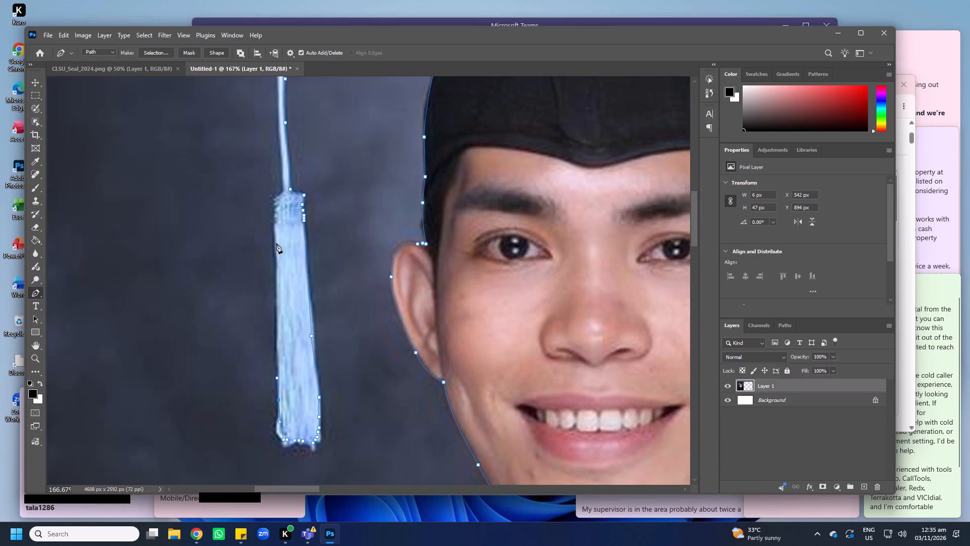
{"action": "left_click_drag", "start_coordinate": [273, 223], "coordinate": [274, 215]}
{"action": "left_click", "coordinate": [274, 213]}
{"action": "left_click", "coordinate": [279, 195]}
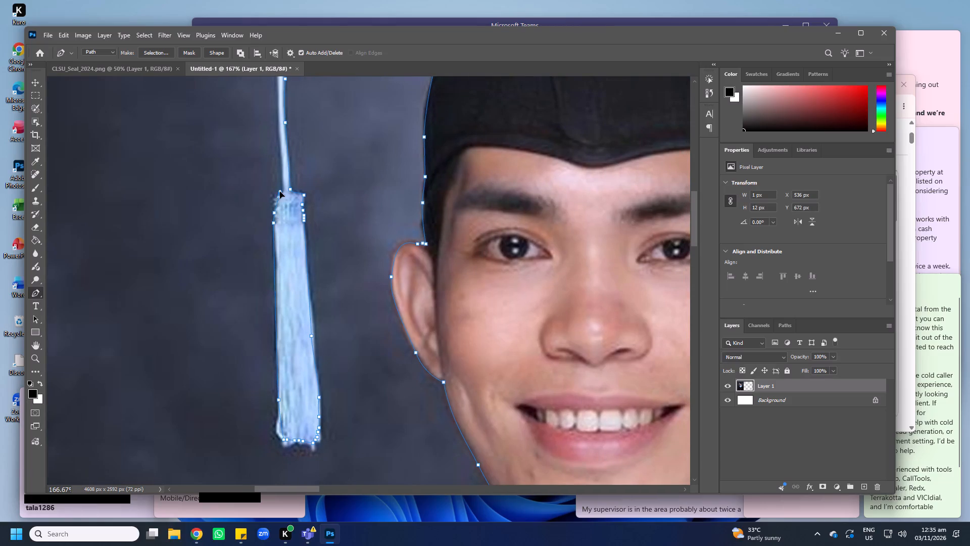
{"action": "left_click", "coordinate": [283, 191]}
Trace the outer edge of the tassel cord from the knot up to the mortarboard's lower edge.
{"action": "key", "text": "space"}
{"action": "key", "text": "space"}
{"action": "key", "text": "space"}
{"action": "key", "text": "space"}
{"action": "key", "text": "space"}
{"action": "key", "text": "space"}
{"action": "key", "text": "space"}
{"action": "key", "text": "space"}
{"action": "key", "text": "space"}
{"action": "left_click_drag", "start_coordinate": [283, 144], "coordinate": [289, 313]}
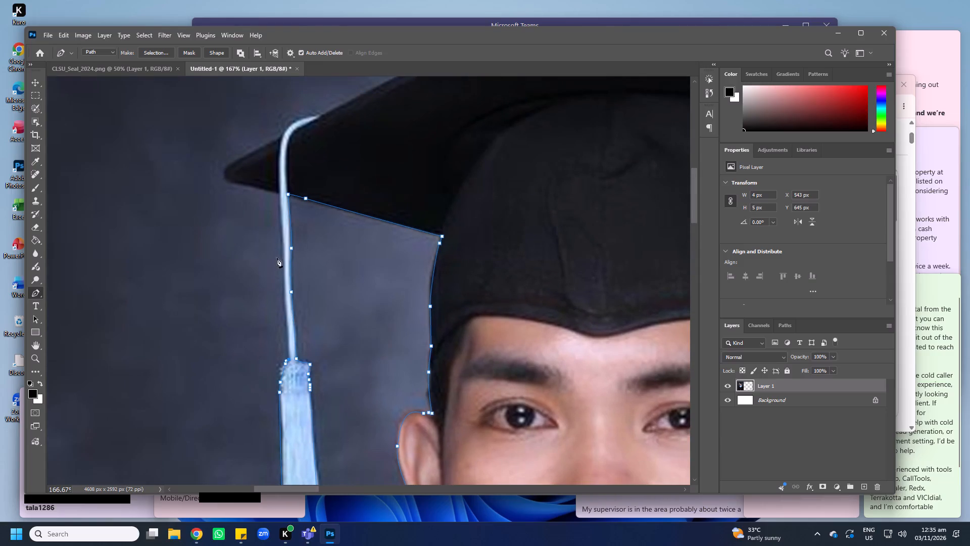
{"action": "left_click", "coordinate": [281, 194]}
{"action": "key", "text": "ctrl+z"}
{"action": "left_click_drag", "start_coordinate": [282, 284], "coordinate": [283, 278]}
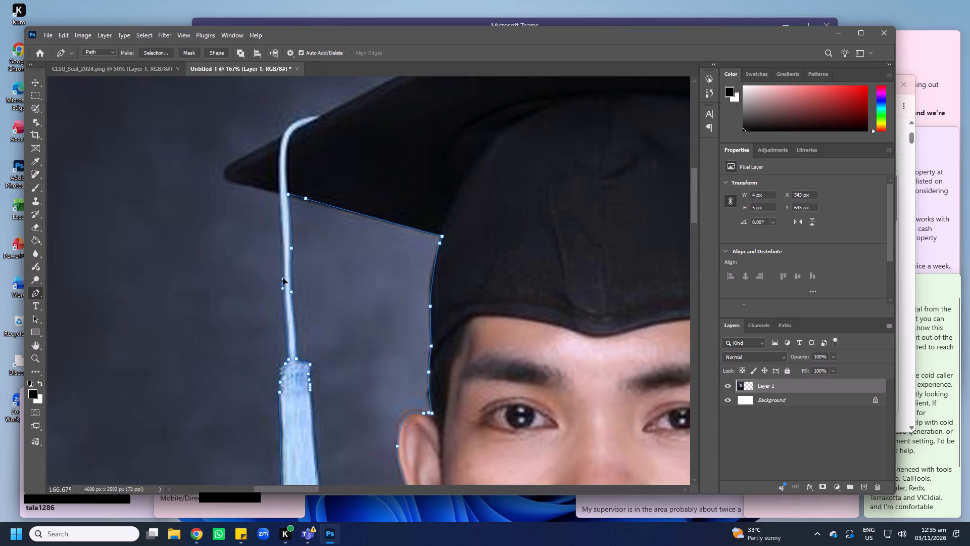
{"action": "left_click_drag", "start_coordinate": [283, 278], "coordinate": [283, 275]}
{"action": "left_click", "coordinate": [283, 271]}
{"action": "left_click", "coordinate": [282, 268]}
{"action": "double_click", "coordinate": [282, 263]}
{"action": "left_click_drag", "start_coordinate": [283, 255], "coordinate": [282, 248]}
{"action": "left_click", "coordinate": [282, 248]}
{"action": "left_click", "coordinate": [281, 242]}
{"action": "key", "text": "ctrl+z"}
{"action": "left_click", "coordinate": [280, 196]}
Trace around the mortarboard's pointed corner beyond the cord and along its upper edge back to the tassel cord.
{"action": "key", "text": "space"}
{"action": "left_click_drag", "start_coordinate": [263, 176], "coordinate": [353, 307]}
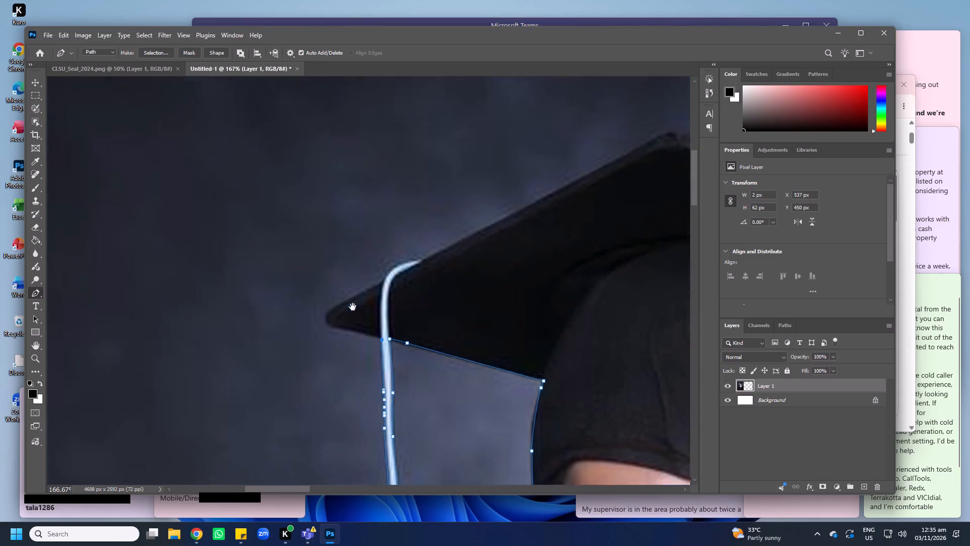
{"action": "left_click", "coordinate": [353, 307], "text": "ctrl"}
{"action": "left_click_drag", "start_coordinate": [474, 415], "coordinate": [373, 305]}
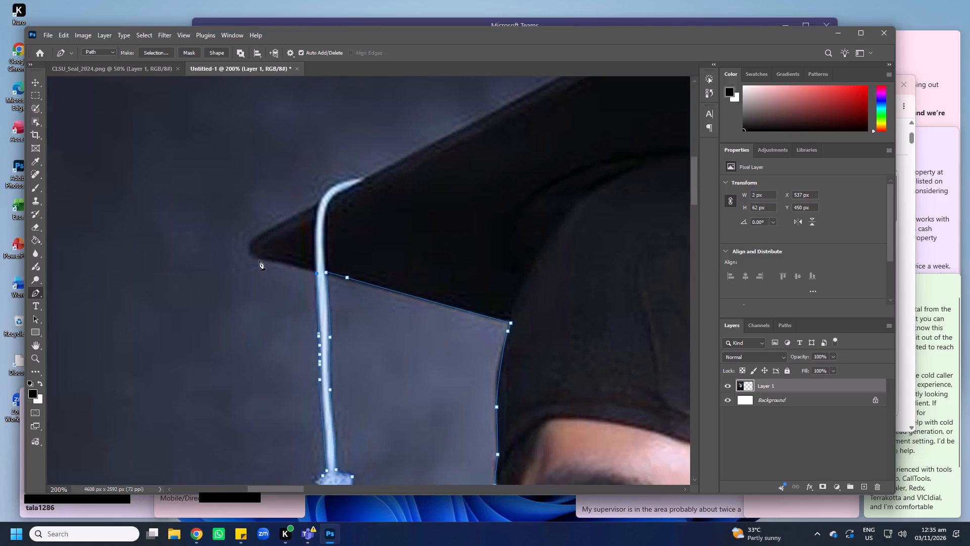
{"action": "left_click", "coordinate": [259, 259]}
{"action": "left_click_drag", "start_coordinate": [263, 237], "coordinate": [286, 222]}
{"action": "left_click", "coordinate": [312, 209]}
{"action": "left_click", "coordinate": [319, 204]}
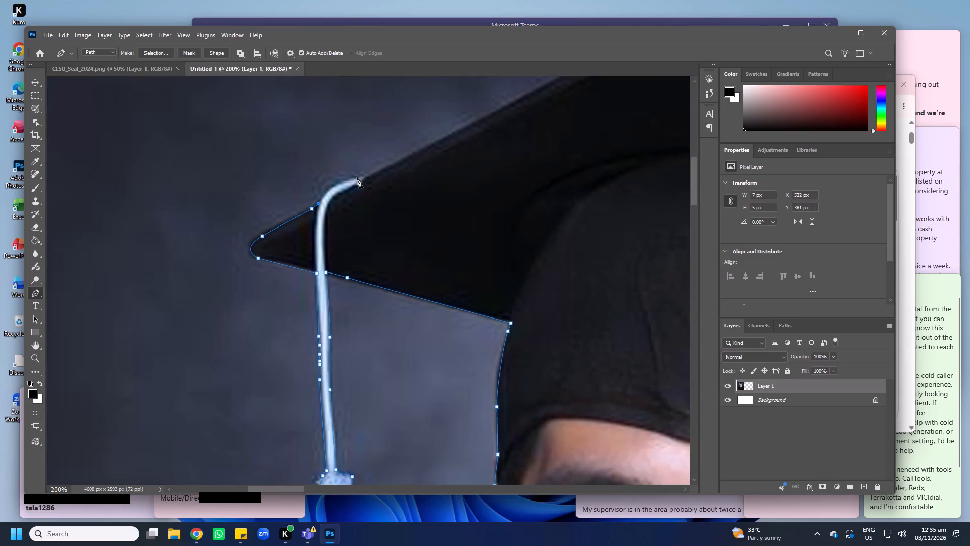
Trace a curve over the tassel cord's bend to where it meets the mortarboard's upper edge, ending in a corner point.
{"action": "left_click_drag", "start_coordinate": [359, 178], "coordinate": [400, 170]}
{"action": "left_click", "coordinate": [362, 177], "text": "alt"}
{"action": "key", "text": "space"}
{"action": "key", "text": "ctrl+alt+z"}
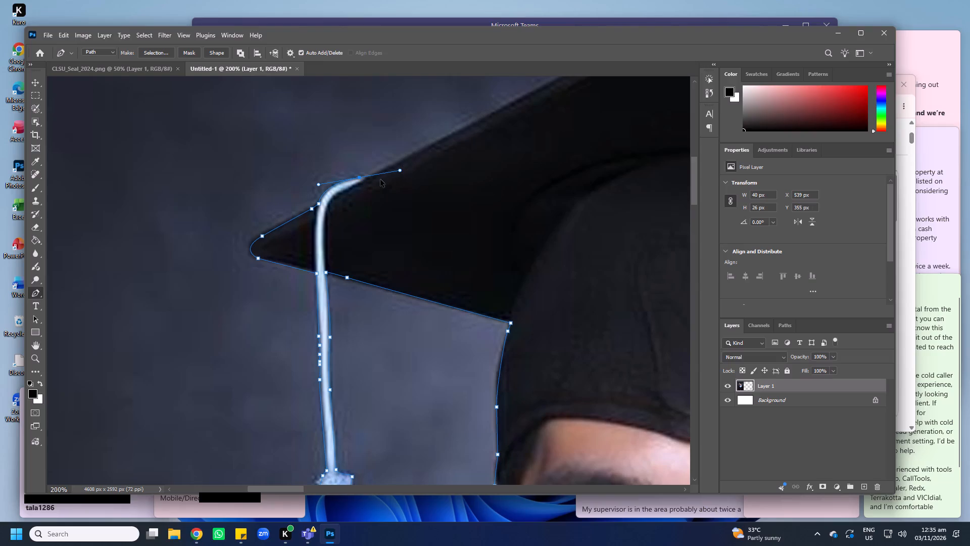
{"action": "left_click", "coordinate": [360, 178], "text": "alt"}
{"action": "key", "text": "space"}
{"action": "key", "text": "space"}
{"action": "key", "text": "space"}
{"action": "key", "text": "space"}
{"action": "key", "text": "space"}
{"action": "key", "text": "space"}
{"action": "left_click_drag", "start_coordinate": [413, 151], "coordinate": [334, 194]}
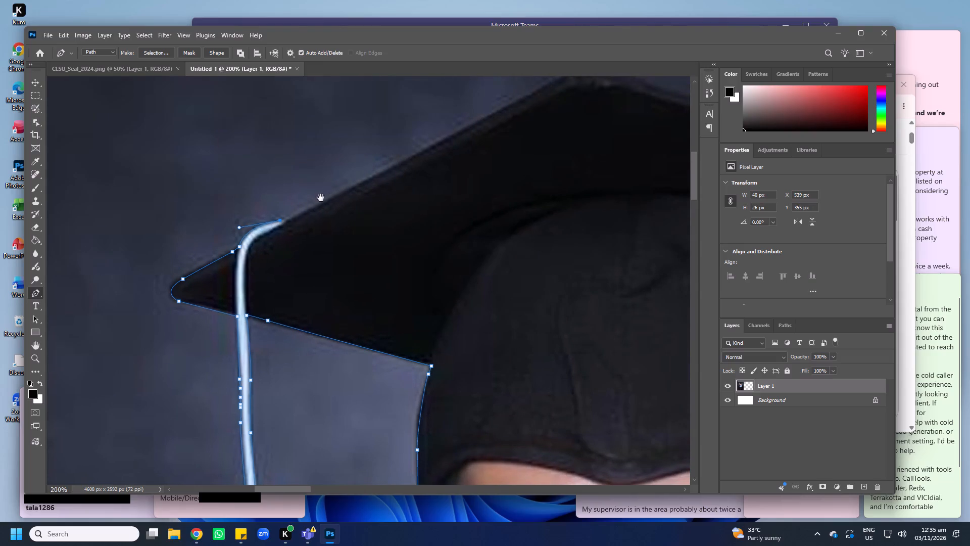
{"action": "left_click", "coordinate": [286, 222]}
Trace the mortarboard's upper edge from the tassel cord up to the start of its top corner.
{"action": "key", "text": "space"}
{"action": "key", "text": "space"}
{"action": "key", "text": "space"}
{"action": "key", "text": "space"}
{"action": "left_click_drag", "start_coordinate": [336, 201], "coordinate": [284, 229]}
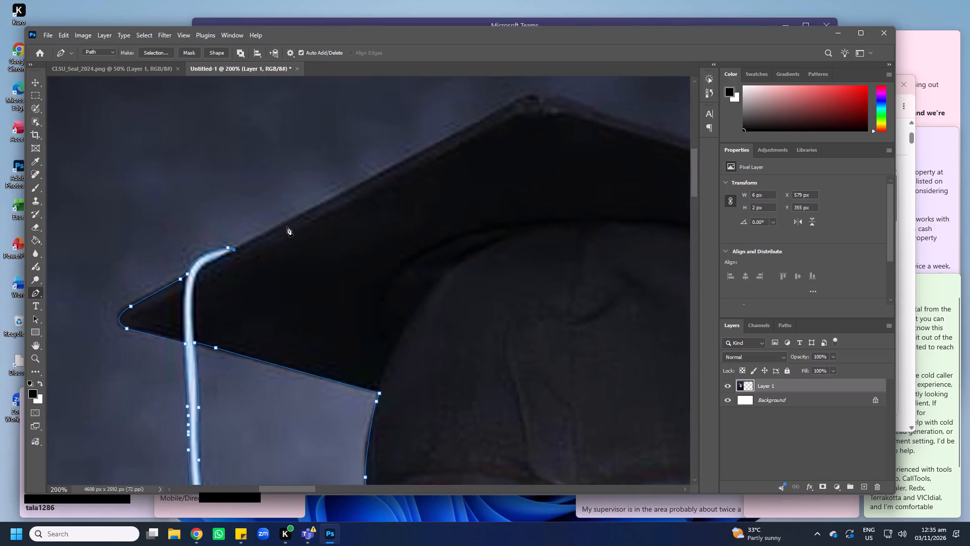
{"action": "scroll", "coordinate": [287, 226], "scroll_direction": "down", "scroll_amount": 2, "text": "alt"}
{"action": "left_click", "coordinate": [474, 126]}
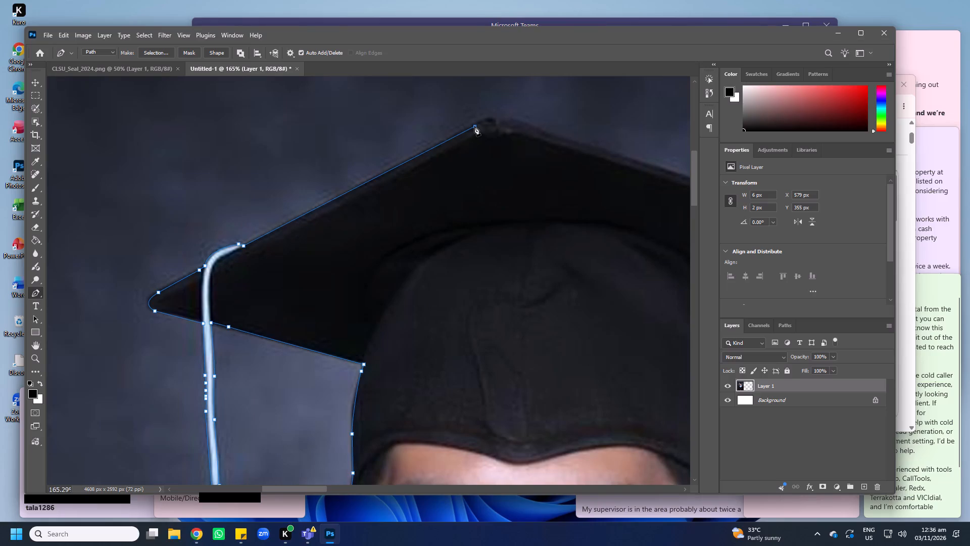
{"action": "key", "text": "ctrl+alt+z"}
{"action": "left_click_drag", "start_coordinate": [481, 121], "coordinate": [484, 121]}
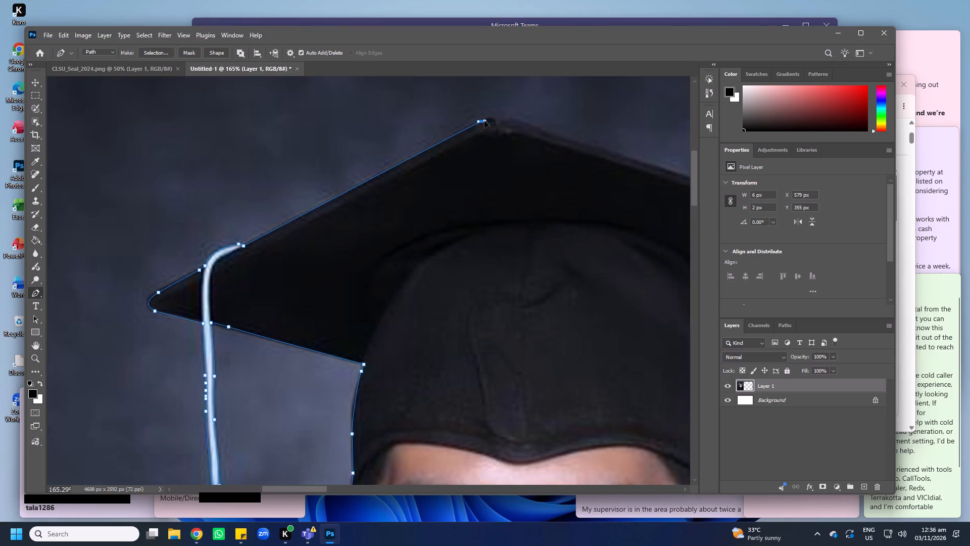
{"action": "left_click_drag", "start_coordinate": [484, 121], "coordinate": [488, 119]}
Trace a curve around the mortarboard's top corner, ending in a corner point on the far slope.
{"action": "left_click_drag", "start_coordinate": [533, 127], "coordinate": [549, 132]}
{"action": "left_click_drag", "start_coordinate": [549, 132], "coordinate": [552, 136]}
{"action": "key", "text": "space"}
{"action": "key", "text": "space"}
{"action": "key", "text": "space"}
{"action": "key", "text": "space"}
{"action": "key", "text": "space"}
{"action": "key", "text": "space"}
{"action": "left_click_drag", "start_coordinate": [579, 129], "coordinate": [532, 131]}
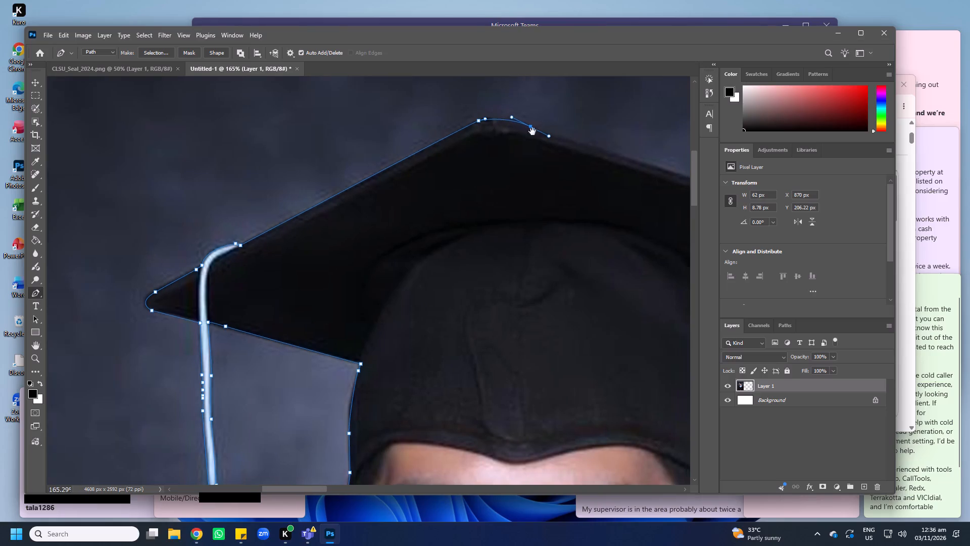
{"action": "left_click_drag", "start_coordinate": [532, 131], "coordinate": [405, 135]}
{"action": "left_click", "coordinate": [363, 133], "text": "alt"}
{"action": "key", "text": "ctrl+alt+z"}
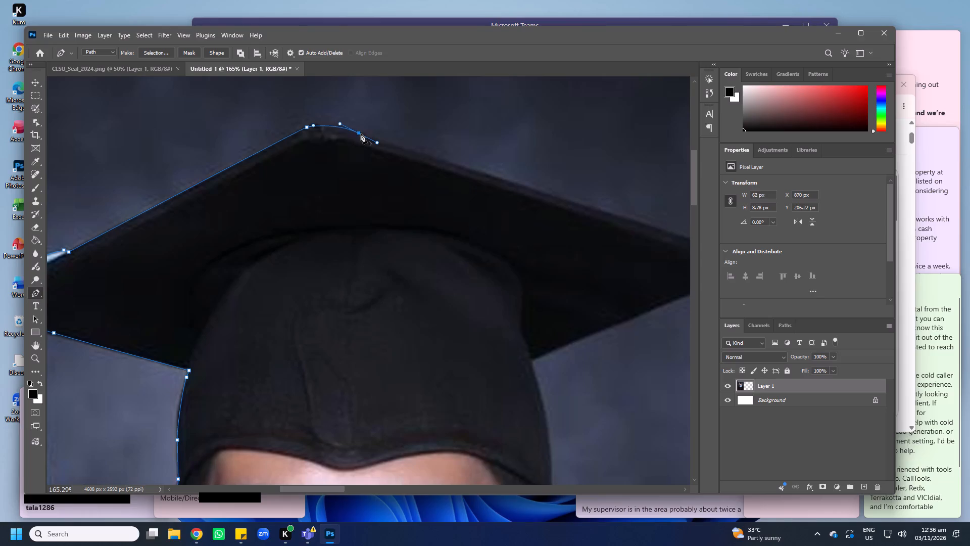
{"action": "left_click", "coordinate": [361, 133], "text": "alt"}
Trace the mortarboard's far upper edge from the top corner down to the pointed corner opposite the tassel.
{"action": "key", "text": "space"}
{"action": "key", "text": "space"}
{"action": "key", "text": "space"}
{"action": "key", "text": "space"}
{"action": "key", "text": "space"}
{"action": "key", "text": "space"}
{"action": "key", "text": "space"}
{"action": "key", "text": "space"}
{"action": "left_click_drag", "start_coordinate": [420, 133], "coordinate": [385, 135]}
{"action": "key", "text": "space"}
{"action": "key", "text": "space"}
{"action": "key", "text": "space"}
{"action": "key", "text": "space"}
{"action": "key", "text": "space"}
{"action": "key", "text": "space"}
{"action": "key", "text": "space"}
{"action": "key", "text": "space"}
{"action": "left_click_drag", "start_coordinate": [565, 193], "coordinate": [490, 190]}
{"action": "left_click_drag", "start_coordinate": [618, 248], "coordinate": [629, 249]}
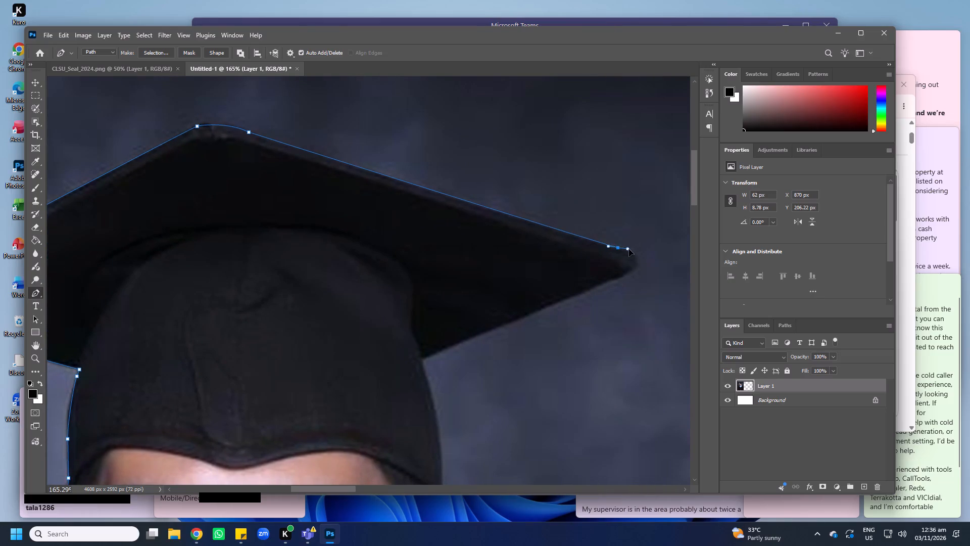
{"action": "left_click_drag", "start_coordinate": [629, 249], "coordinate": [633, 253]}
Trace around the pointed corner opposite the tassel and back along the mortarboard's lower edge to the fitted cap.
{"action": "left_click_drag", "start_coordinate": [635, 265], "coordinate": [627, 274]}
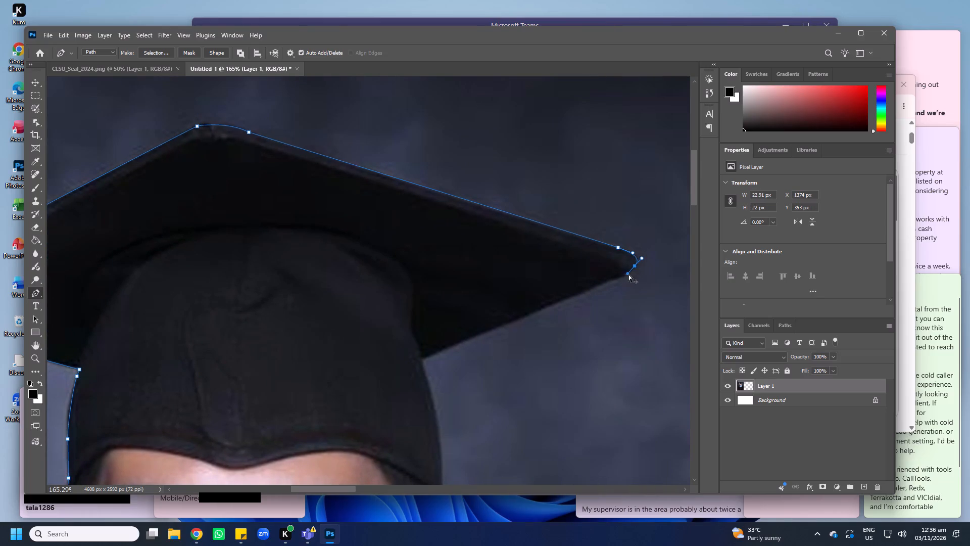
{"action": "key", "text": "ctrl+alt+z"}
{"action": "left_click_drag", "start_coordinate": [629, 274], "coordinate": [614, 285]}
{"action": "left_click", "coordinate": [628, 274], "text": "alt"}
{"action": "left_click_drag", "start_coordinate": [488, 334], "coordinate": [487, 334]}
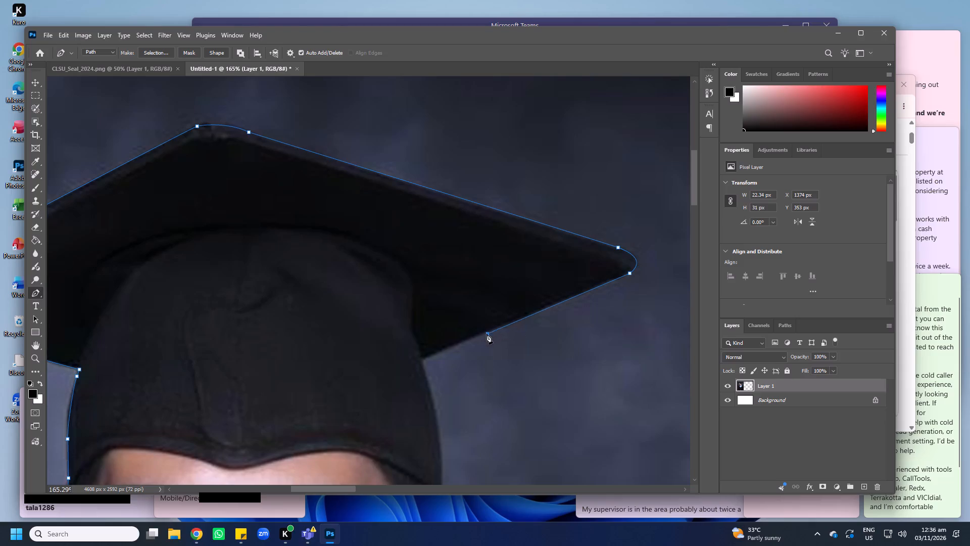
{"action": "left_click_drag", "start_coordinate": [487, 334], "coordinate": [476, 339]}
{"action": "left_click", "coordinate": [430, 357]}
{"action": "triple_click", "coordinate": [425, 360]}
Trace the side of the fitted cap from beneath the mortarboard down to the cap's lower rim.
{"action": "key", "text": "space"}
{"action": "key", "text": "space"}
{"action": "key", "text": "space"}
{"action": "key", "text": "space"}
{"action": "left_click_drag", "start_coordinate": [423, 378], "coordinate": [409, 328]}
{"action": "key", "text": "space"}
{"action": "key", "text": "space"}
{"action": "key", "text": "space"}
{"action": "key", "text": "space"}
{"action": "key", "text": "space"}
{"action": "key", "text": "space"}
{"action": "key", "text": "space"}
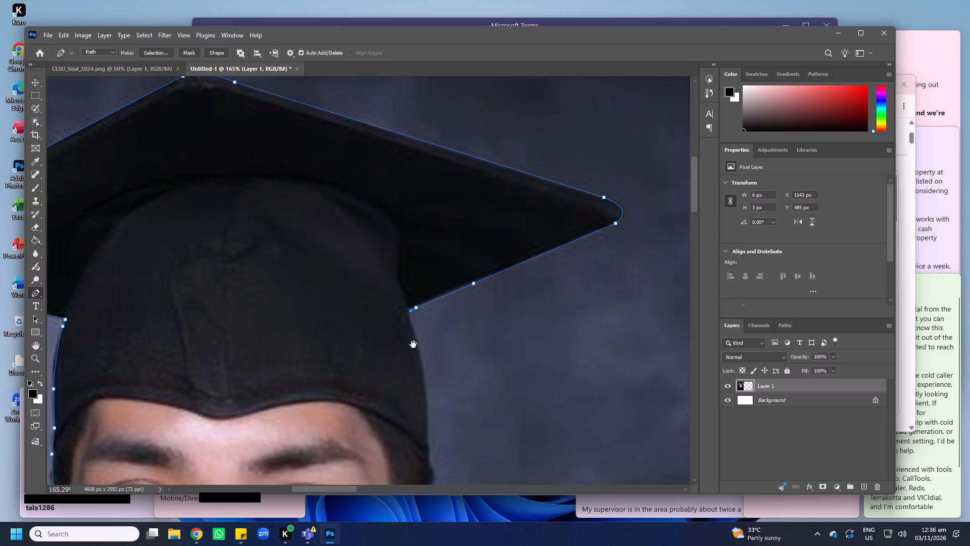
{"action": "left_click_drag", "start_coordinate": [412, 349], "coordinate": [402, 269]}
{"action": "left_click_drag", "start_coordinate": [413, 304], "coordinate": [416, 313]}
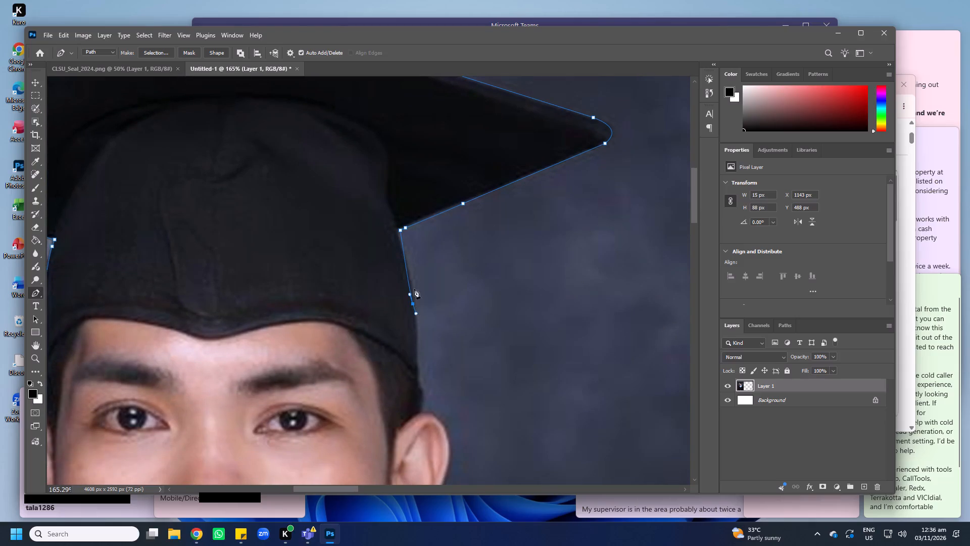
{"action": "key", "text": "ctrl+alt+z"}
{"action": "left_click_drag", "start_coordinate": [398, 237], "coordinate": [401, 246]}
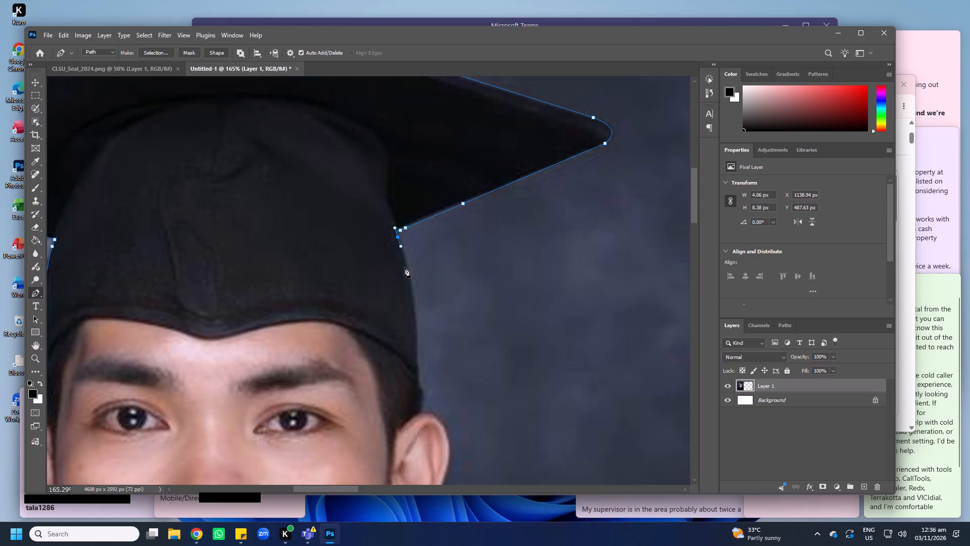
{"action": "left_click", "coordinate": [412, 281]}
{"action": "key", "text": "ctrl+alt+z"}
{"action": "left_click_drag", "start_coordinate": [412, 284], "coordinate": [414, 300]}
{"action": "left_click_drag", "start_coordinate": [418, 323], "coordinate": [418, 329]}
{"action": "left_click_drag", "start_coordinate": [416, 343], "coordinate": [415, 351]}
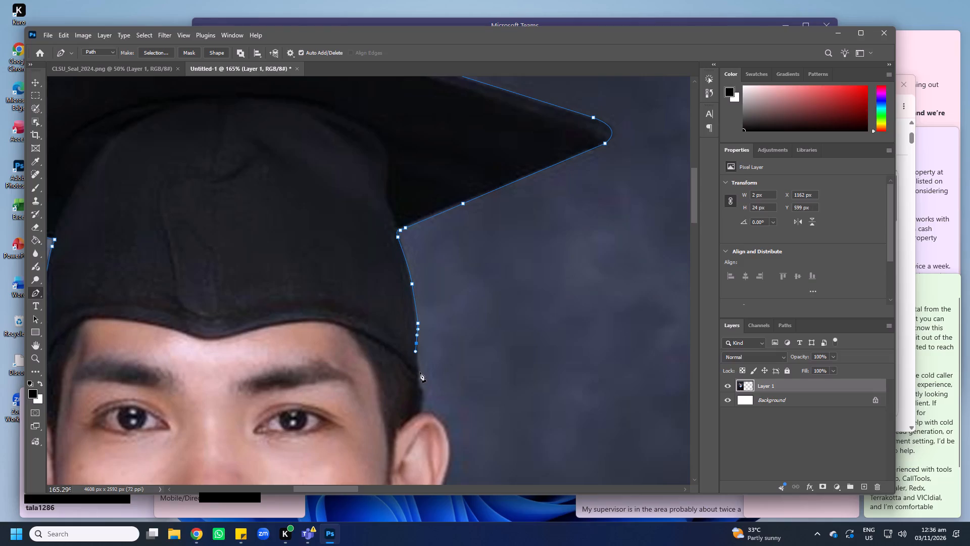
{"action": "left_click", "coordinate": [417, 379]}
{"action": "left_click", "coordinate": [417, 383]}
Trace the hair edge from the cap's rim down to the top of the ear, ending in a corner point.
{"action": "left_click", "coordinate": [422, 395]}
{"action": "left_click", "coordinate": [423, 400]}
{"action": "left_click_drag", "start_coordinate": [423, 408], "coordinate": [422, 414]}
{"action": "key", "text": "ctrl+alt+z"}
{"action": "key", "text": "ctrl+alt+z"}
{"action": "key", "text": "ctrl+alt+z"}
{"action": "key", "text": "ctrl+z"}
{"action": "key", "text": "ctrl+z"}
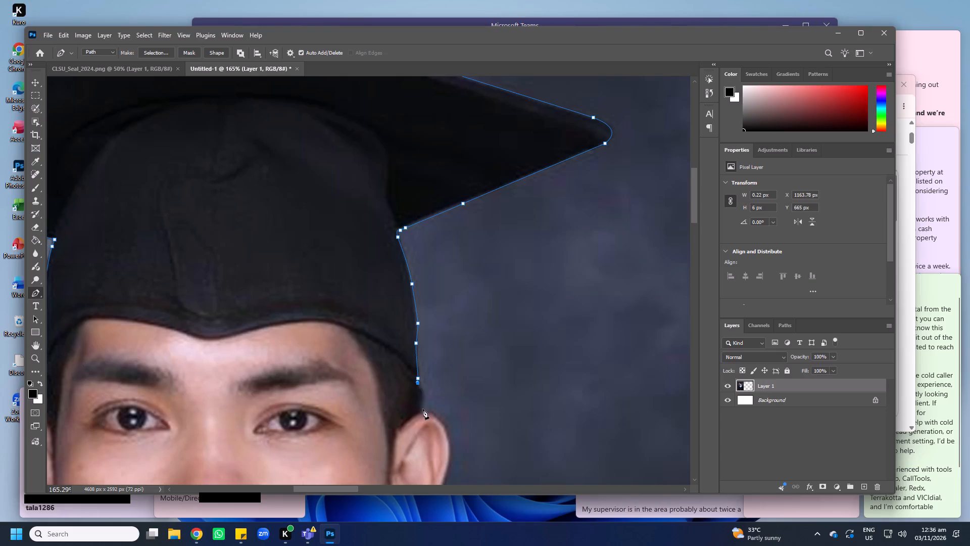
{"action": "left_click_drag", "start_coordinate": [422, 411], "coordinate": [421, 420]}
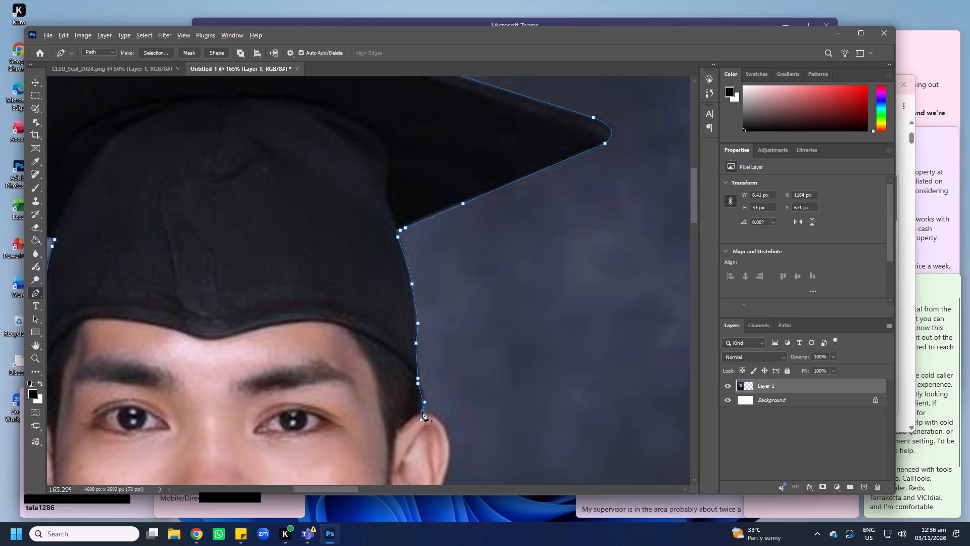
{"action": "left_click", "coordinate": [424, 412], "text": "alt"}
Trace a curve around the ear's upper outer edge to about its midpoint, ending in a corner point.
{"action": "key", "text": "space"}
{"action": "key", "text": "space"}
{"action": "key", "text": "space"}
{"action": "key", "text": "space"}
{"action": "key", "text": "space"}
{"action": "key", "text": "space"}
{"action": "key", "text": "space"}
{"action": "key", "text": "space"}
{"action": "key", "text": "space"}
{"action": "key", "text": "space"}
{"action": "key", "text": "space"}
{"action": "left_click_drag", "start_coordinate": [465, 422], "coordinate": [419, 253]}
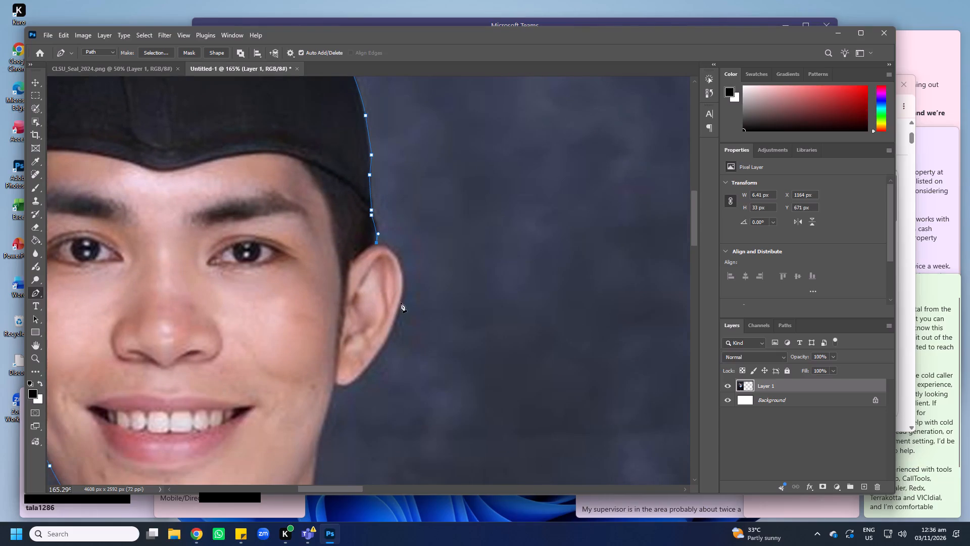
{"action": "left_click_drag", "start_coordinate": [401, 302], "coordinate": [392, 353]}
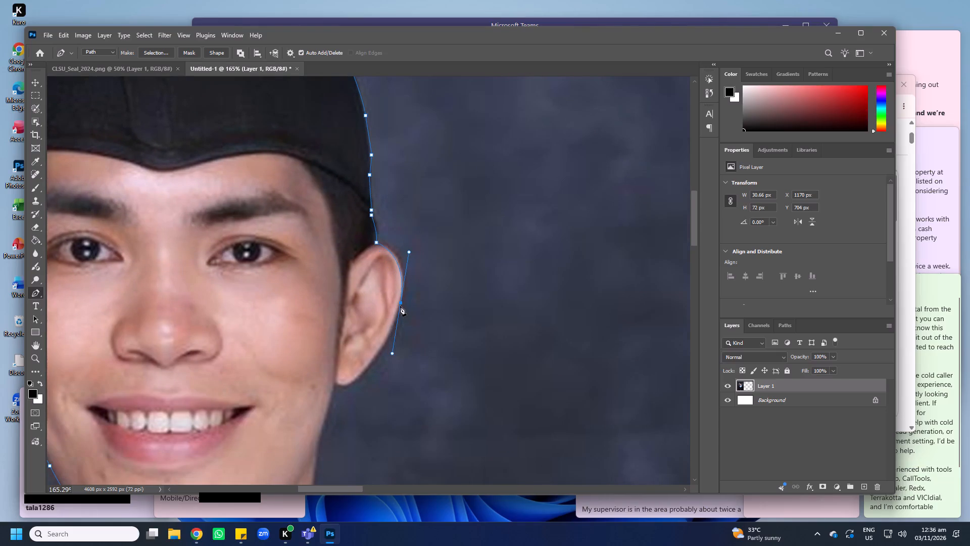
{"action": "left_click", "coordinate": [400, 306], "text": "alt"}
{"action": "key", "text": "ctrl+alt+z"}
{"action": "left_click", "coordinate": [402, 305], "text": "alt"}
Trace the ear's lower outer edge and around the earlobe to where it meets the cheek.
{"action": "key", "text": "space"}
{"action": "key", "text": "space"}
{"action": "key", "text": "space"}
{"action": "key", "text": "space"}
{"action": "key", "text": "space"}
{"action": "key", "text": "space"}
{"action": "key", "text": "space"}
{"action": "left_click_drag", "start_coordinate": [372, 343], "coordinate": [414, 225]}
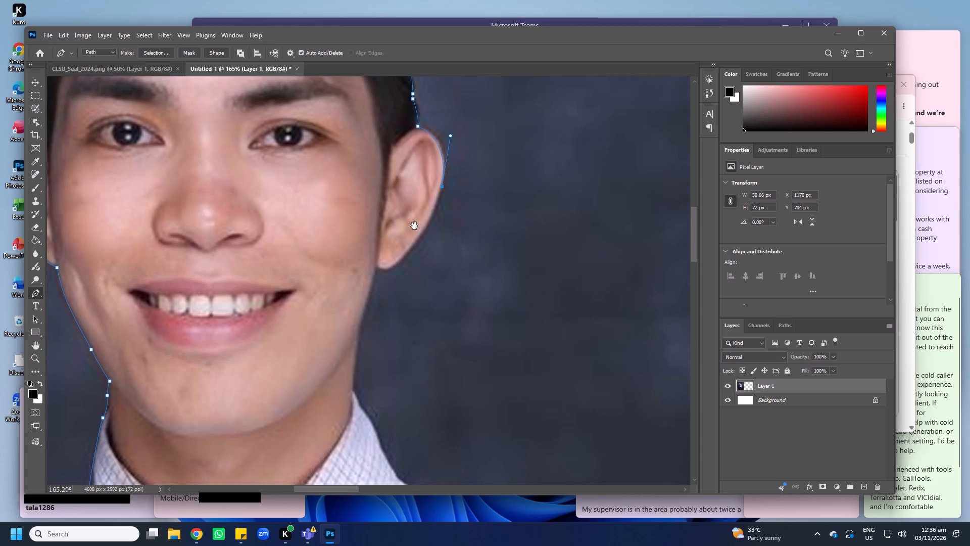
{"action": "left_click_drag", "start_coordinate": [402, 259], "coordinate": [381, 275]}
{"action": "key", "text": "ctrl+alt+z"}
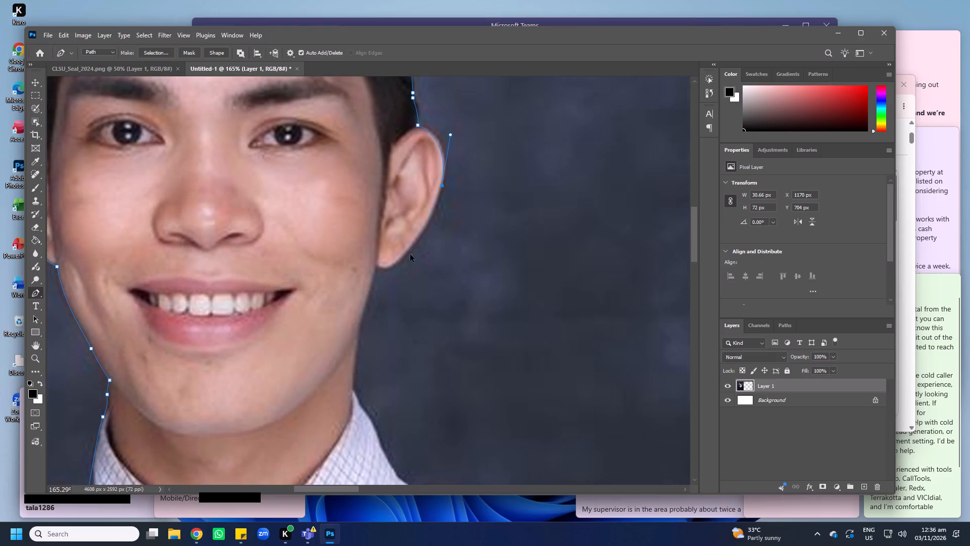
{"action": "left_click_drag", "start_coordinate": [399, 261], "coordinate": [375, 280]}
{"action": "left_click_drag", "start_coordinate": [375, 280], "coordinate": [375, 280]}
{"action": "left_click", "coordinate": [400, 262], "text": "alt"}
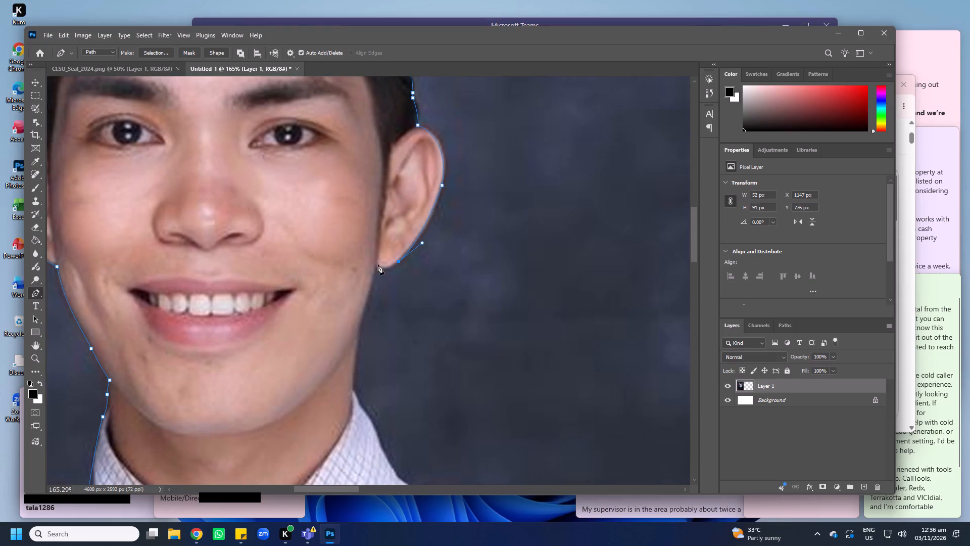
{"action": "left_click_drag", "start_coordinate": [378, 264], "coordinate": [370, 257]}
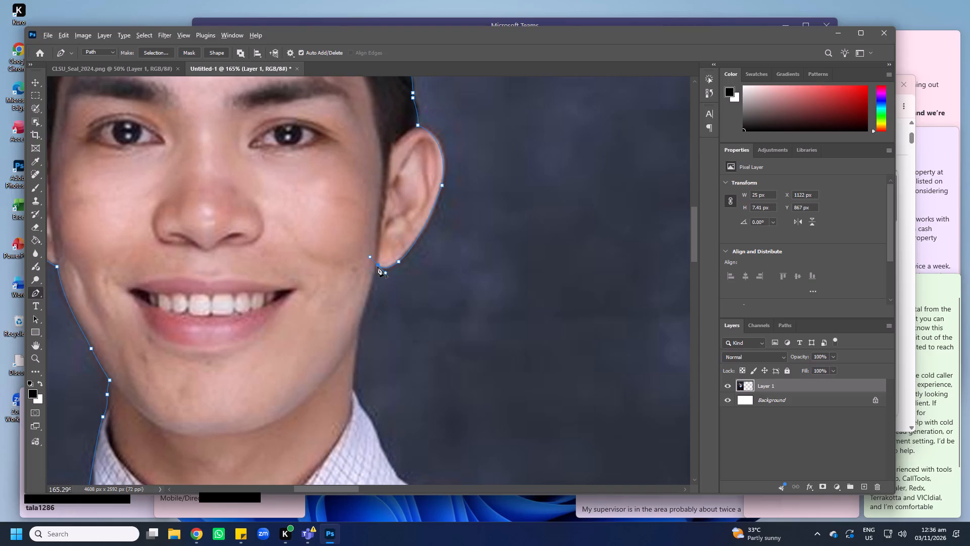
{"action": "left_click", "coordinate": [377, 266], "text": "alt"}
Trace the jawline from the earlobe down the side of the neck to the top of the shirt collar.
{"action": "key", "text": "space"}
{"action": "key", "text": "space"}
{"action": "key", "text": "space"}
{"action": "key", "text": "space"}
{"action": "key", "text": "space"}
{"action": "key", "text": "space"}
{"action": "key", "text": "space"}
{"action": "key", "text": "space"}
{"action": "key", "text": "space"}
{"action": "key", "text": "space"}
{"action": "key", "text": "space"}
{"action": "key", "text": "space"}
{"action": "left_click_drag", "start_coordinate": [391, 270], "coordinate": [396, 226]}
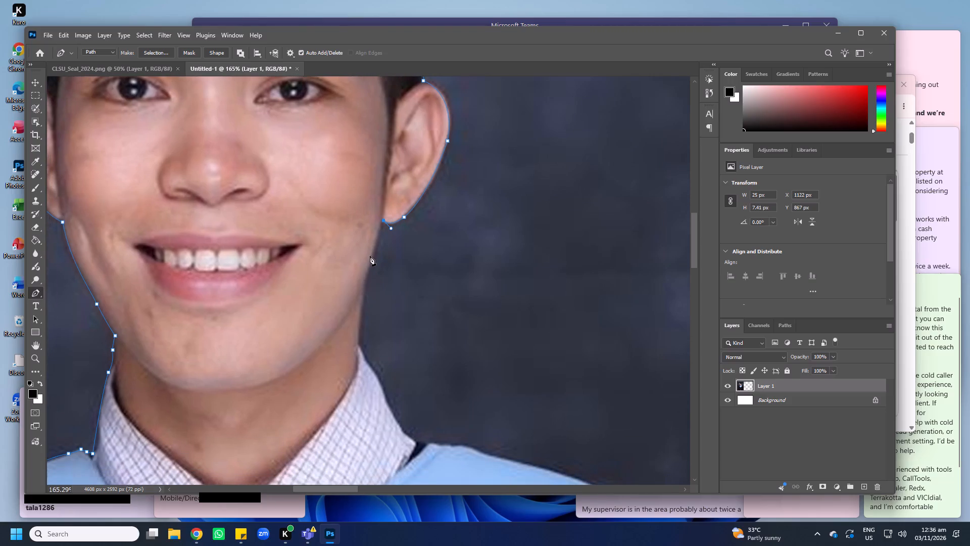
{"action": "left_click_drag", "start_coordinate": [370, 263], "coordinate": [368, 272]}
{"action": "key", "text": "ctrl+alt+z"}
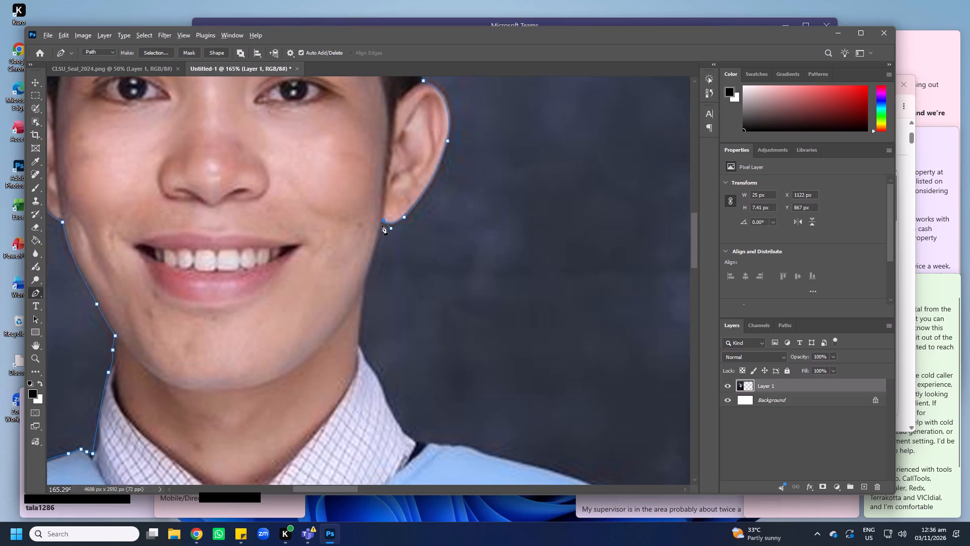
{"action": "left_click", "coordinate": [382, 224]}
{"action": "left_click_drag", "start_coordinate": [369, 263], "coordinate": [366, 271]}
{"action": "left_click_drag", "start_coordinate": [362, 304], "coordinate": [361, 316]}
{"action": "left_click_drag", "start_coordinate": [359, 327], "coordinate": [359, 333]}
{"action": "left_click", "coordinate": [359, 333]}
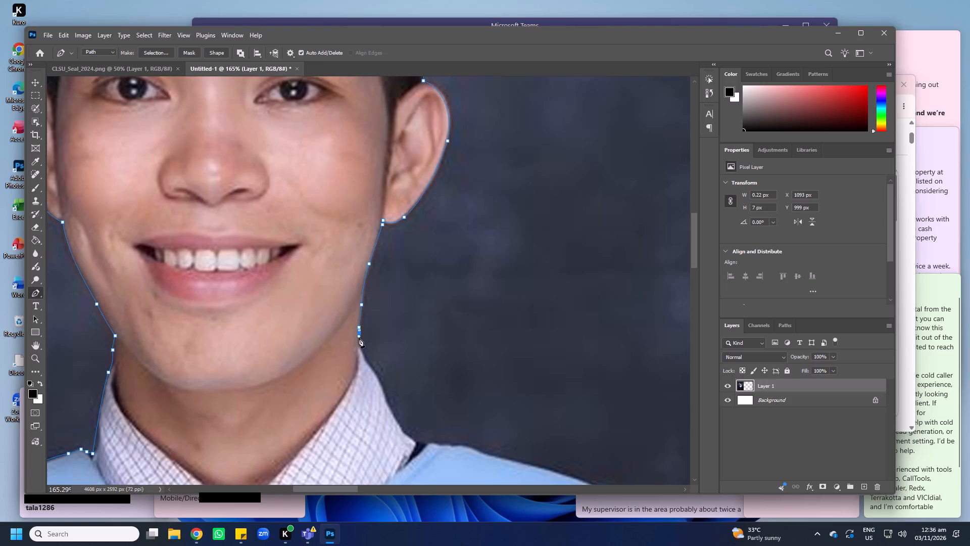
{"action": "left_click", "coordinate": [359, 343]}
{"action": "left_click", "coordinate": [360, 348]}
{"action": "left_click", "coordinate": [362, 353]}
Trace the shirt collar's outer edge from the neck down past its tip to where it meets the light blue hood.
{"action": "key", "text": "space"}
{"action": "key", "text": "space"}
{"action": "key", "text": "space"}
{"action": "key", "text": "space"}
{"action": "key", "text": "space"}
{"action": "key", "text": "space"}
{"action": "key", "text": "space"}
{"action": "left_click_drag", "start_coordinate": [381, 381], "coordinate": [345, 270]}
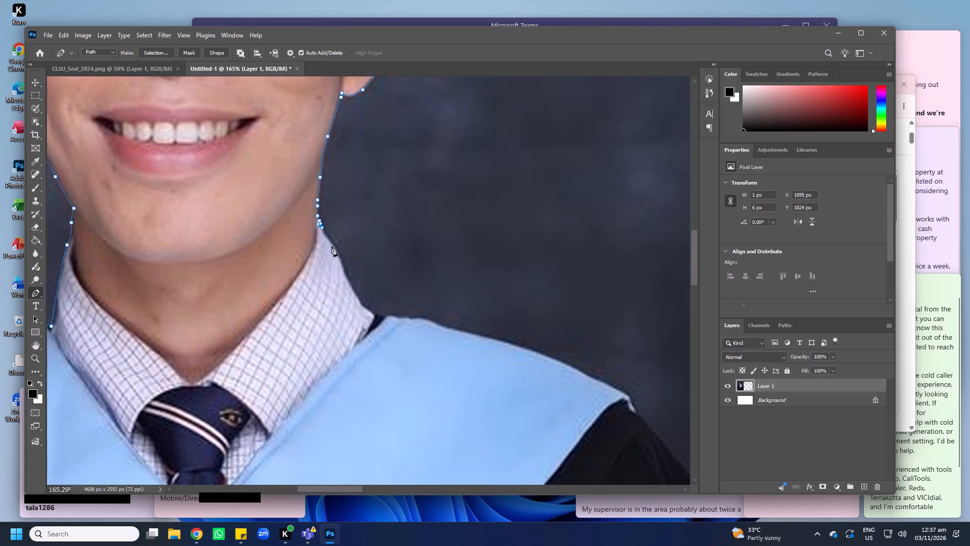
{"action": "left_click_drag", "start_coordinate": [332, 248], "coordinate": [341, 263]}
{"action": "left_click", "coordinate": [345, 272]}
{"action": "left_click", "coordinate": [346, 278]}
{"action": "left_click", "coordinate": [347, 281]}
{"action": "left_click", "coordinate": [348, 284]}
{"action": "left_click", "coordinate": [354, 292]}
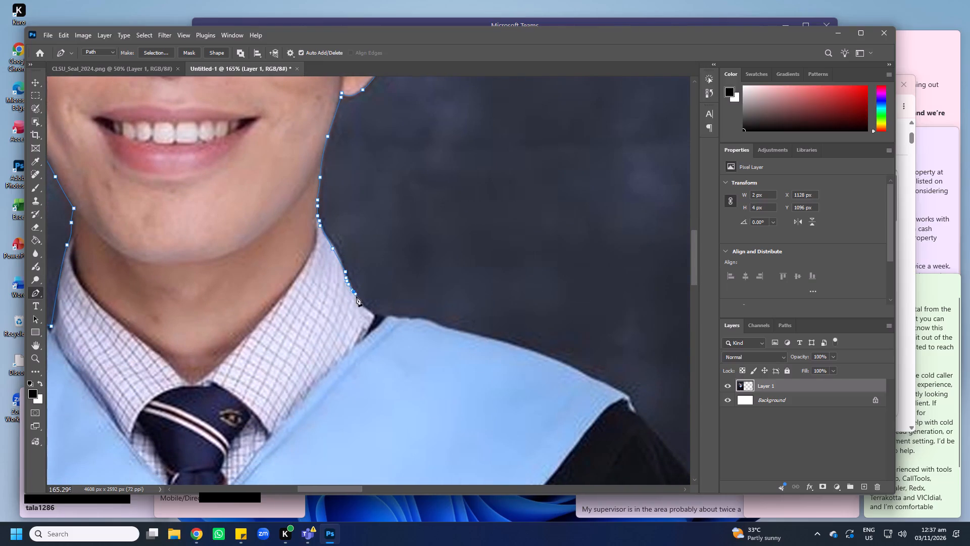
{"action": "double_click", "coordinate": [359, 301]}
{"action": "left_click_drag", "start_coordinate": [363, 305], "coordinate": [373, 312]}
{"action": "left_click", "coordinate": [373, 312]}
{"action": "left_click_drag", "start_coordinate": [376, 315], "coordinate": [383, 317]}
{"action": "left_click", "coordinate": [386, 317]}
{"action": "left_click_drag", "start_coordinate": [386, 317], "coordinate": [393, 319]}
Trace the light blue hood's upper edge out to its shoulder tip, ending in a corner point, and round the tip onto the black gown.
{"action": "key", "text": "space"}
{"action": "key", "text": "space"}
{"action": "key", "text": "space"}
{"action": "key", "text": "space"}
{"action": "key", "text": "space"}
{"action": "key", "text": "space"}
{"action": "key", "text": "space"}
{"action": "key", "text": "space"}
{"action": "left_click_drag", "start_coordinate": [542, 323], "coordinate": [439, 231]}
{"action": "left_click_drag", "start_coordinate": [523, 305], "coordinate": [568, 346]}
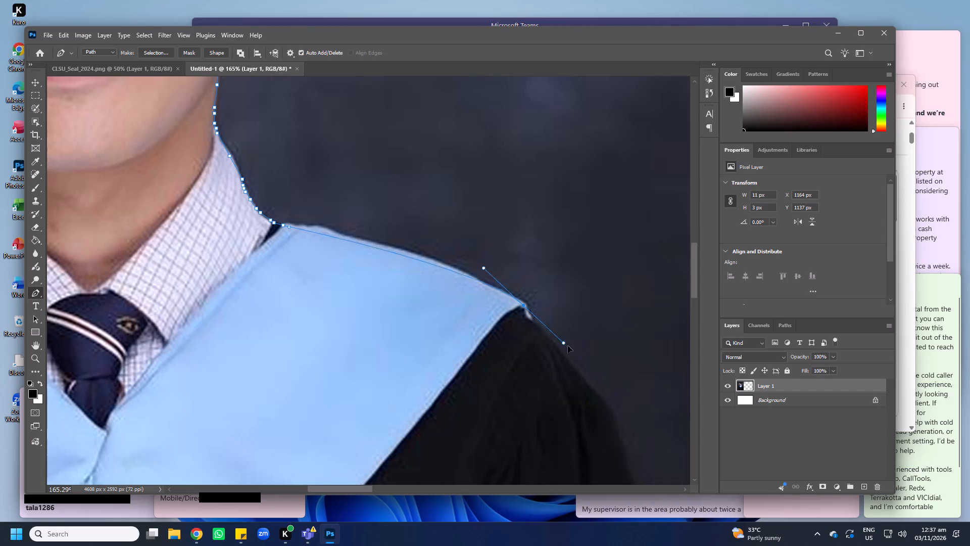
{"action": "left_click_drag", "start_coordinate": [568, 346], "coordinate": [593, 360]}
{"action": "key", "text": "space"}
{"action": "left_click", "coordinate": [522, 307], "text": "alt"}
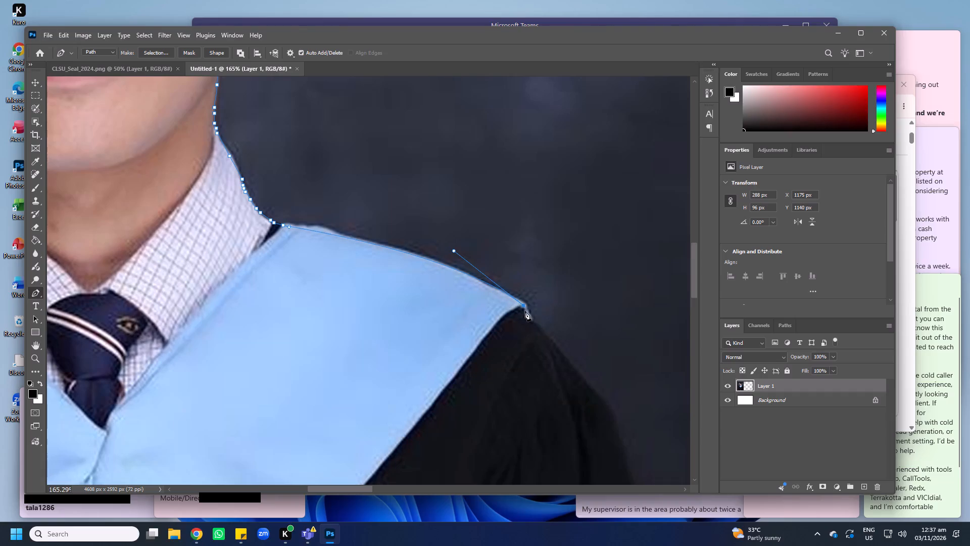
{"action": "left_click", "coordinate": [531, 319]}
{"action": "left_click", "coordinate": [536, 328]}
Trace the black gown's shoulder from the hood tip to the first bend of the sleeve with a curved segment.
{"action": "key", "text": "space"}
{"action": "key", "text": "space"}
{"action": "key", "text": "space"}
{"action": "key", "text": "space"}
{"action": "key", "text": "space"}
{"action": "key", "text": "space"}
{"action": "key", "text": "space"}
{"action": "key", "text": "space"}
{"action": "key", "text": "space"}
{"action": "key", "text": "space"}
{"action": "key", "text": "space"}
{"action": "left_click_drag", "start_coordinate": [567, 346], "coordinate": [366, 113]}
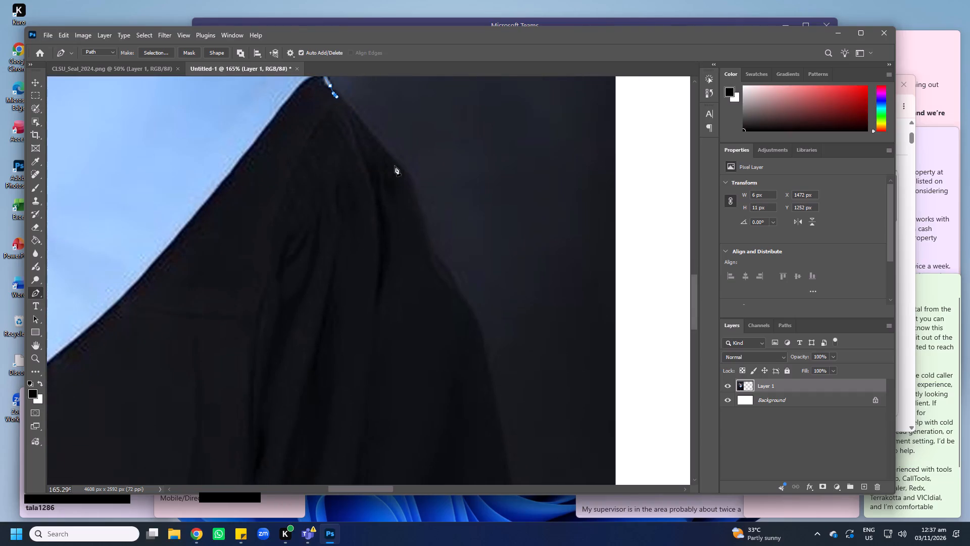
{"action": "left_click_drag", "start_coordinate": [401, 170], "coordinate": [411, 188]}
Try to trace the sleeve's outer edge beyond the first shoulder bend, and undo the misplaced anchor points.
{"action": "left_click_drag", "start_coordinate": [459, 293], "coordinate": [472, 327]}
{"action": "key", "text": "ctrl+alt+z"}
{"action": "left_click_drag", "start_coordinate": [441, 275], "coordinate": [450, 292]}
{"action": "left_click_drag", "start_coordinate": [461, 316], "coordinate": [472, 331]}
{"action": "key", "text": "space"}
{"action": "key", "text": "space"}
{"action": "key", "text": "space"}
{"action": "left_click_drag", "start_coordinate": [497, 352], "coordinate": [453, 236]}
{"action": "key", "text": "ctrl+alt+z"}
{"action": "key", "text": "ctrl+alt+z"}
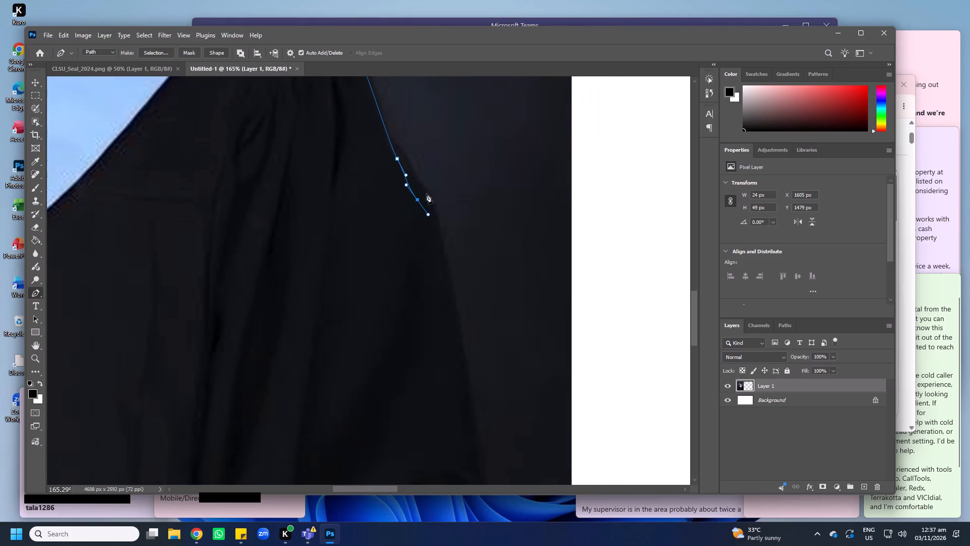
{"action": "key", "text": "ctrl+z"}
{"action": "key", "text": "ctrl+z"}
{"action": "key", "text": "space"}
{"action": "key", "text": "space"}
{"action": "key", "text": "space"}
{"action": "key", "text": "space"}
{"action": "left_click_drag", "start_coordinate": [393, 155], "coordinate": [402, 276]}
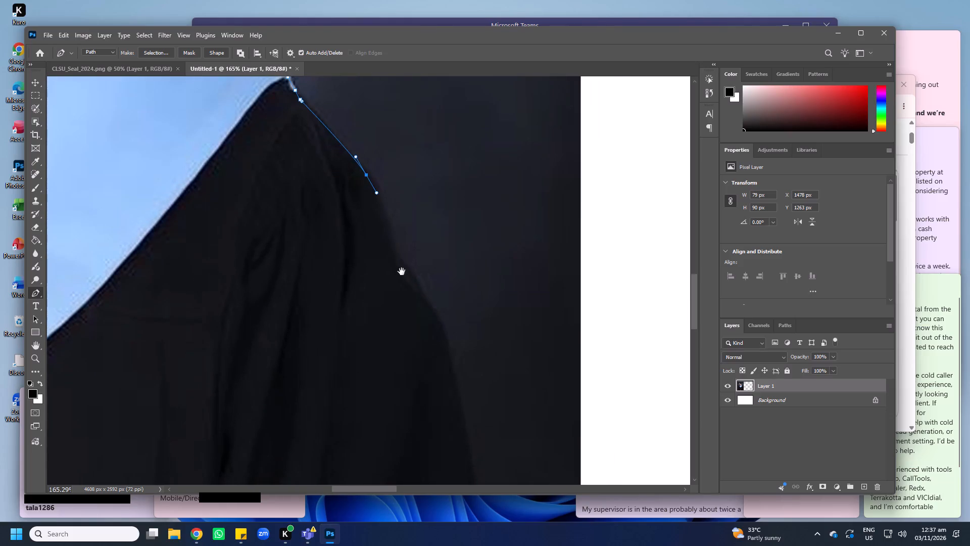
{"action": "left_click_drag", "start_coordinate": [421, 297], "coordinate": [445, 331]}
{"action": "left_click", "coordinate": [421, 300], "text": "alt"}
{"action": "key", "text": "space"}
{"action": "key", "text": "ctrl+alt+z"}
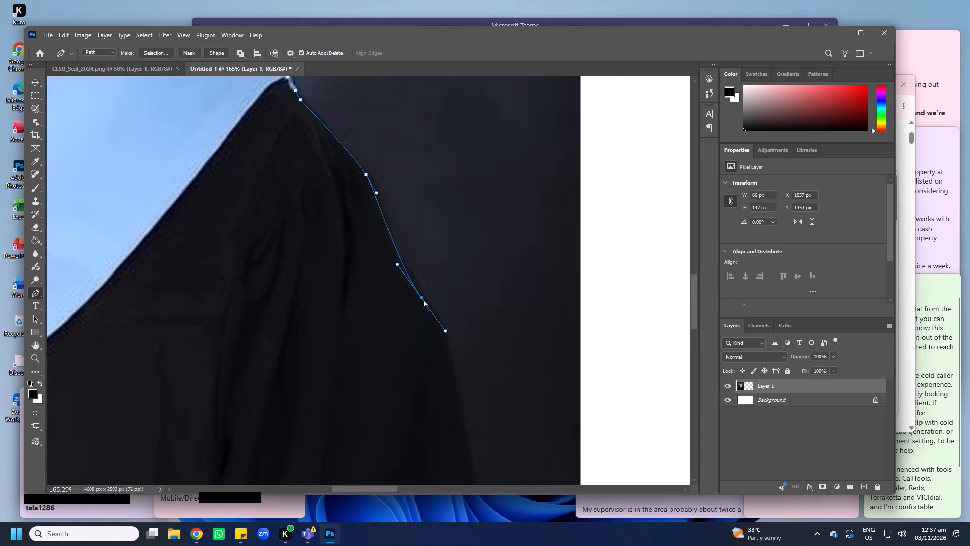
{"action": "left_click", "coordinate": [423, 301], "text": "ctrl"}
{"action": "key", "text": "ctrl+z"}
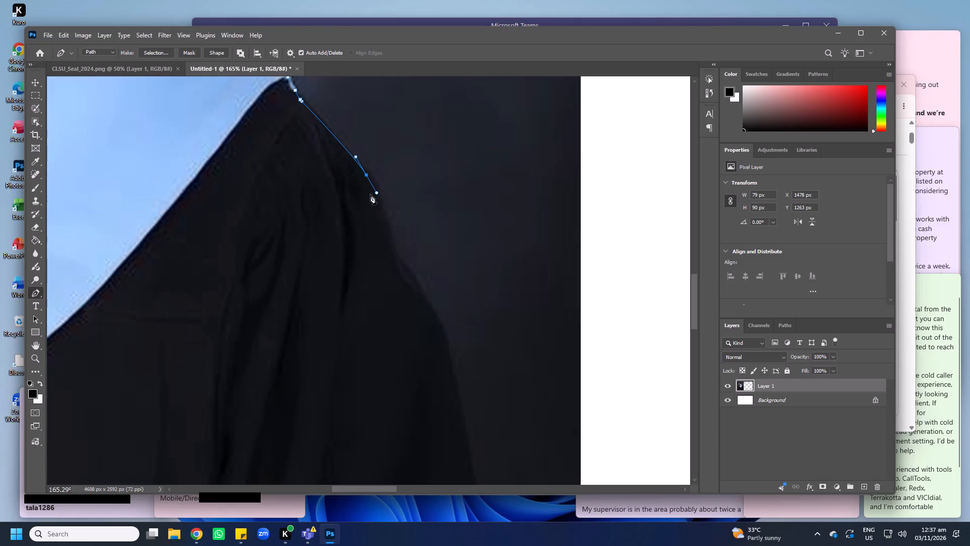
Trace the gown sleeve's outer edge from the shoulder bend through the next bend and down the upper arm.
{"action": "left_click_drag", "start_coordinate": [419, 300], "coordinate": [437, 324]}
{"action": "left_click_drag", "start_coordinate": [437, 324], "coordinate": [437, 323]}
{"action": "key", "text": "space"}
{"action": "key", "text": "space"}
{"action": "key", "text": "space"}
{"action": "key", "text": "space"}
{"action": "key", "text": "space"}
{"action": "key", "text": "space"}
{"action": "key", "text": "space"}
{"action": "key", "text": "space"}
{"action": "key", "text": "space"}
{"action": "key", "text": "space"}
{"action": "key", "text": "space"}
{"action": "key", "text": "space"}
{"action": "left_click_drag", "start_coordinate": [449, 345], "coordinate": [428, 233]}
{"action": "left_click_drag", "start_coordinate": [447, 334], "coordinate": [450, 357]}
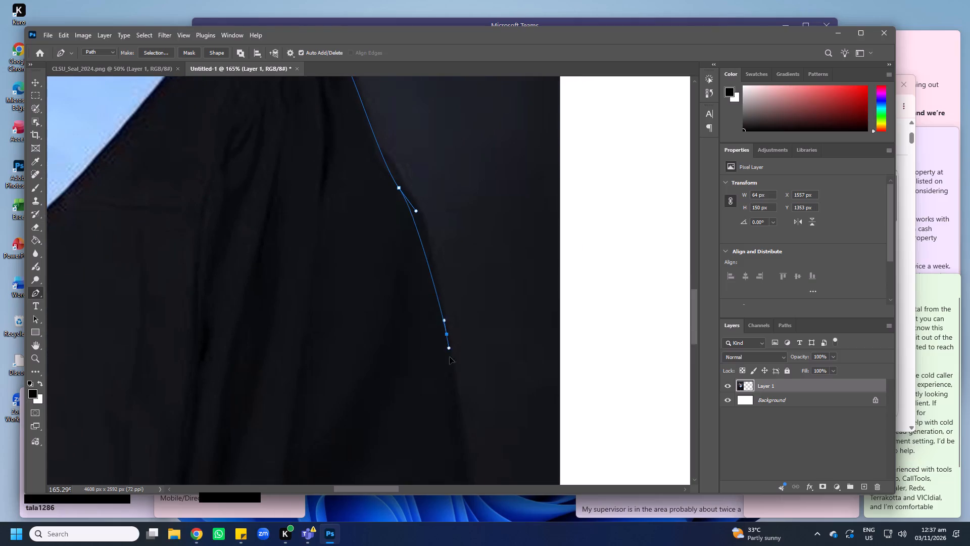
{"action": "left_click_drag", "start_coordinate": [450, 357], "coordinate": [451, 378]}
Continue the outline down the sleeve's outer edge to the level of the fold near the elbow.
{"action": "key", "text": "space"}
{"action": "key", "text": "space"}
{"action": "key", "text": "space"}
{"action": "key", "text": "space"}
{"action": "key", "text": "space"}
{"action": "key", "text": "space"}
{"action": "key", "text": "space"}
{"action": "key", "text": "space"}
{"action": "key", "text": "space"}
{"action": "key", "text": "space"}
{"action": "key", "text": "space"}
{"action": "key", "text": "space"}
{"action": "key", "text": "space"}
{"action": "left_click_drag", "start_coordinate": [449, 392], "coordinate": [435, 252]}
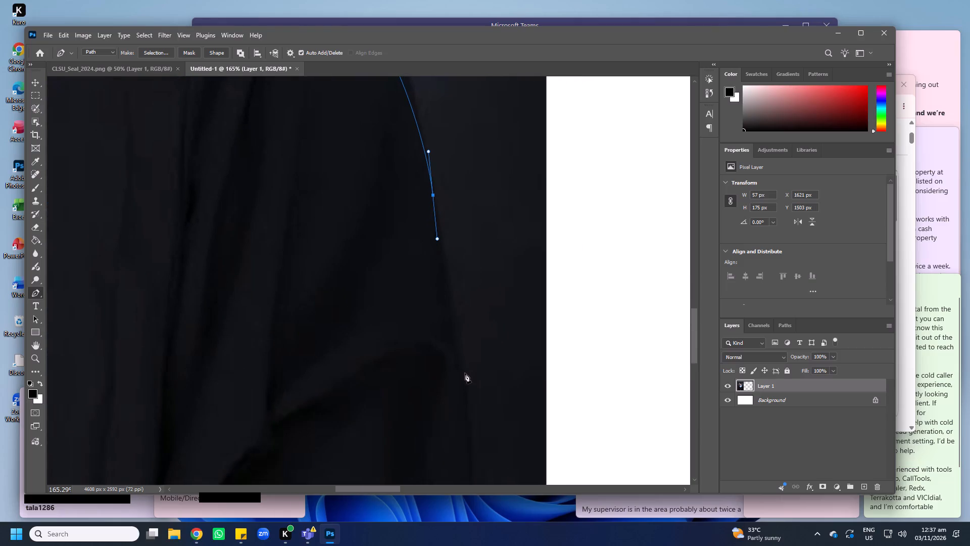
{"action": "left_click_drag", "start_coordinate": [462, 386], "coordinate": [464, 418]}
Trace the lower sleeve's outer edge down to the bottom edge of the portrait photo.
{"action": "scroll", "coordinate": [459, 403], "scroll_direction": "down", "scroll_amount": 4, "text": "alt"}
{"action": "key", "text": "space"}
{"action": "key", "text": "space"}
{"action": "key", "text": "space"}
{"action": "key", "text": "space"}
{"action": "key", "text": "space"}
{"action": "key", "text": "space"}
{"action": "key", "text": "space"}
{"action": "key", "text": "space"}
{"action": "key", "text": "space"}
{"action": "key", "text": "space"}
{"action": "key", "text": "space"}
{"action": "key", "text": "space"}
{"action": "key", "text": "space"}
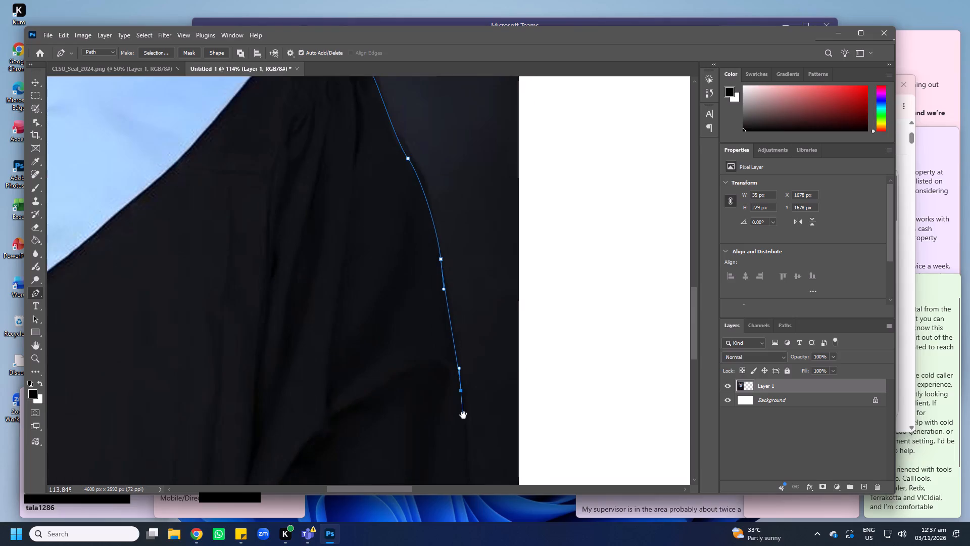
{"action": "left_click_drag", "start_coordinate": [463, 427], "coordinate": [462, 253]}
{"action": "scroll", "coordinate": [455, 263], "scroll_direction": "down", "scroll_amount": 3, "text": "alt"}
{"action": "key", "text": "space"}
{"action": "key", "text": "space"}
{"action": "key", "text": "space"}
{"action": "key", "text": "space"}
{"action": "key", "text": "space"}
{"action": "key", "text": "space"}
{"action": "key", "text": "space"}
{"action": "key", "text": "space"}
{"action": "key", "text": "space"}
{"action": "key", "text": "space"}
{"action": "key", "text": "space"}
{"action": "key", "text": "space"}
{"action": "key", "text": "space"}
{"action": "key", "text": "space"}
{"action": "key", "text": "space"}
{"action": "key", "text": "space"}
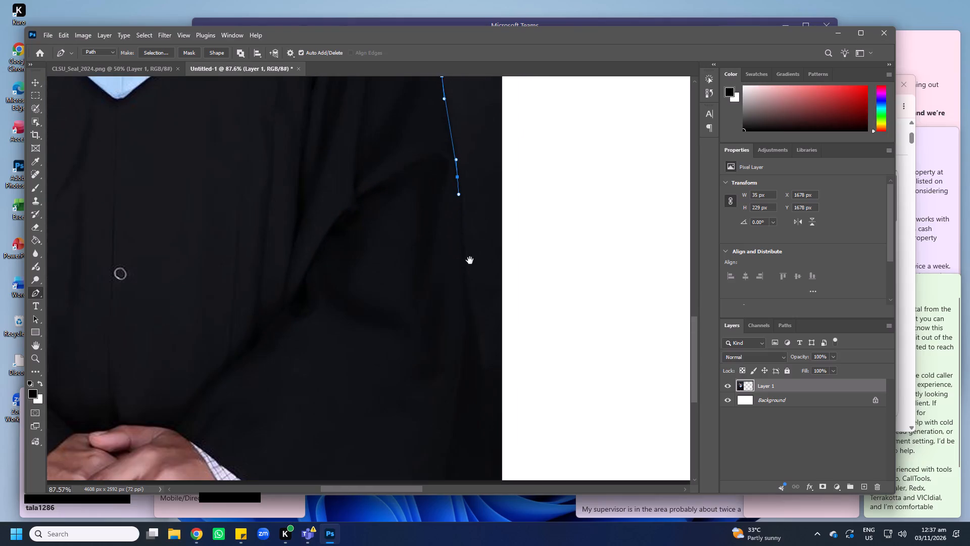
{"action": "left_click_drag", "start_coordinate": [455, 285], "coordinate": [452, 239]}
{"action": "left_click_drag", "start_coordinate": [465, 303], "coordinate": [468, 335]}
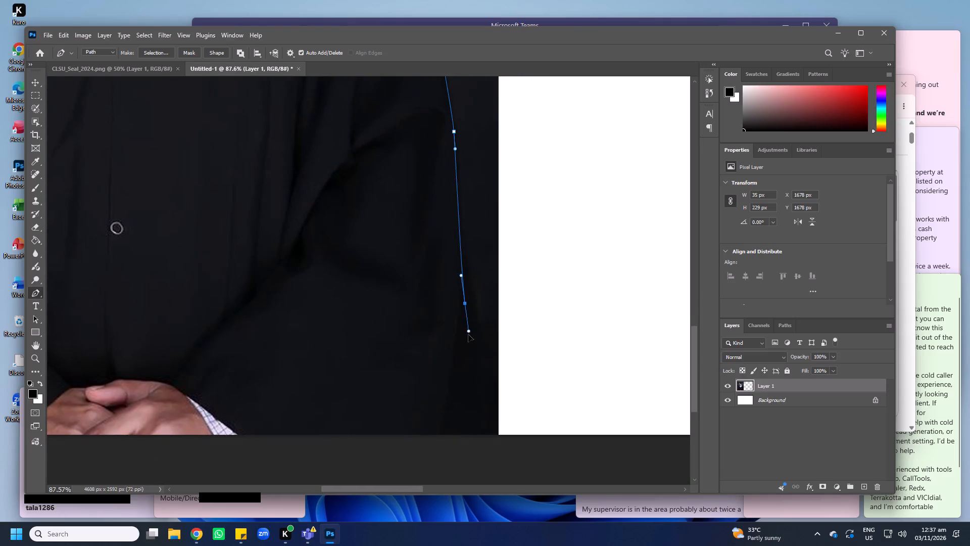
{"action": "left_click_drag", "start_coordinate": [468, 335], "coordinate": [467, 342]}
{"action": "left_click_drag", "start_coordinate": [461, 433], "coordinate": [460, 473]}
Route the path below the canvas, around its far side and across the blank white area to just above its top edge.
{"action": "scroll", "coordinate": [462, 457], "scroll_direction": "down", "scroll_amount": 8, "text": "alt"}
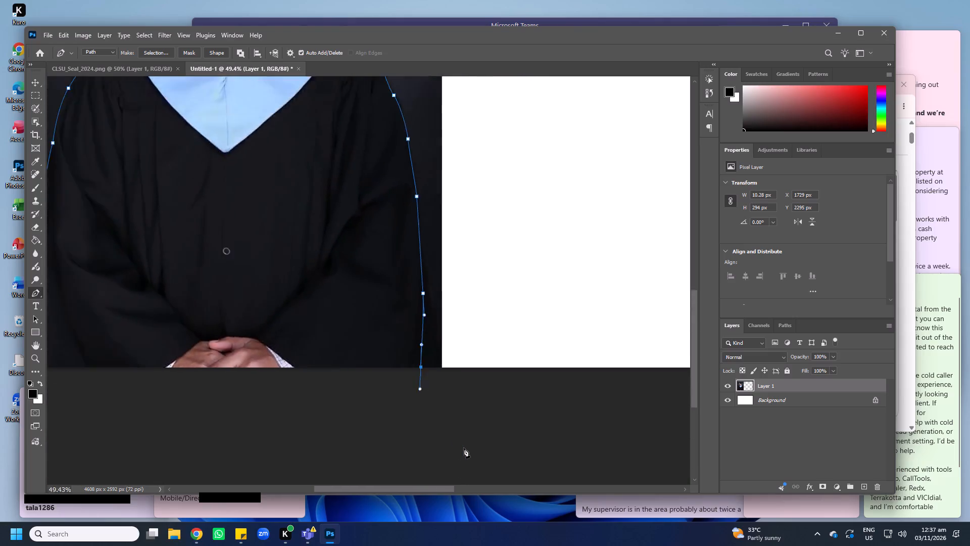
{"action": "scroll", "coordinate": [464, 448], "scroll_direction": "down", "scroll_amount": 10, "text": "alt"}
{"action": "left_click_drag", "start_coordinate": [486, 428], "coordinate": [590, 385]}
{"action": "left_click_drag", "start_coordinate": [613, 349], "coordinate": [614, 313]}
{"action": "left_click_drag", "start_coordinate": [618, 242], "coordinate": [597, 196]}
{"action": "left_click_drag", "start_coordinate": [581, 168], "coordinate": [556, 150]}
{"action": "left_click_drag", "start_coordinate": [511, 129], "coordinate": [496, 119]}
{"action": "left_click", "coordinate": [492, 118]}
{"action": "left_click_drag", "start_coordinate": [454, 95], "coordinate": [415, 89]}
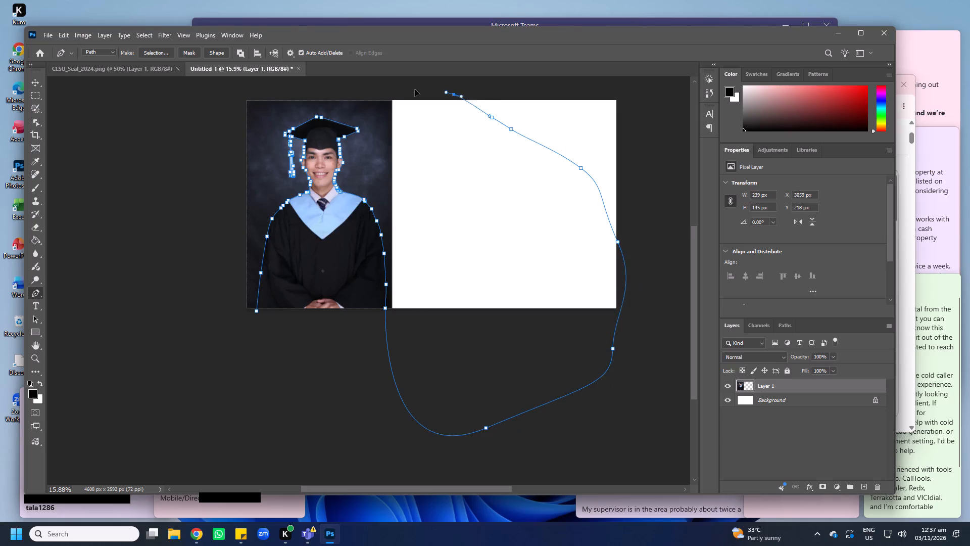
Continue the path just above the canvas's top edge from the blank white area to over the portrait, undoing the last two path actions.
{"action": "left_click", "coordinate": [418, 90]}
{"action": "left_click_drag", "start_coordinate": [415, 89], "coordinate": [423, 91]}
{"action": "left_click_drag", "start_coordinate": [397, 88], "coordinate": [367, 93]}
{"action": "left_click_drag", "start_coordinate": [361, 94], "coordinate": [355, 95]}
{"action": "left_click_drag", "start_coordinate": [335, 97], "coordinate": [313, 99]}
{"action": "left_click_drag", "start_coordinate": [309, 99], "coordinate": [283, 100]}
{"action": "left_click_drag", "start_coordinate": [282, 101], "coordinate": [274, 101]}
{"action": "key", "text": "ctrl+z"}
{"action": "key", "text": "ctrl+z"}
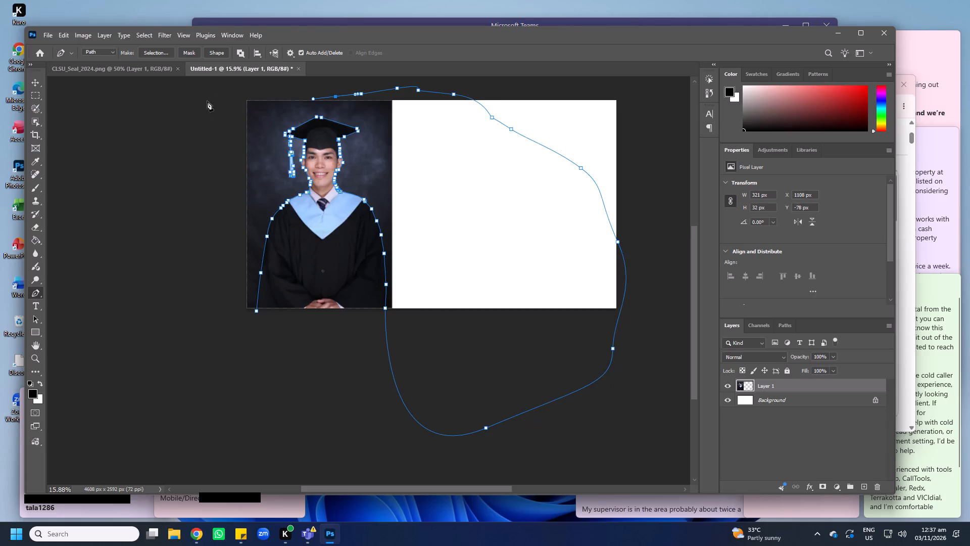
Carry the path outside the canvas around the portrait's outer side and down past the canvas's bottom edge.
{"action": "key", "text": "space"}
{"action": "key", "text": "space"}
{"action": "key", "text": "space"}
{"action": "key", "text": "space"}
{"action": "left_click_drag", "start_coordinate": [220, 165], "coordinate": [261, 346]}
{"action": "key", "text": "ctrl+z"}
{"action": "key", "text": "ctrl+z"}
{"action": "left_click_drag", "start_coordinate": [363, 191], "coordinate": [212, 228]}
{"action": "left_click_drag", "start_coordinate": [190, 234], "coordinate": [177, 276]}
{"action": "left_click_drag", "start_coordinate": [181, 307], "coordinate": [189, 346]}
{"action": "left_click_drag", "start_coordinate": [195, 372], "coordinate": [232, 485]}
{"action": "key", "text": "space"}
{"action": "key", "text": "space"}
{"action": "key", "text": "space"}
{"action": "key", "text": "space"}
{"action": "key", "text": "space"}
{"action": "key", "text": "space"}
{"action": "key", "text": "space"}
{"action": "left_click_drag", "start_coordinate": [242, 481], "coordinate": [242, 207]}
{"action": "left_click_drag", "start_coordinate": [237, 254], "coordinate": [243, 261]}
Convert the Pen path around the graduate into a selection.
{"action": "key", "text": "space"}
{"action": "key", "text": "space"}
{"action": "key", "text": "space"}
{"action": "key", "text": "space"}
{"action": "key", "text": "space"}
{"action": "key", "text": "space"}
{"action": "key", "text": "space"}
{"action": "key", "text": "space"}
{"action": "key", "text": "space"}
{"action": "key", "text": "space"}
{"action": "key", "text": "space"}
{"action": "key", "text": "space"}
{"action": "key", "text": "space"}
{"action": "key", "text": "space"}
{"action": "key", "text": "space"}
{"action": "key", "text": "space"}
{"action": "key", "text": "space"}
{"action": "key", "text": "space"}
{"action": "left_click_drag", "start_coordinate": [386, 253], "coordinate": [351, 378]}
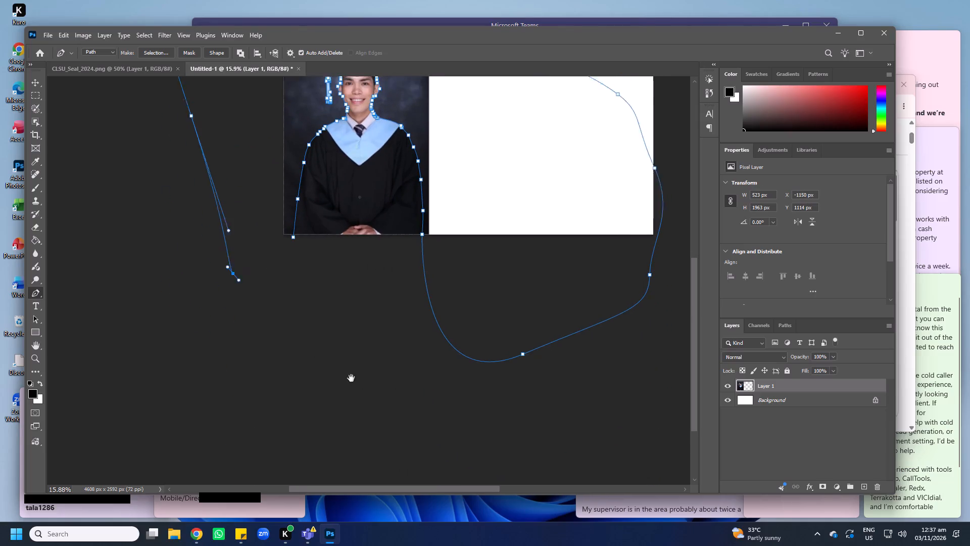
{"action": "left_click_drag", "start_coordinate": [351, 378], "coordinate": [348, 424]}
{"action": "key", "text": "ctrl+Return"}
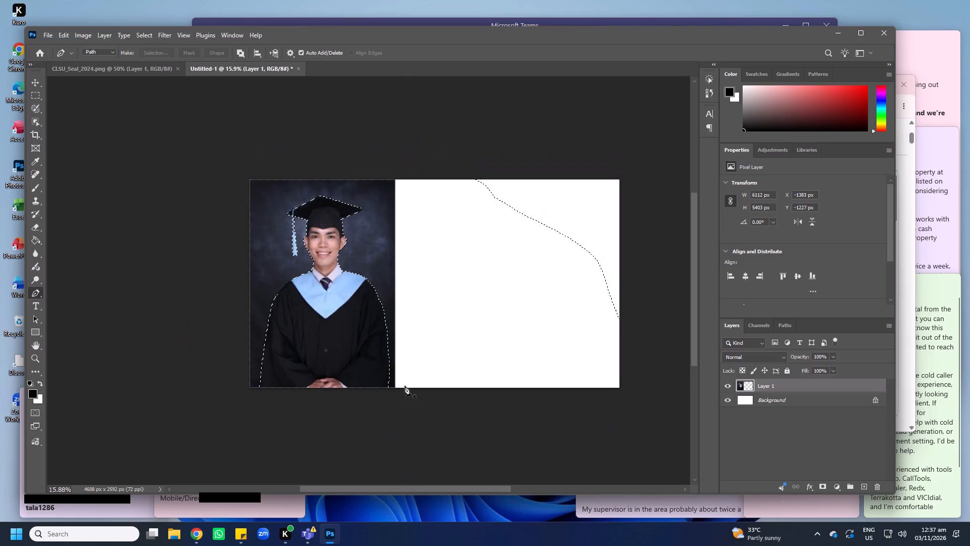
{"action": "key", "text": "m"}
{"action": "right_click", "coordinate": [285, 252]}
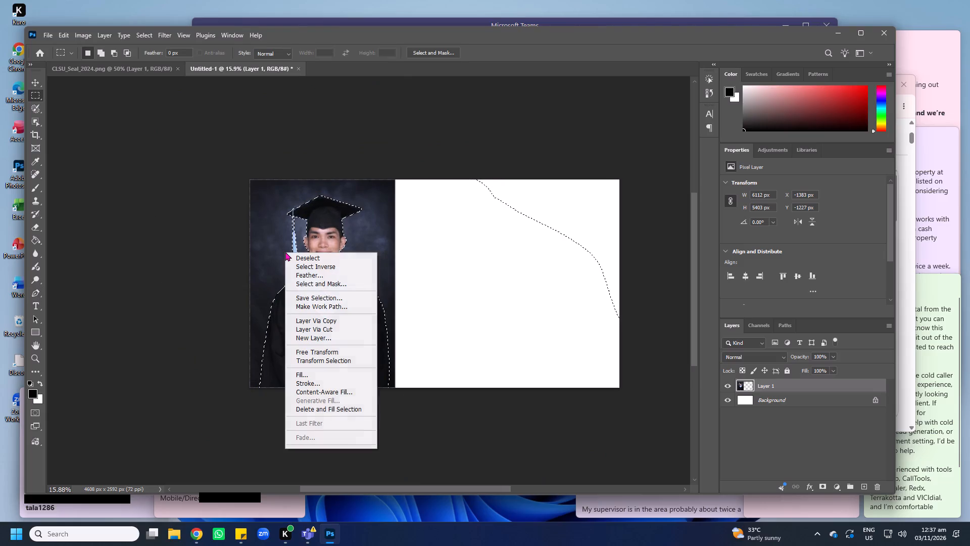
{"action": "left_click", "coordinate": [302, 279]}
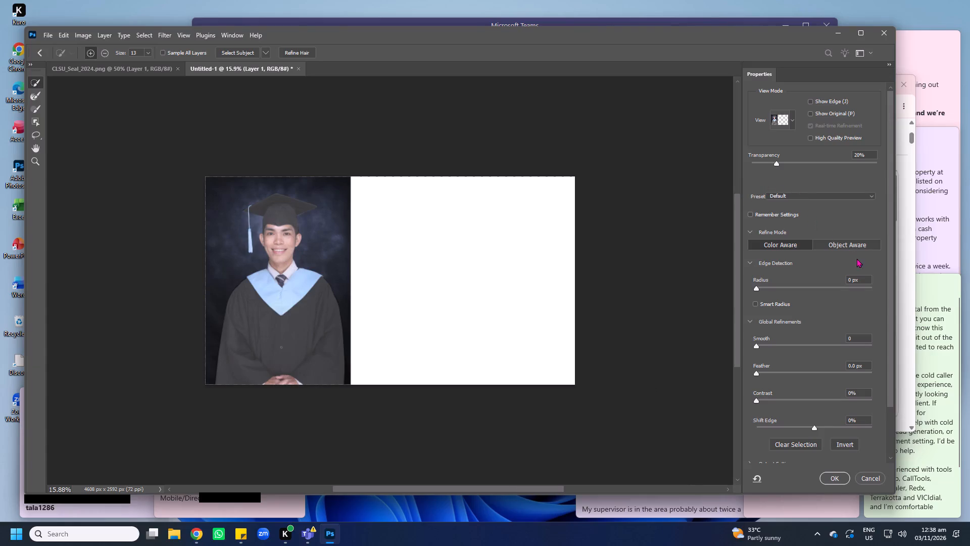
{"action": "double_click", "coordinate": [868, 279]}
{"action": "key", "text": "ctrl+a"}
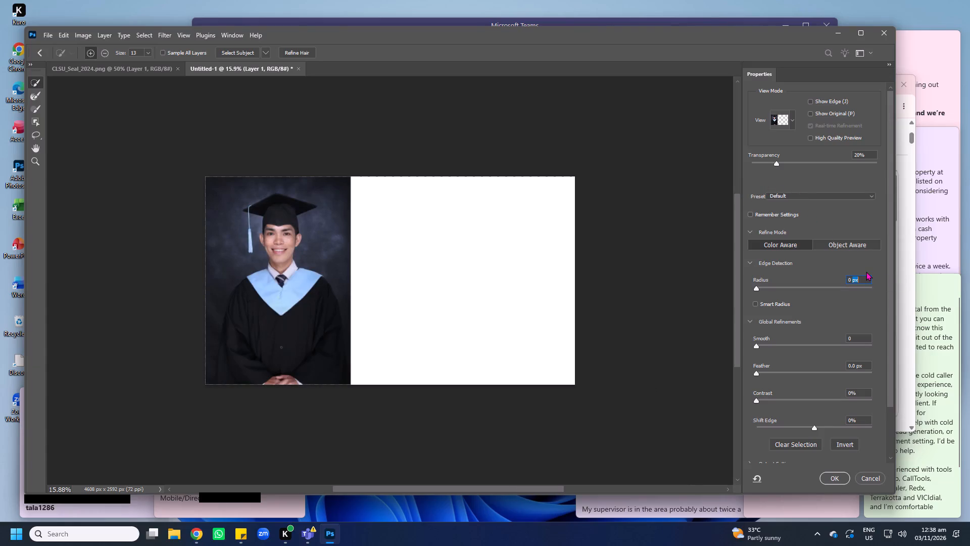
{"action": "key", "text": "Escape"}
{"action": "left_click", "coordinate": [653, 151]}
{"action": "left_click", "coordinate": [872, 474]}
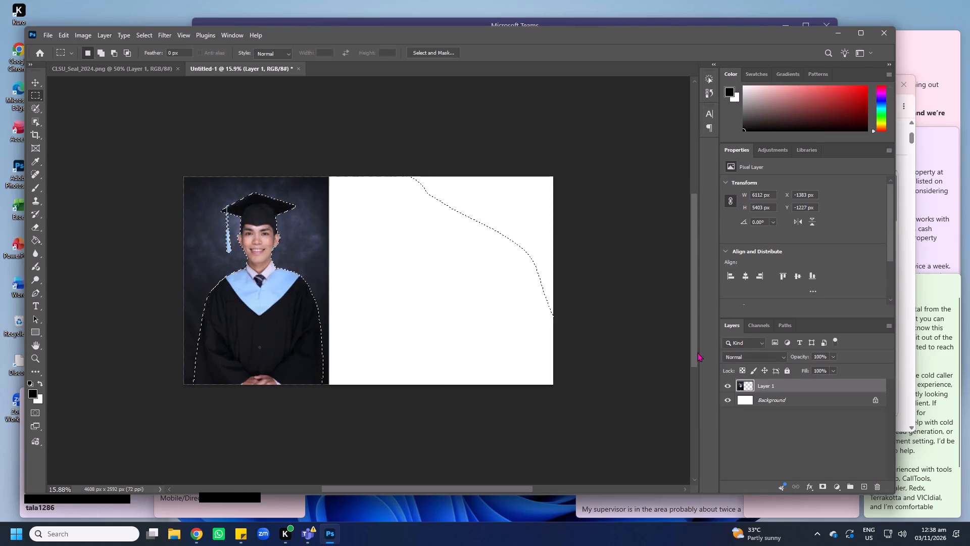
Feather the selection around the graduate with a radius of 3.5 pixels.
{"action": "key", "text": "m"}
{"action": "right_click", "coordinate": [309, 242]}
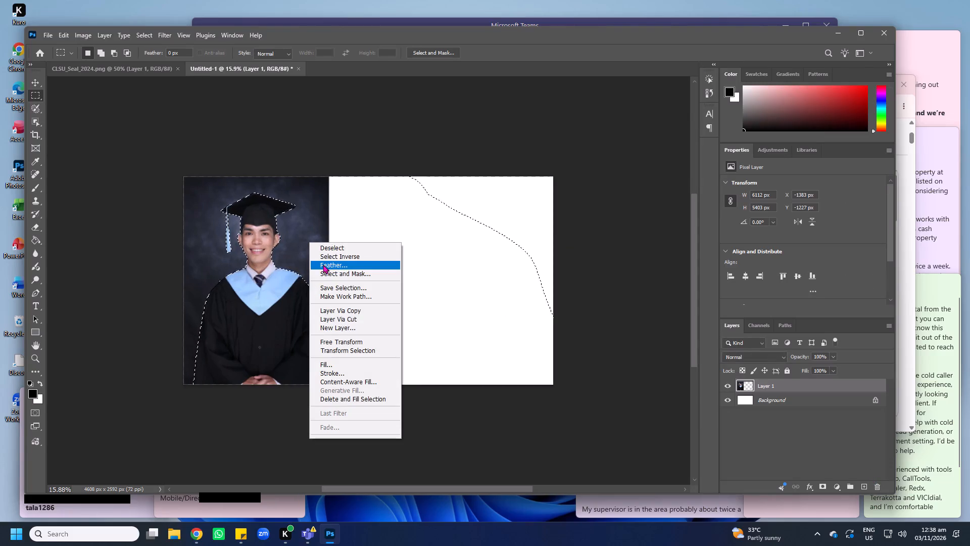
{"action": "left_click", "coordinate": [323, 265]}
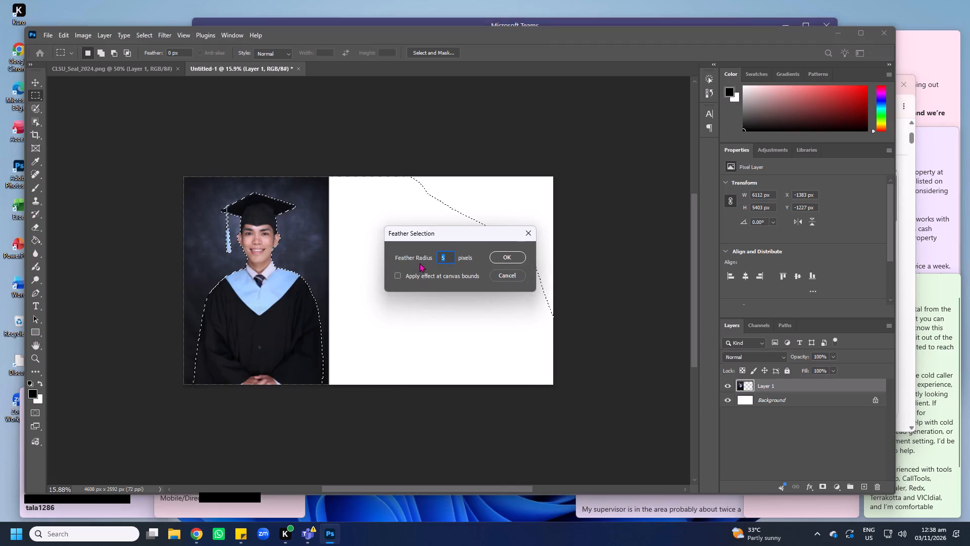
{"action": "type", "text": "3.5"}
{"action": "key", "text": "Return"}
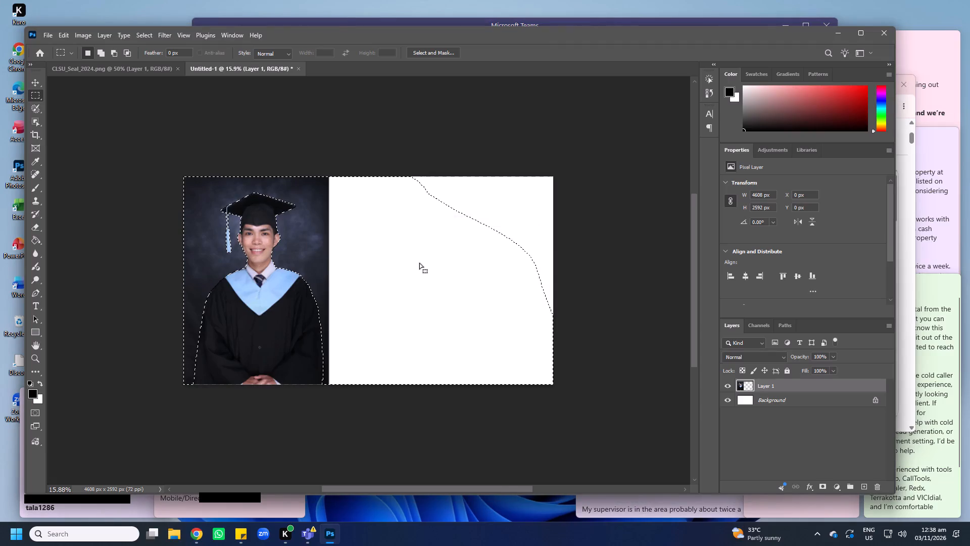
Delete the dark studio background from the portrait layer and clear the selection.
{"action": "key", "text": "Delete"}
{"action": "key", "text": "Delete"}
{"action": "key", "text": "m"}
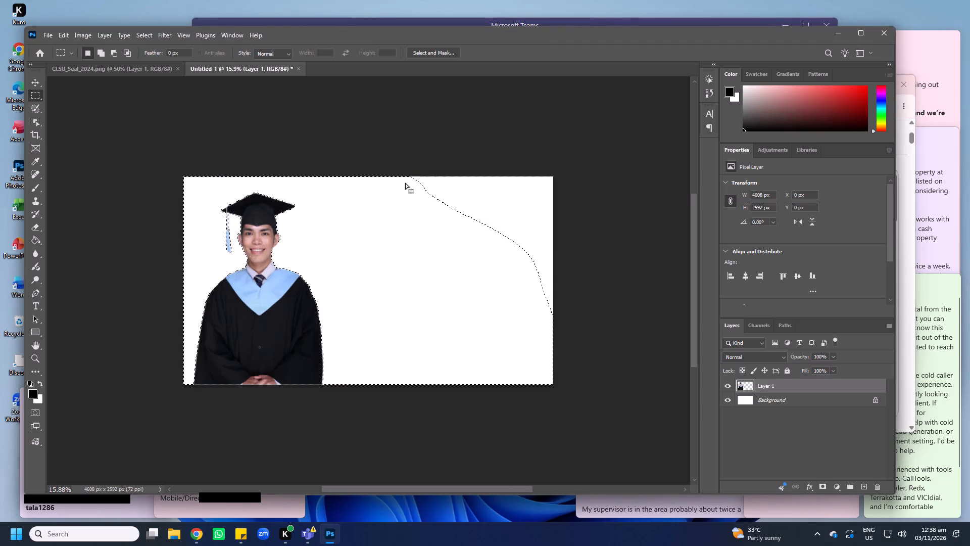
{"action": "left_click", "coordinate": [419, 149]}
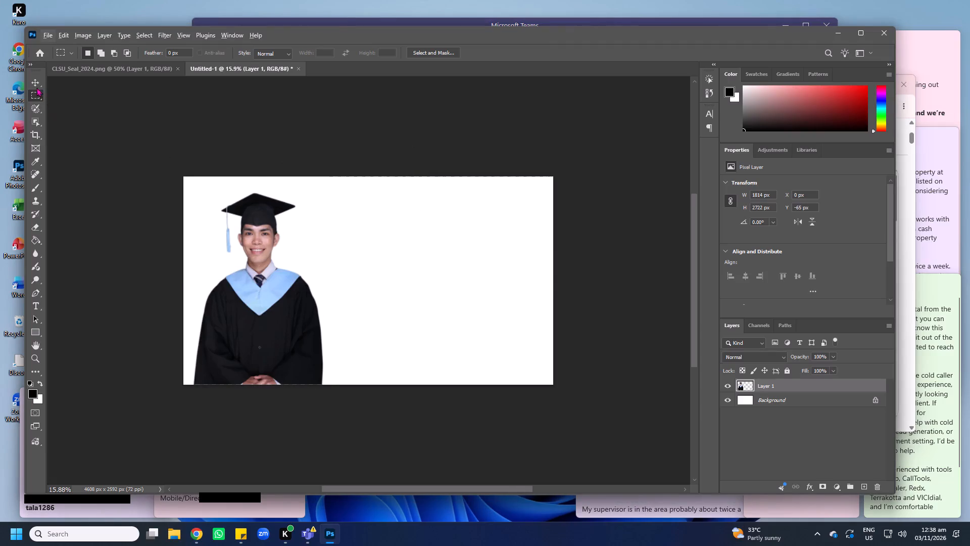
Shrink the graduate cutout to about 84% width and 95% height, and shift it slightly down and toward the canvas's left edge.
{"action": "double_click", "coordinate": [30, 81]}
{"action": "scroll", "coordinate": [185, 238], "scroll_direction": "down", "scroll_amount": 1, "text": "alt"}
{"action": "scroll", "coordinate": [238, 282], "scroll_direction": "up", "scroll_amount": 2, "text": "alt"}
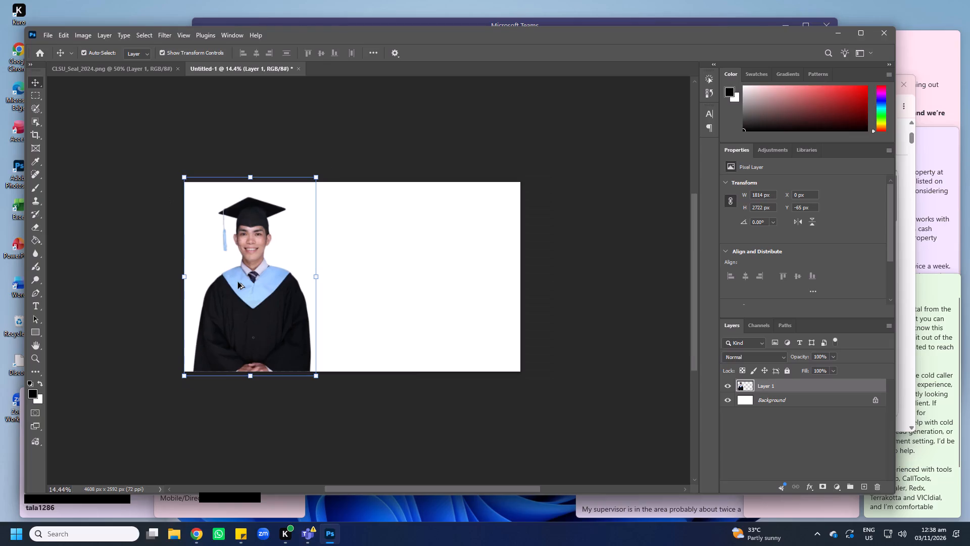
{"action": "scroll", "coordinate": [238, 282], "scroll_direction": "up", "scroll_amount": 7, "text": "alt"}
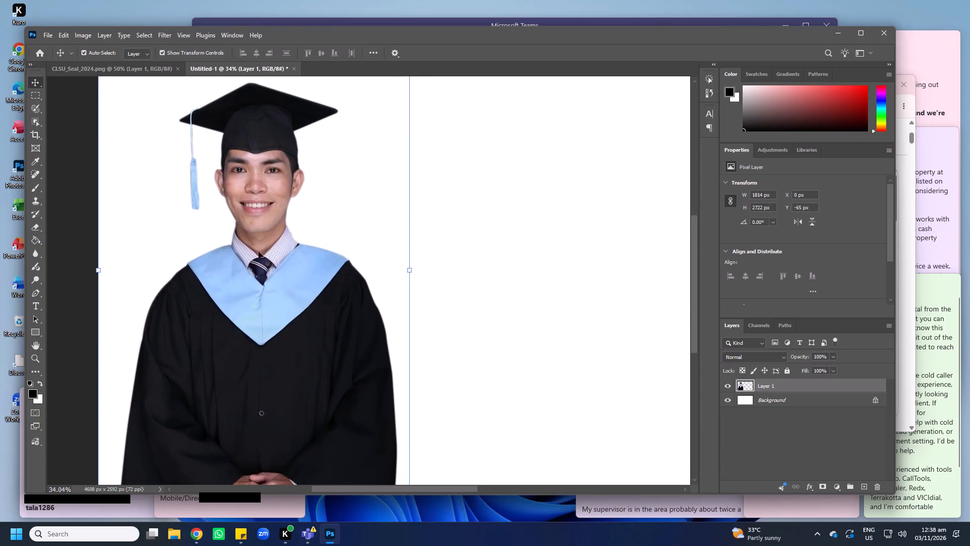
{"action": "scroll", "coordinate": [282, 256], "scroll_direction": "down", "scroll_amount": 4, "text": "alt"}
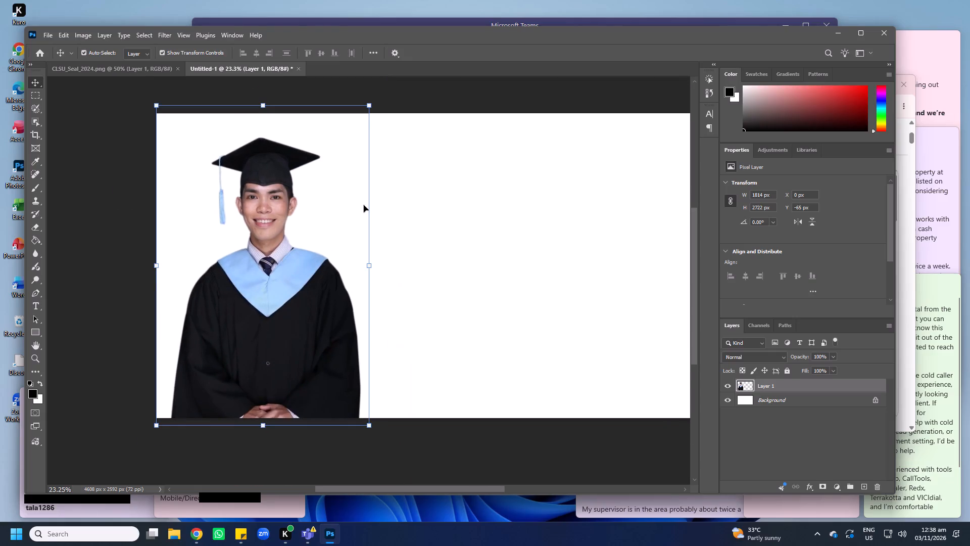
{"action": "left_click_drag", "start_coordinate": [370, 111], "coordinate": [359, 114], "text": "alt+shift"}
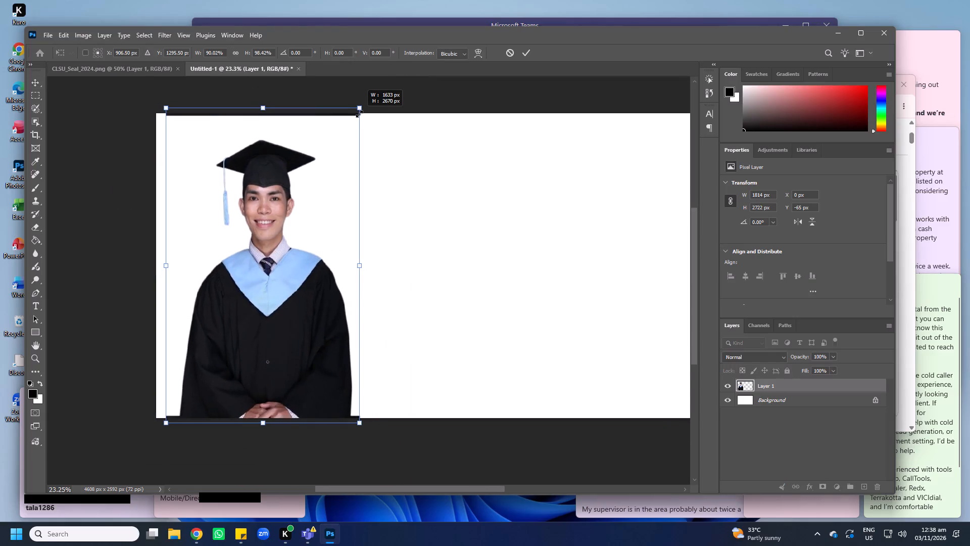
{"action": "left_click_drag", "start_coordinate": [359, 114], "coordinate": [353, 122], "text": "alt+shift"}
{"action": "left_click_drag", "start_coordinate": [308, 163], "coordinate": [297, 171]}
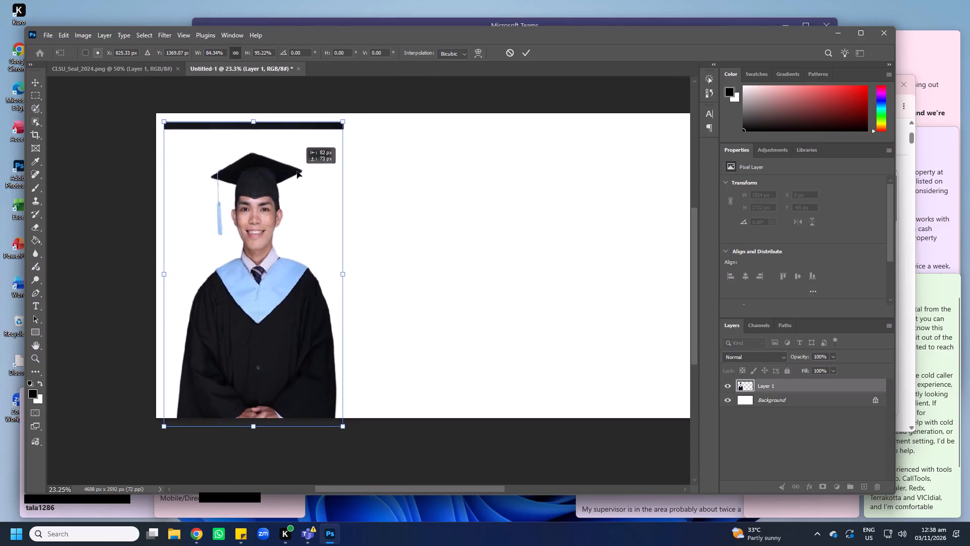
{"action": "left_click_drag", "start_coordinate": [297, 171], "coordinate": [288, 170]}
Fine-tune the cutout to about 1683 x 2641 px in the canvas's lower-left corner, its base running past the bottom edge, and apply the transform.
{"action": "left_click_drag", "start_coordinate": [247, 124], "coordinate": [246, 130]}
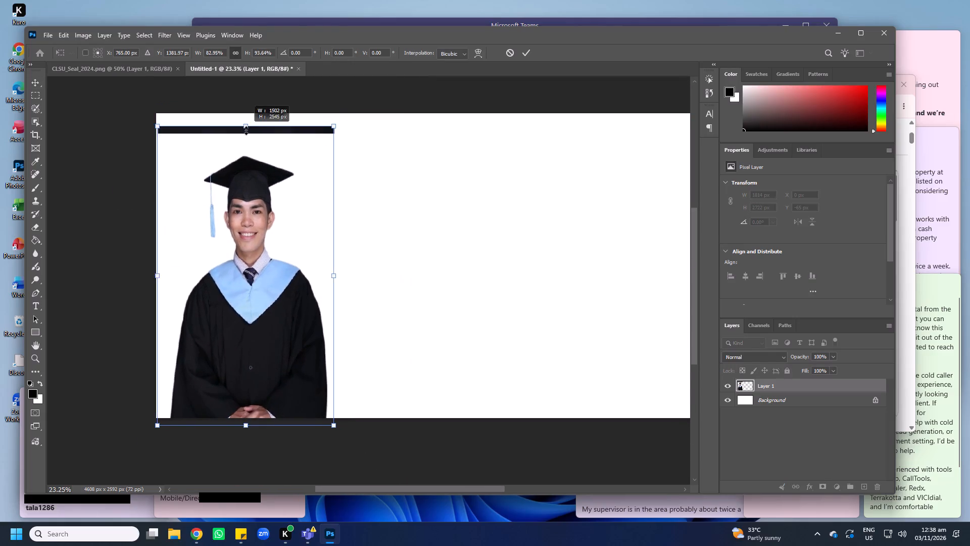
{"action": "left_click_drag", "start_coordinate": [246, 130], "coordinate": [248, 140]}
{"action": "left_click_drag", "start_coordinate": [335, 284], "coordinate": [341, 284]}
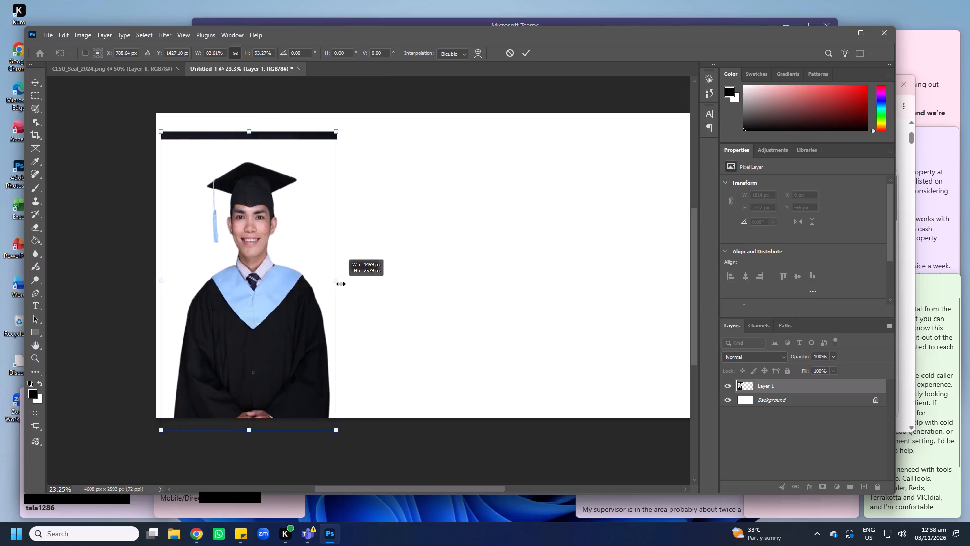
{"action": "left_click_drag", "start_coordinate": [341, 284], "coordinate": [349, 283]}
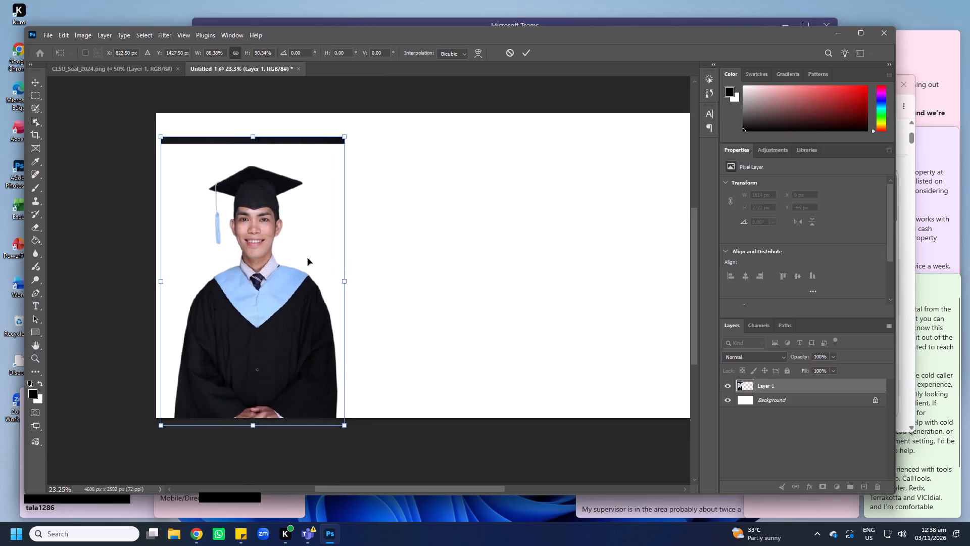
{"action": "left_click_drag", "start_coordinate": [298, 254], "coordinate": [281, 248]}
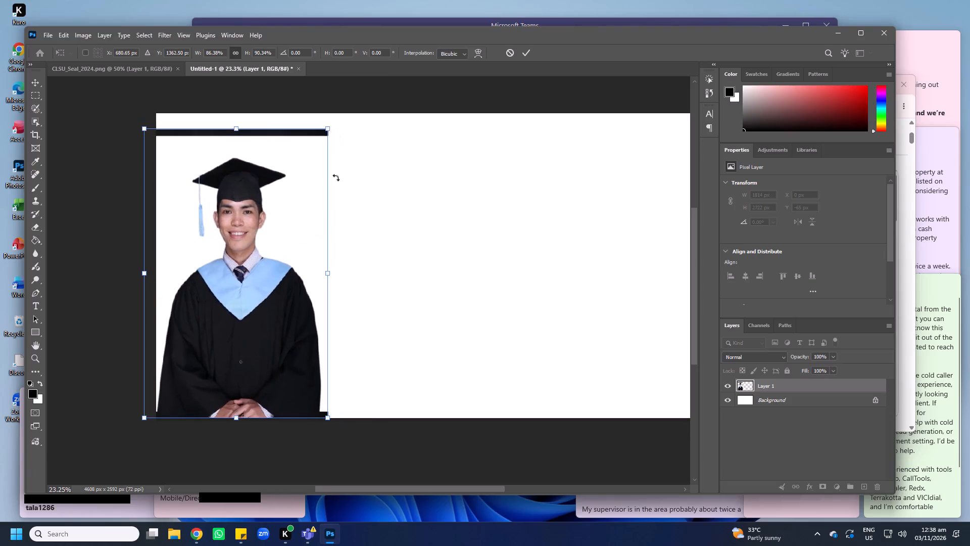
{"action": "left_click_drag", "start_coordinate": [330, 133], "coordinate": [342, 126], "text": "alt"}
{"action": "key", "text": "Return"}
{"action": "key", "text": "Return"}
Delete the leftover black strip above the graduation cap and clear the selection.
{"action": "key", "text": "m"}
{"action": "left_click", "coordinate": [383, 108]}
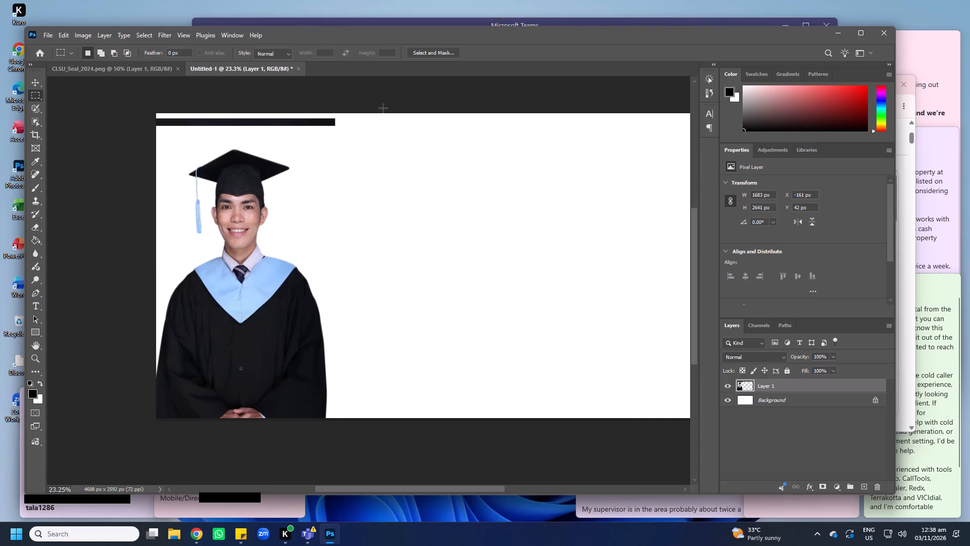
{"action": "left_click_drag", "start_coordinate": [134, 98], "coordinate": [373, 134]}
{"action": "key", "text": "Delete"}
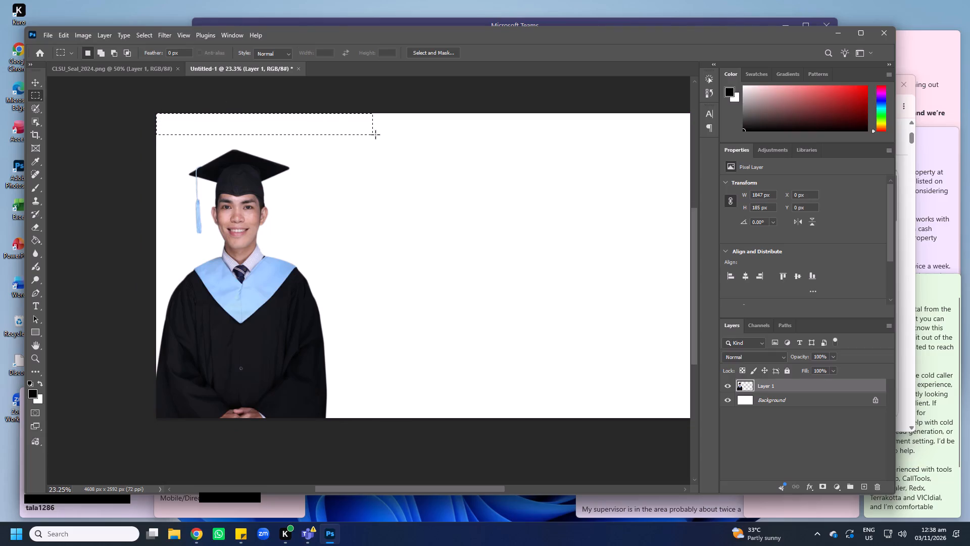
{"action": "left_click", "coordinate": [484, 173]}
Add the heading text "Congratulation!" in black 215 pt Viktor Script in the blank area beside the graduate's cap.
{"action": "double_click", "coordinate": [30, 79]}
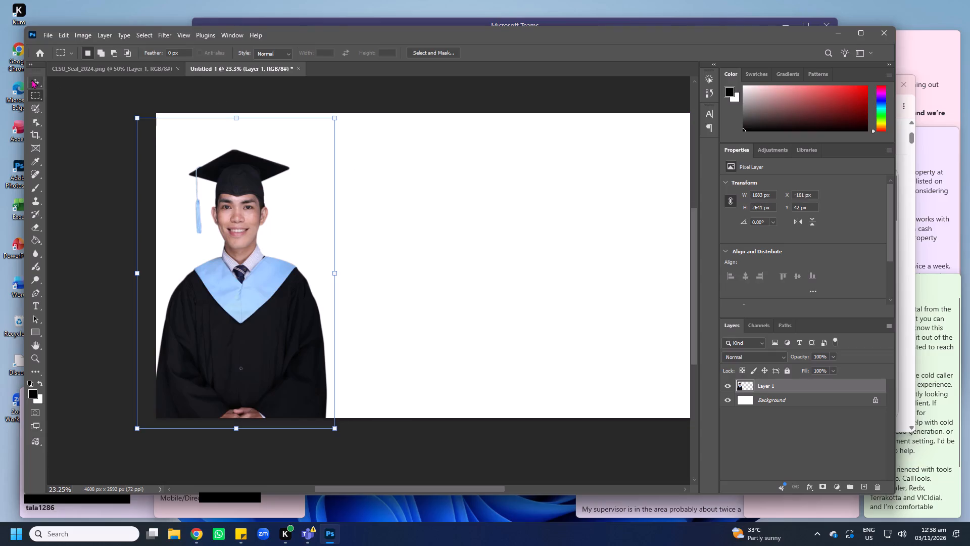
{"action": "key", "text": "t"}
{"action": "left_click", "coordinate": [472, 176]}
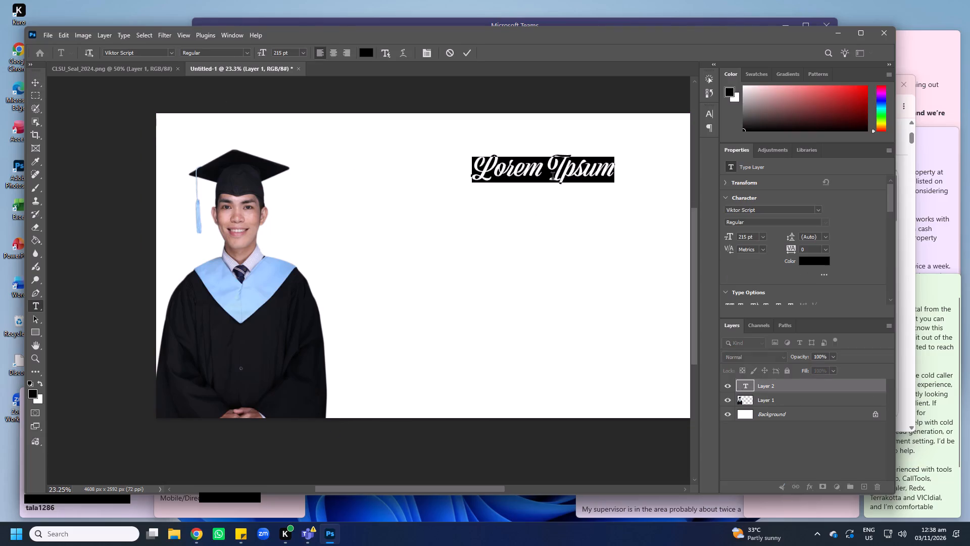
{"action": "double_click", "coordinate": [557, 178]}
{"action": "key", "text": "ctrl+a"}
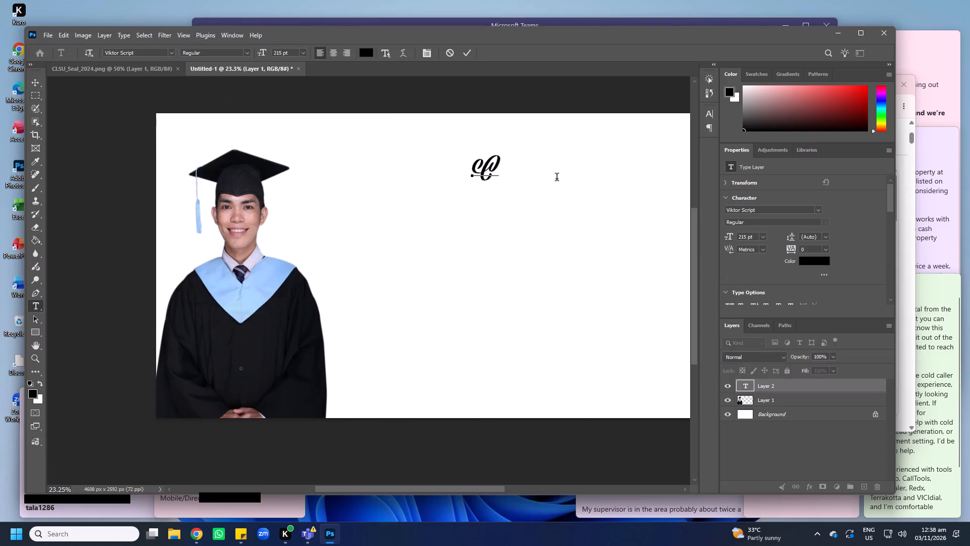
{"action": "type", "text": "ongtr"}
{"action": "key", "text": "BackSpace"}
{"action": "key", "text": "BackSpace"}
{"action": "type", "text": "ratulation"}
{"action": "key", "text": "space"}
{"action": "key", "text": "BackSpace"}
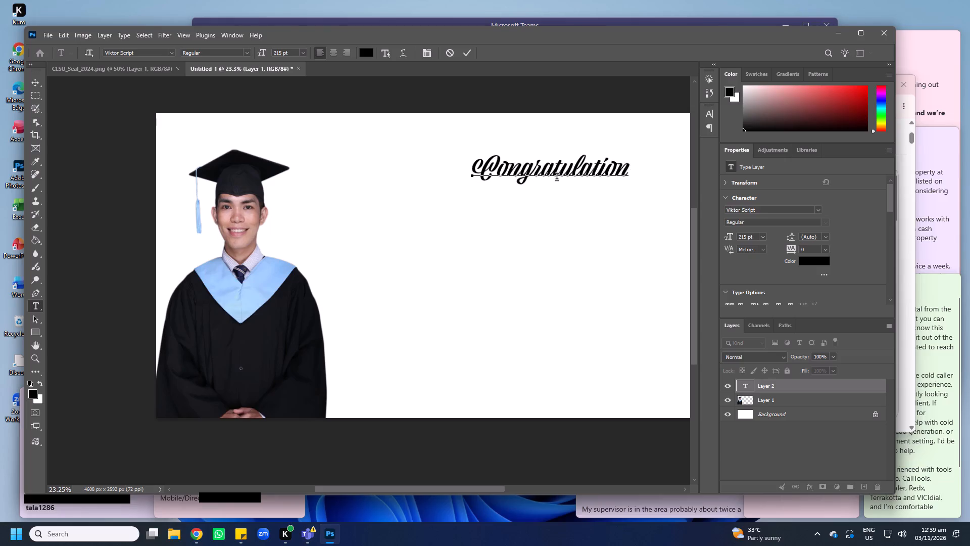
{"action": "type", "text": "!!"}
{"action": "key", "text": "shift+exclam"}
{"action": "key", "text": "BackSpace"}
{"action": "key", "text": "BackSpace"}
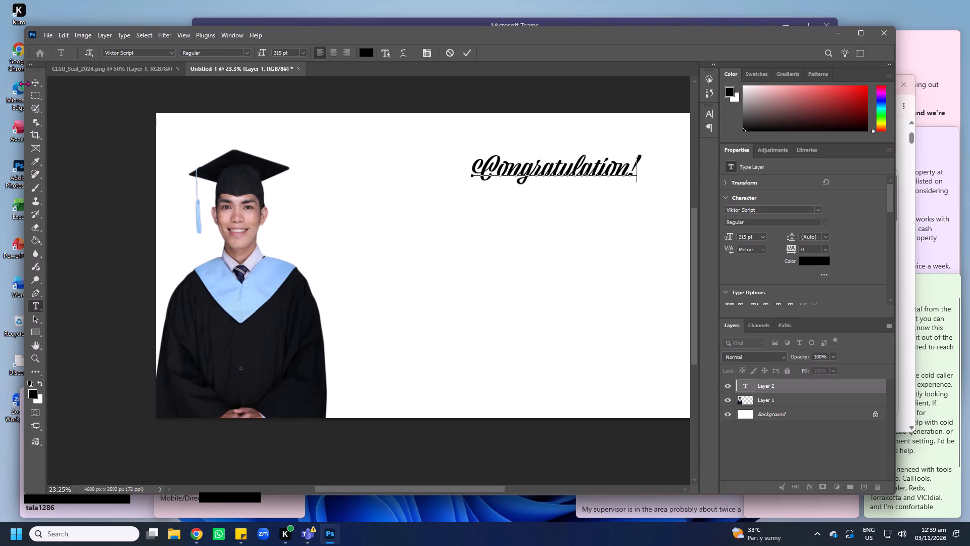
Scale the "Congratulation!" heading up to about 196% (422 pt), place it near the canvas top beside the cap, and apply the transform.
{"action": "double_click", "coordinate": [29, 81]}
{"action": "left_click_drag", "start_coordinate": [639, 190], "coordinate": [700, 216], "text": "alt"}
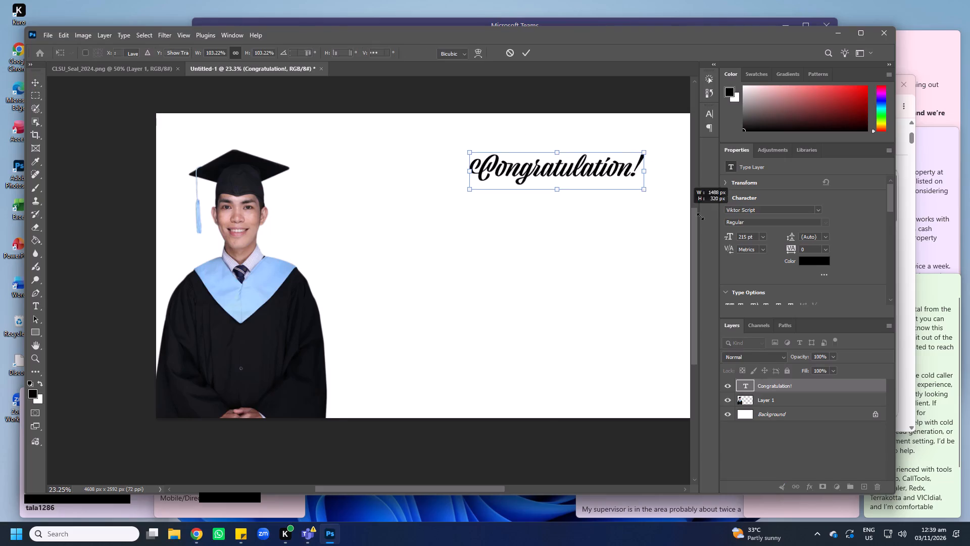
{"action": "left_click_drag", "start_coordinate": [700, 216], "coordinate": [709, 220], "text": "alt"}
{"action": "left_click_drag", "start_coordinate": [569, 164], "coordinate": [508, 175]}
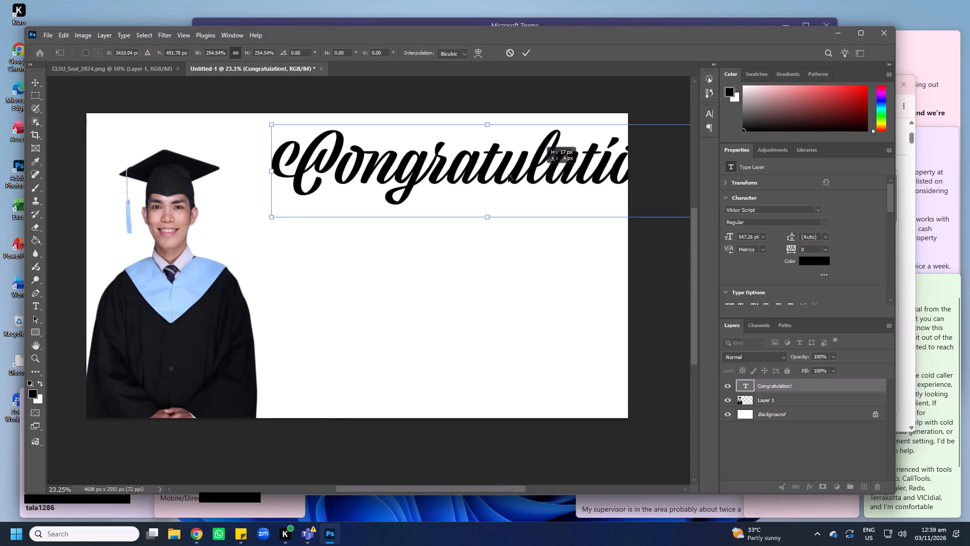
{"action": "left_click_drag", "start_coordinate": [508, 175], "coordinate": [489, 184]}
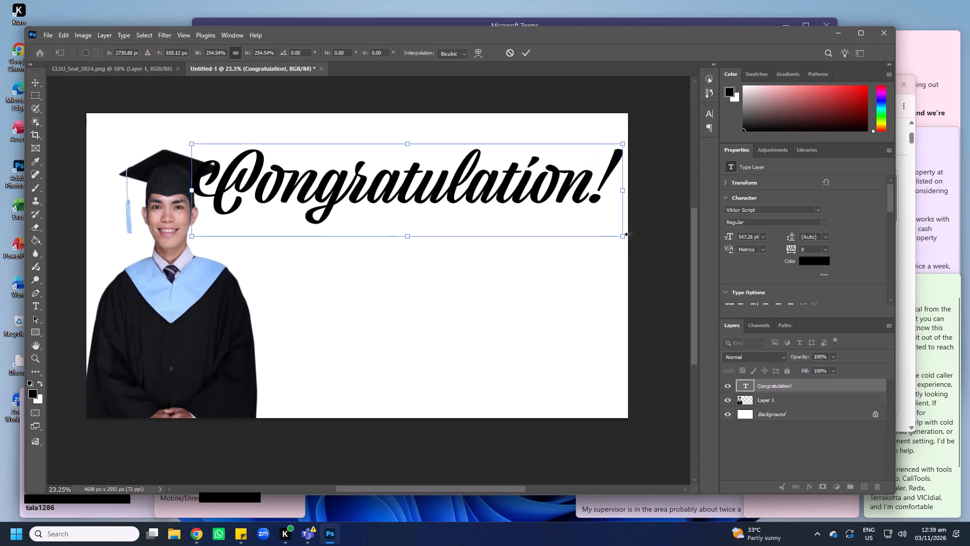
{"action": "left_click_drag", "start_coordinate": [622, 234], "coordinate": [586, 224], "text": "alt"}
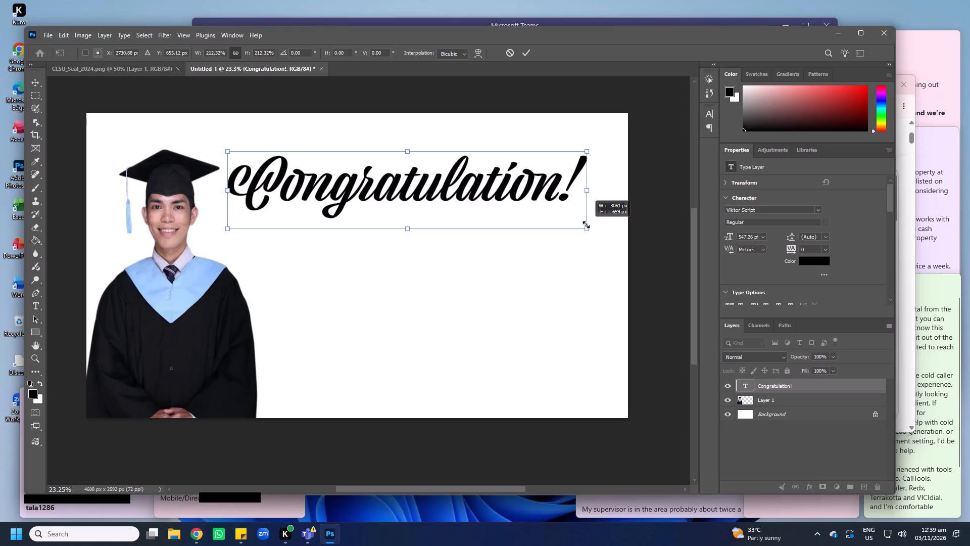
{"action": "left_click_drag", "start_coordinate": [586, 224], "coordinate": [573, 222], "text": "alt"}
{"action": "left_click_drag", "start_coordinate": [508, 192], "coordinate": [526, 166]}
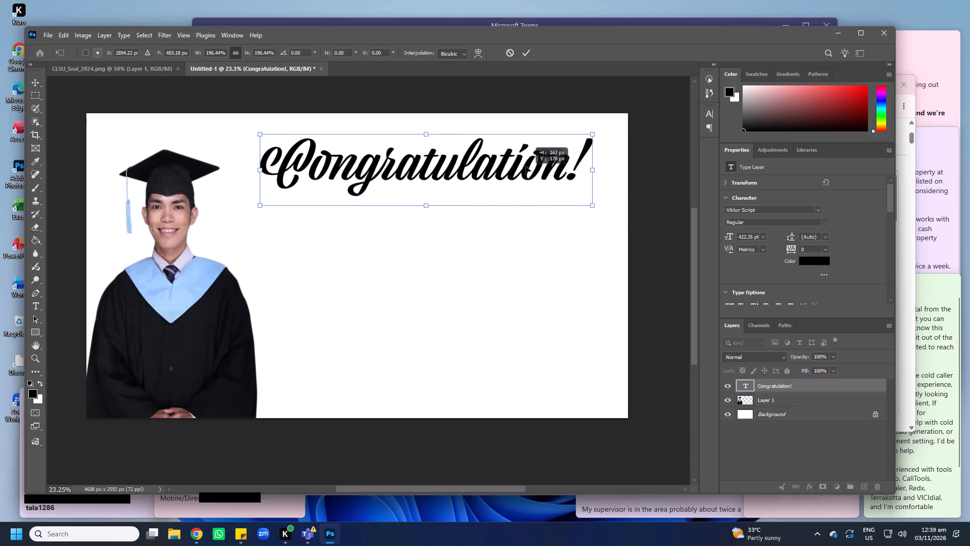
{"action": "left_click_drag", "start_coordinate": [526, 166], "coordinate": [524, 166]}
{"action": "key", "text": "Return"}
{"action": "key", "text": "Return"}
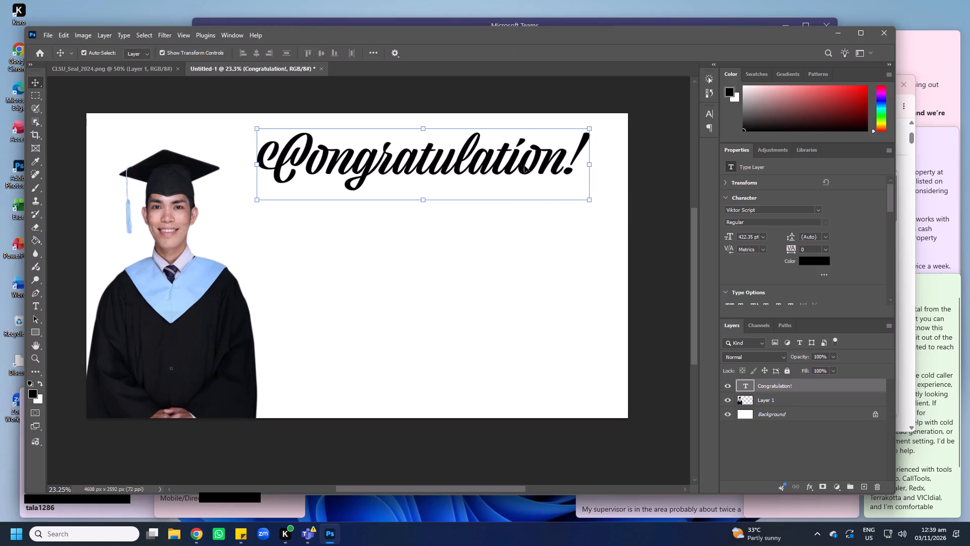
Recolour the whole "Congratulation!" heading text dark red, #aa0000.
{"action": "left_click", "coordinate": [528, 164]}
{"action": "key", "text": "t"}
{"action": "left_click", "coordinate": [528, 163]}
{"action": "key", "text": "ctrl+a"}
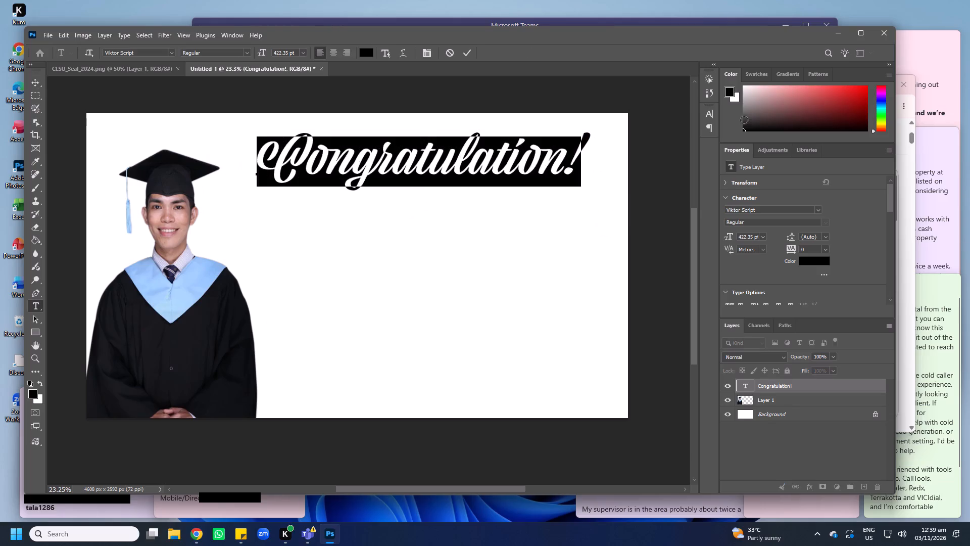
{"action": "left_click", "coordinate": [371, 51]}
{"action": "left_click_drag", "start_coordinate": [458, 148], "coordinate": [535, 84]}
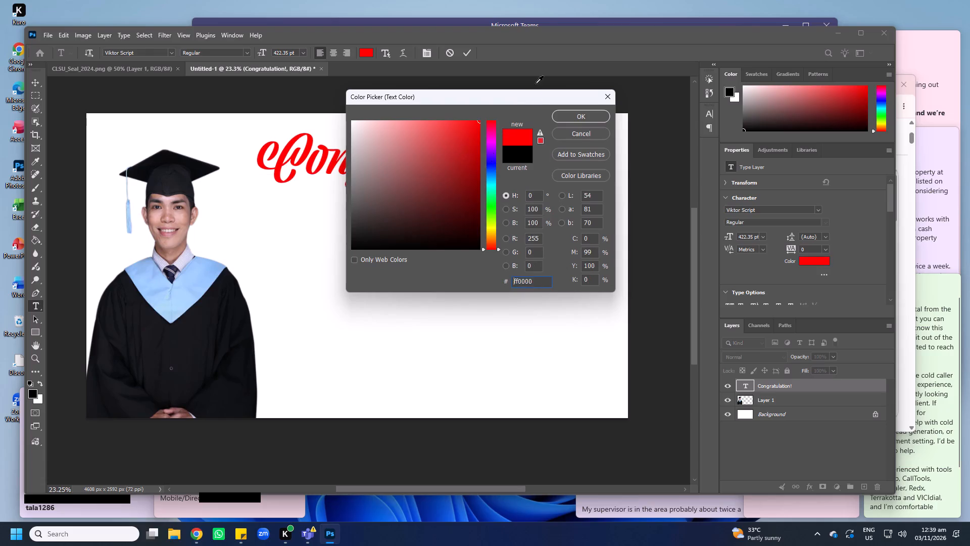
{"action": "left_click_drag", "start_coordinate": [460, 166], "coordinate": [497, 163]}
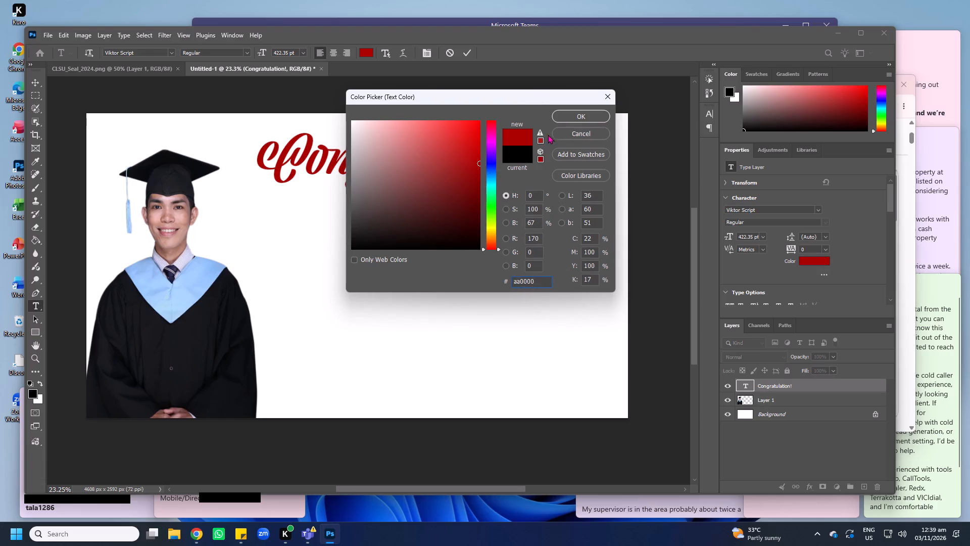
{"action": "left_click", "coordinate": [586, 110]}
{"action": "left_click", "coordinate": [559, 164]}
{"action": "left_click", "coordinate": [507, 259]}
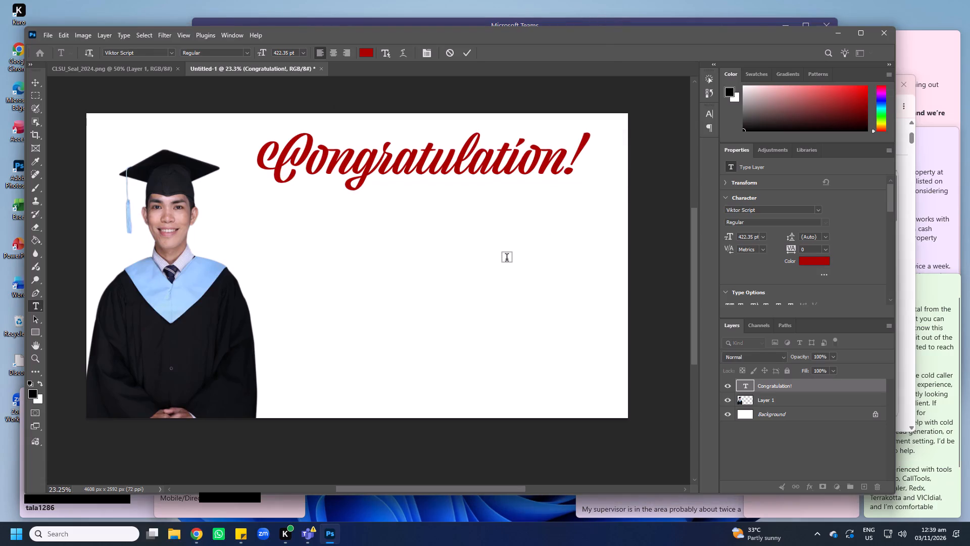
Switch to Chrome and search for "graduation tarpulin design" to examine the layouts of existing tarpaulins.
{"action": "key", "text": "alt+Tab"}
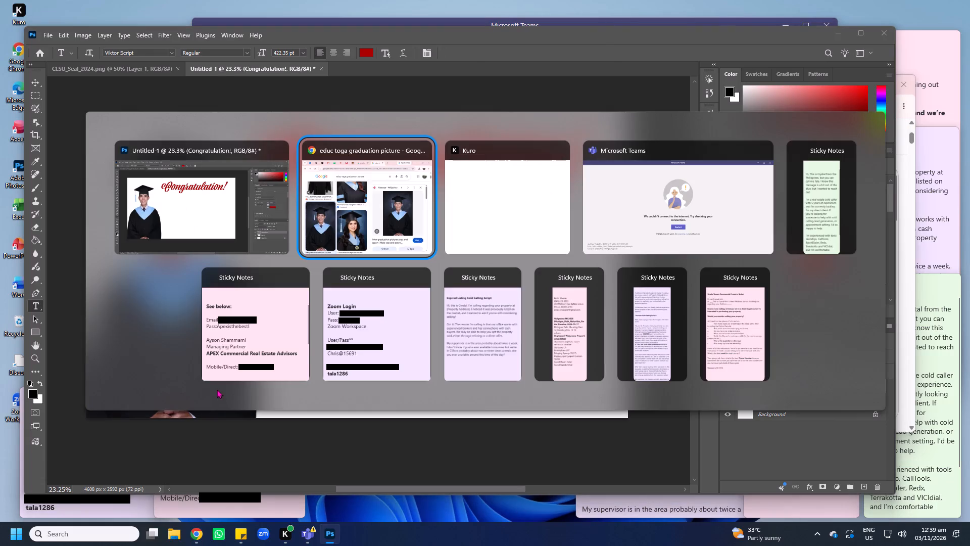
{"action": "scroll", "coordinate": [598, 279], "scroll_direction": "up", "scroll_amount": 3}
{"action": "left_click", "coordinate": [652, 116]}
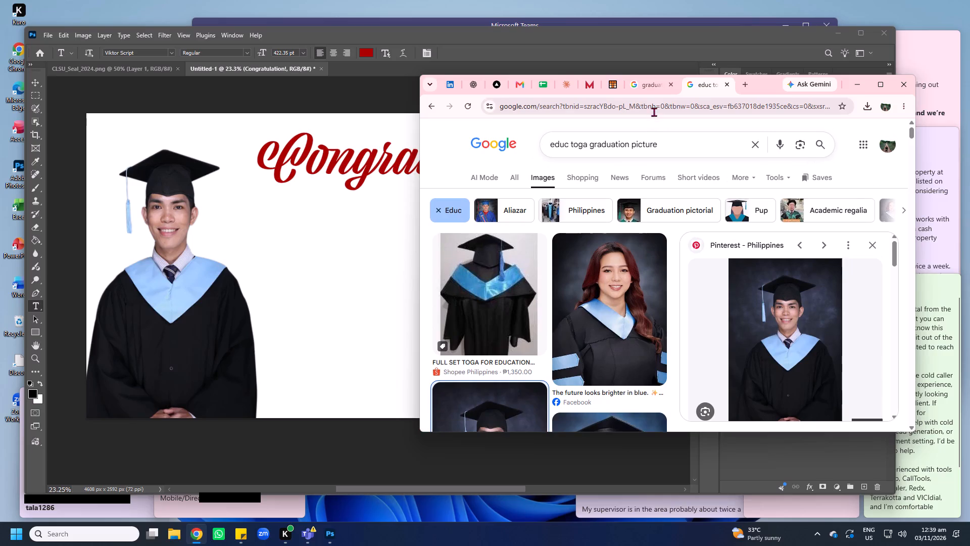
{"action": "left_click", "coordinate": [654, 109]}
{"action": "type", "text": "gra"}
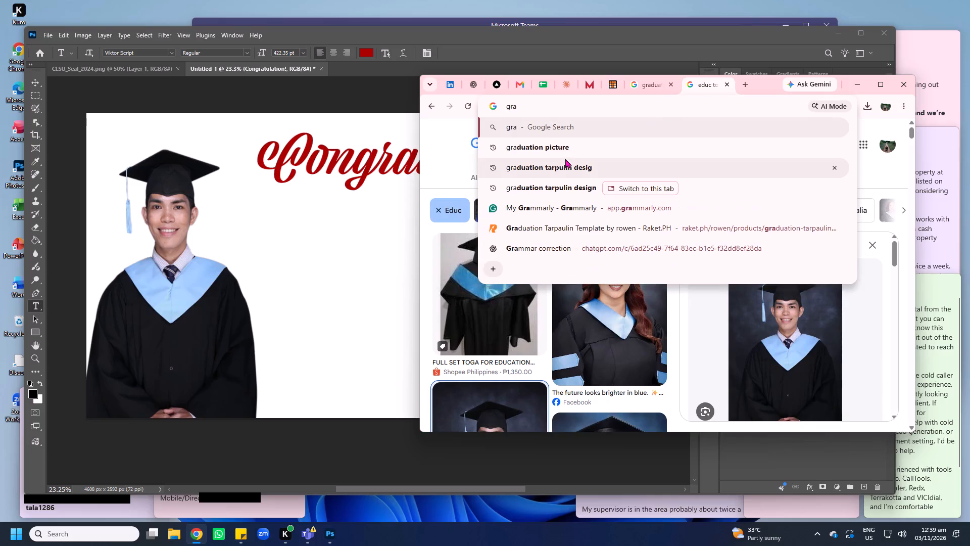
{"action": "left_click", "coordinate": [576, 187]}
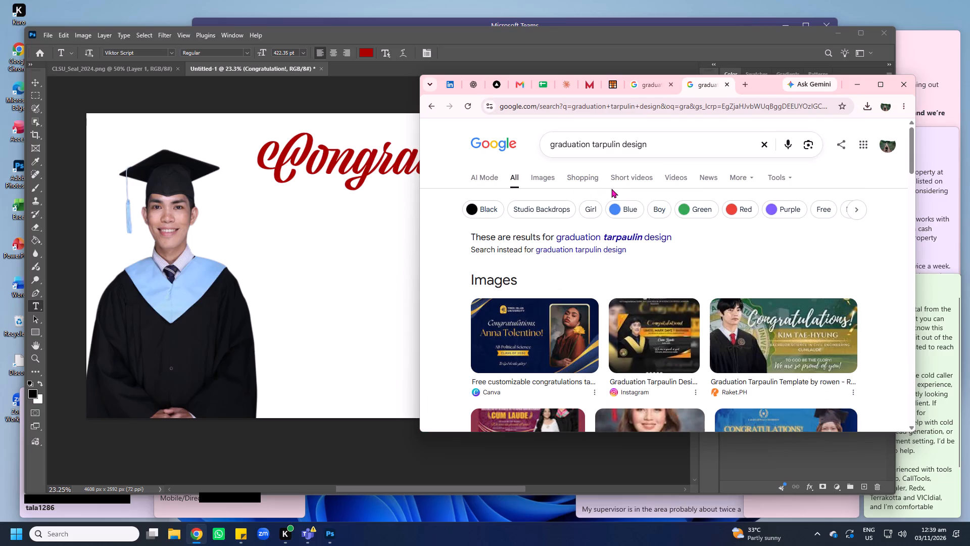
{"action": "scroll", "coordinate": [686, 297], "scroll_direction": "down", "scroll_amount": 2}
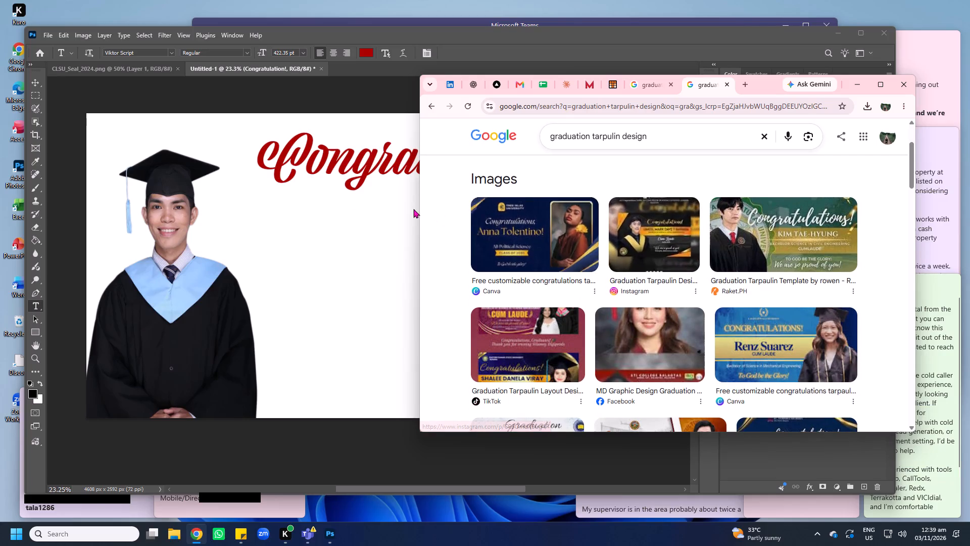
Back in Photoshop, duplicate the heading directly below the original and select all of the copy's text for replacement.
{"action": "left_click", "coordinate": [34, 81]}
{"action": "left_click", "coordinate": [40, 85]}
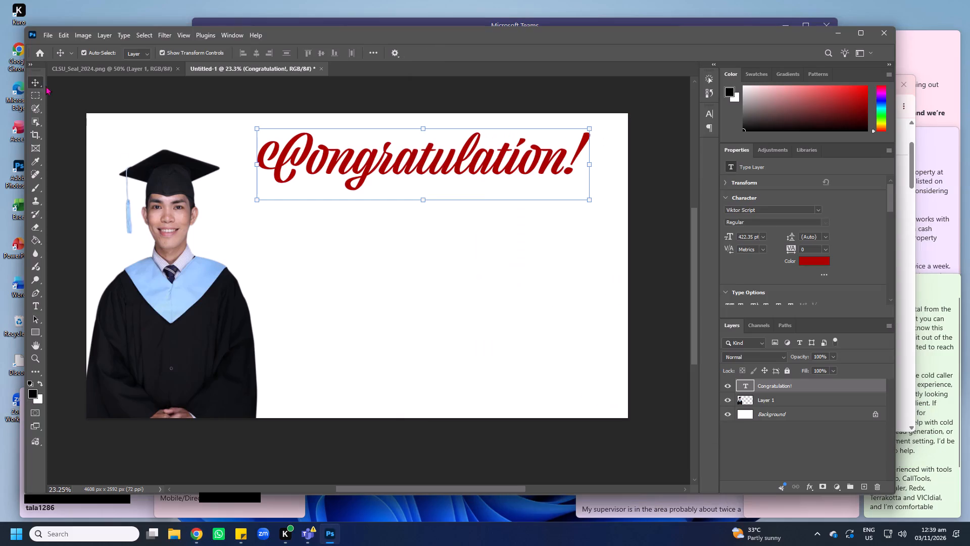
{"action": "left_click_drag", "start_coordinate": [473, 160], "coordinate": [469, 236], "text": "alt"}
{"action": "key", "text": "t"}
{"action": "left_click", "coordinate": [469, 237]}
{"action": "key", "text": "ctrl+a"}
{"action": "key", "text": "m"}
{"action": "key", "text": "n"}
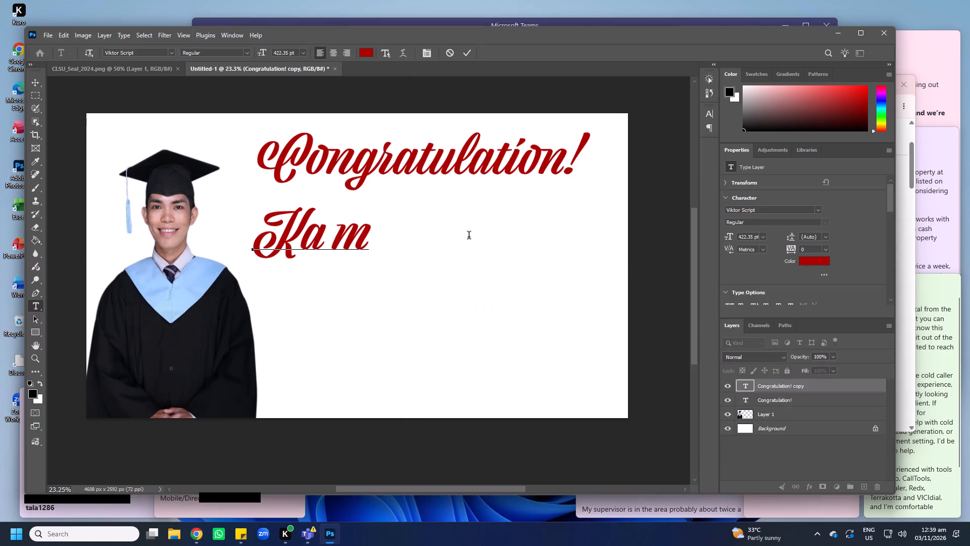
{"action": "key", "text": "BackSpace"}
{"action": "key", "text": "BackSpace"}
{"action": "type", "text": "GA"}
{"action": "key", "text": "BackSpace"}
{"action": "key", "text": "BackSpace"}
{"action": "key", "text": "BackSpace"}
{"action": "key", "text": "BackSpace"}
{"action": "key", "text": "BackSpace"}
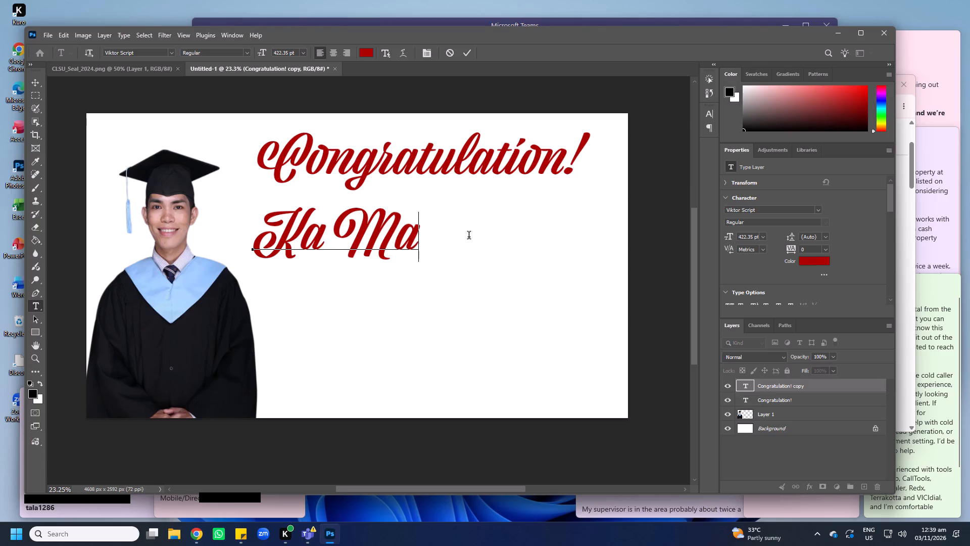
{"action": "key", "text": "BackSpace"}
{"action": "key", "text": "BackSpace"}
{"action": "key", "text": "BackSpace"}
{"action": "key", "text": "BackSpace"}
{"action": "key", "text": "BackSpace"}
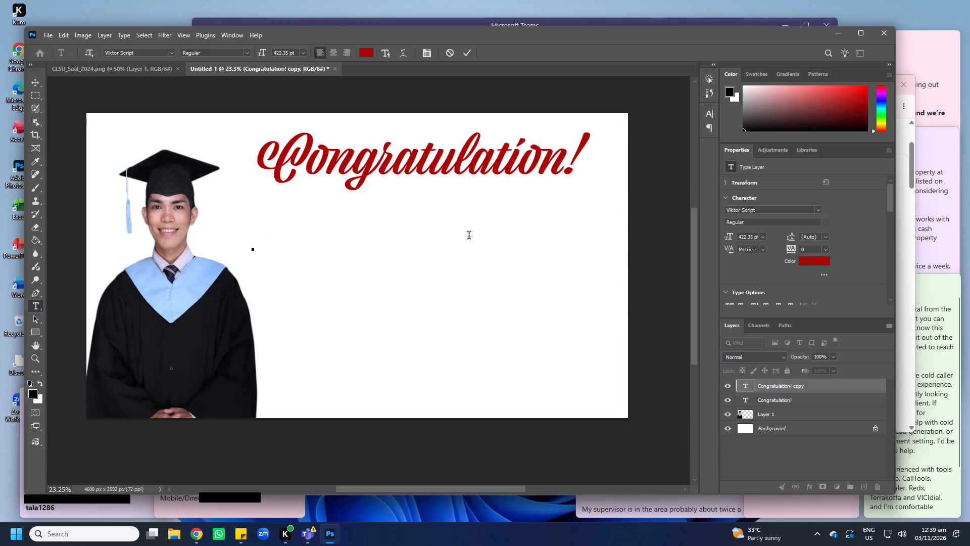
Enter the graduate's name as the text of the duplicated line beneath the heading.
{"action": "key", "text": "BackSpace"}
{"action": "key", "text": "o"}
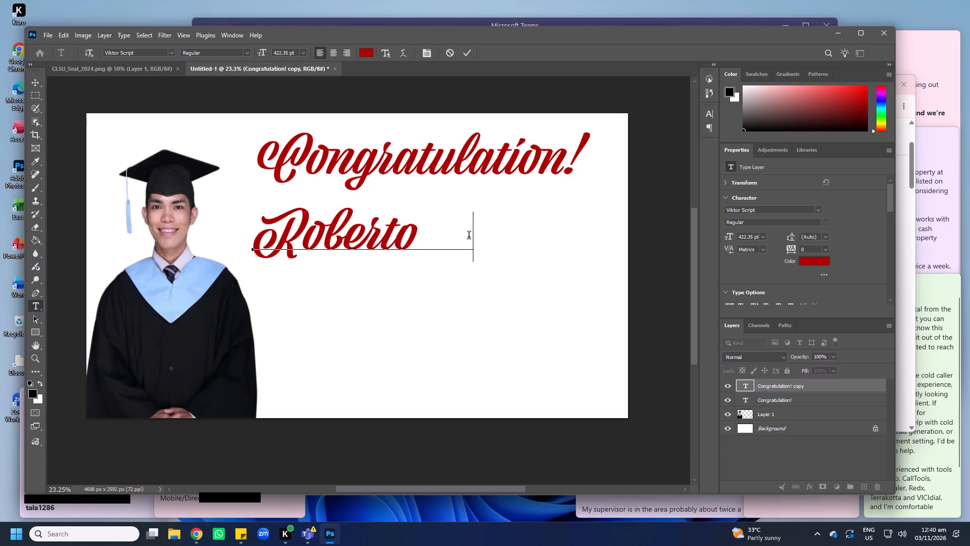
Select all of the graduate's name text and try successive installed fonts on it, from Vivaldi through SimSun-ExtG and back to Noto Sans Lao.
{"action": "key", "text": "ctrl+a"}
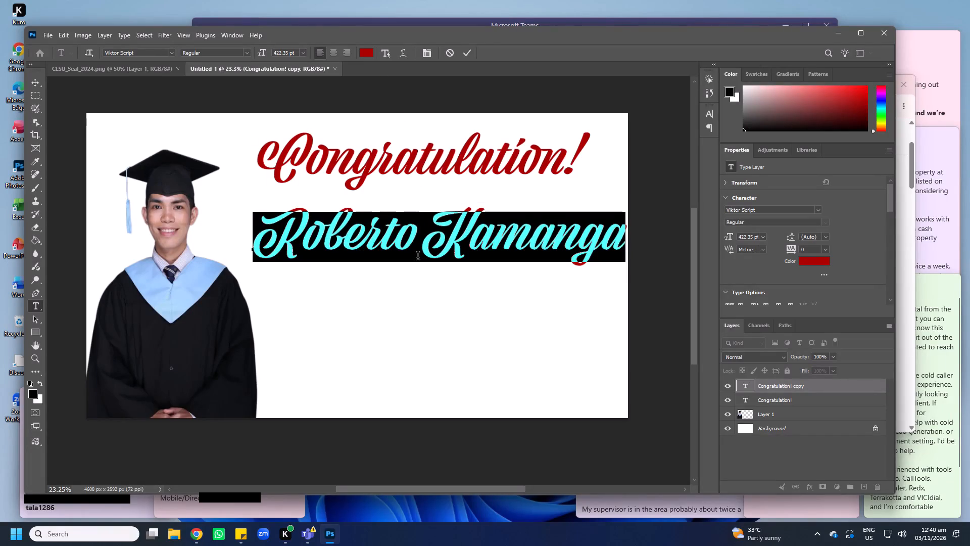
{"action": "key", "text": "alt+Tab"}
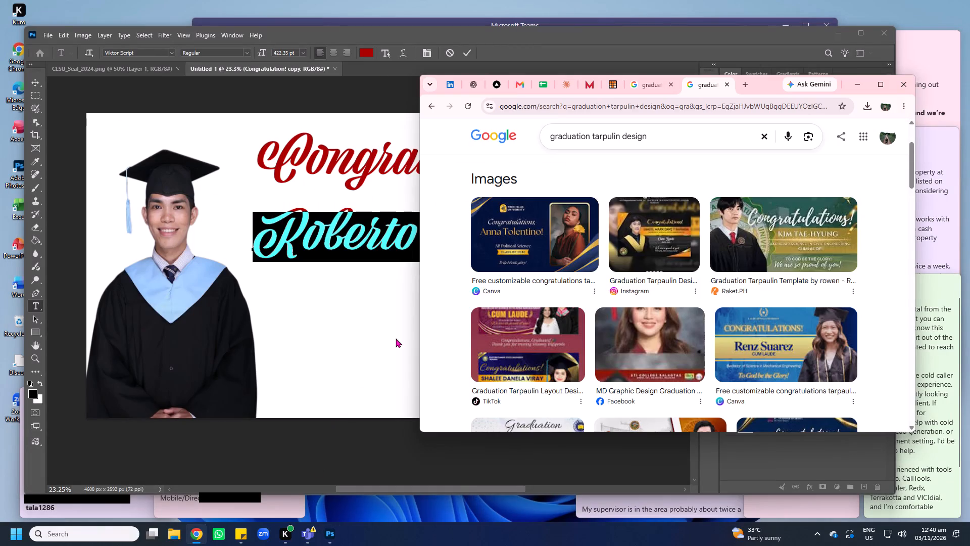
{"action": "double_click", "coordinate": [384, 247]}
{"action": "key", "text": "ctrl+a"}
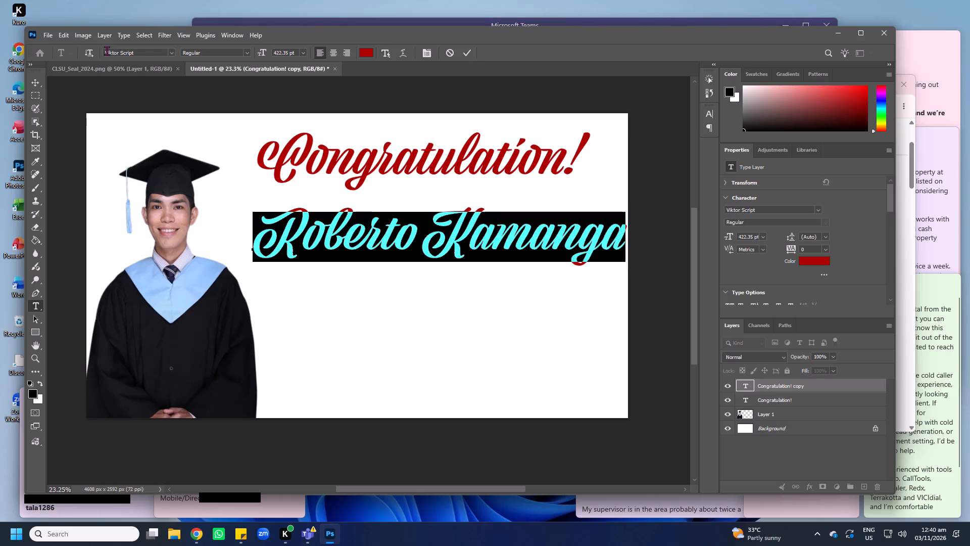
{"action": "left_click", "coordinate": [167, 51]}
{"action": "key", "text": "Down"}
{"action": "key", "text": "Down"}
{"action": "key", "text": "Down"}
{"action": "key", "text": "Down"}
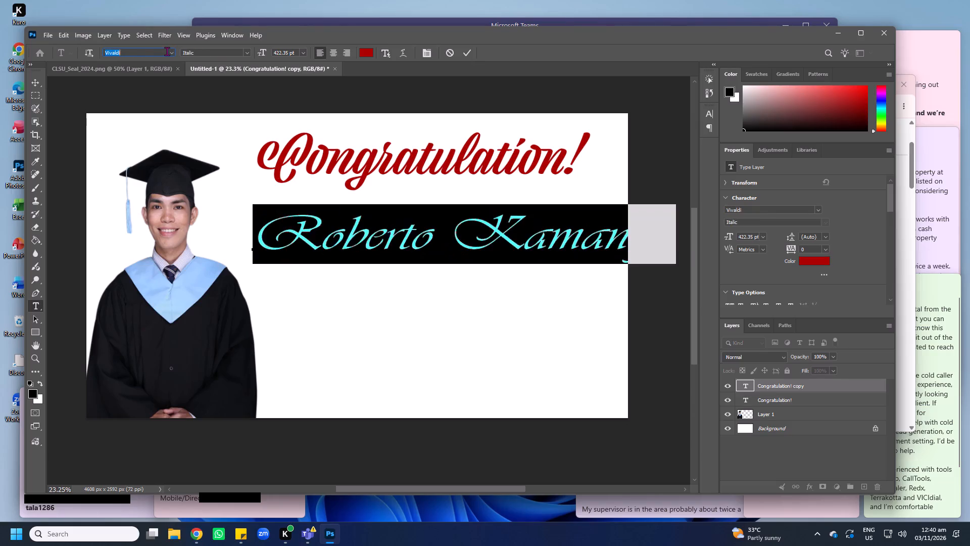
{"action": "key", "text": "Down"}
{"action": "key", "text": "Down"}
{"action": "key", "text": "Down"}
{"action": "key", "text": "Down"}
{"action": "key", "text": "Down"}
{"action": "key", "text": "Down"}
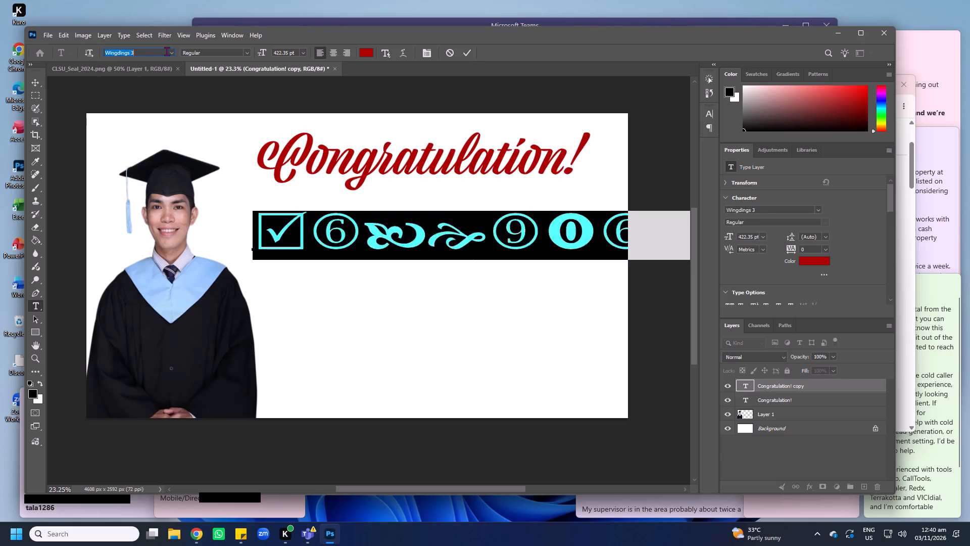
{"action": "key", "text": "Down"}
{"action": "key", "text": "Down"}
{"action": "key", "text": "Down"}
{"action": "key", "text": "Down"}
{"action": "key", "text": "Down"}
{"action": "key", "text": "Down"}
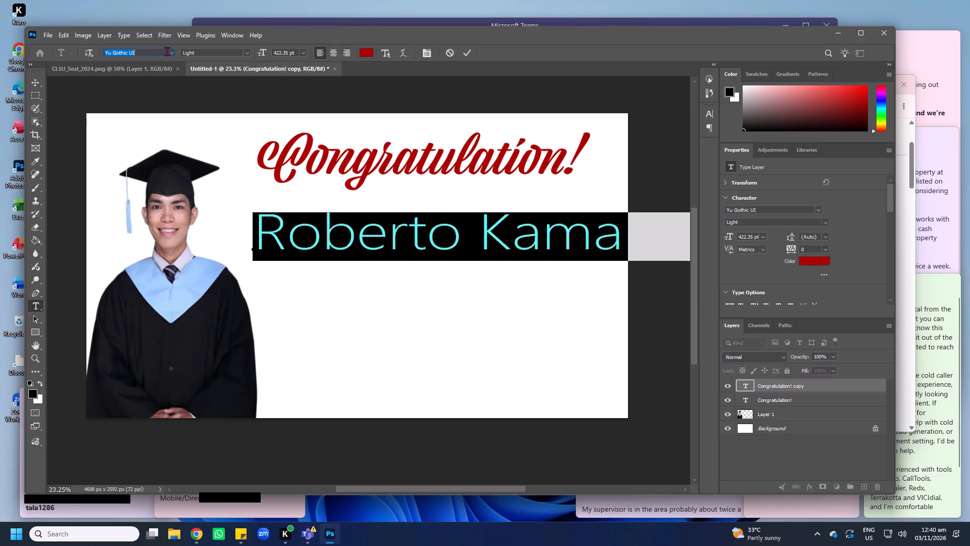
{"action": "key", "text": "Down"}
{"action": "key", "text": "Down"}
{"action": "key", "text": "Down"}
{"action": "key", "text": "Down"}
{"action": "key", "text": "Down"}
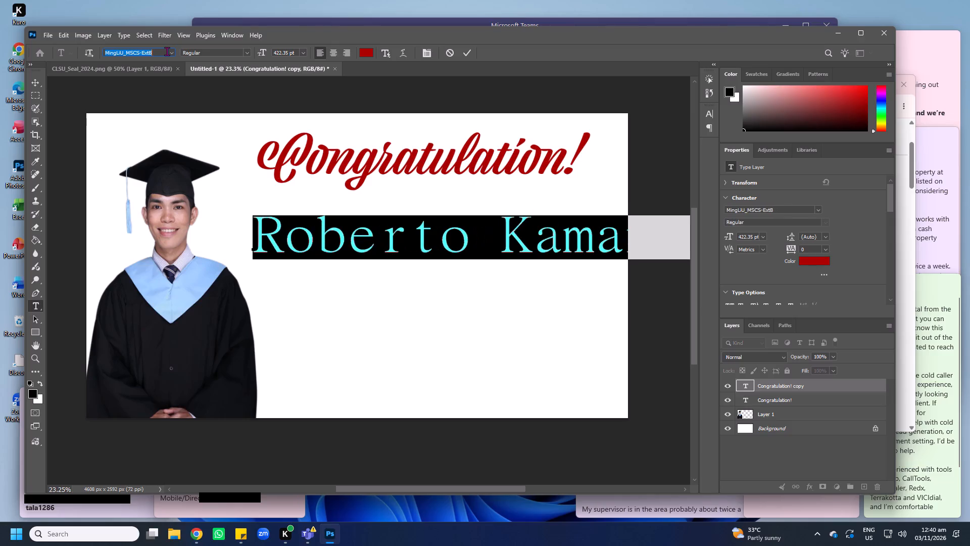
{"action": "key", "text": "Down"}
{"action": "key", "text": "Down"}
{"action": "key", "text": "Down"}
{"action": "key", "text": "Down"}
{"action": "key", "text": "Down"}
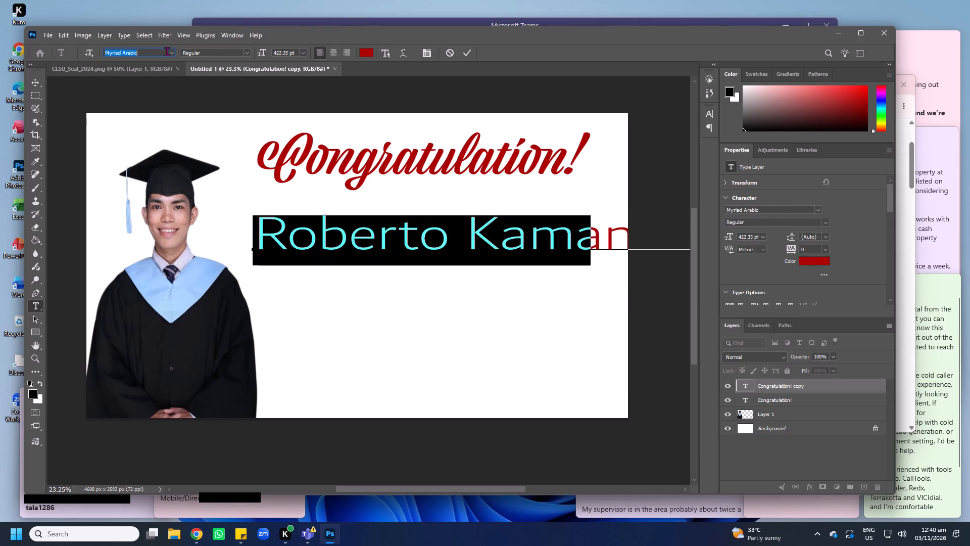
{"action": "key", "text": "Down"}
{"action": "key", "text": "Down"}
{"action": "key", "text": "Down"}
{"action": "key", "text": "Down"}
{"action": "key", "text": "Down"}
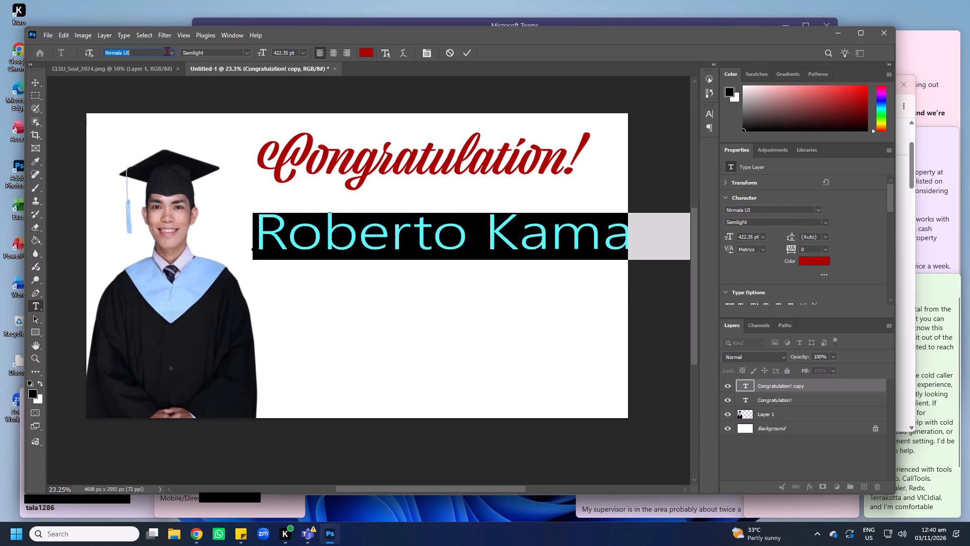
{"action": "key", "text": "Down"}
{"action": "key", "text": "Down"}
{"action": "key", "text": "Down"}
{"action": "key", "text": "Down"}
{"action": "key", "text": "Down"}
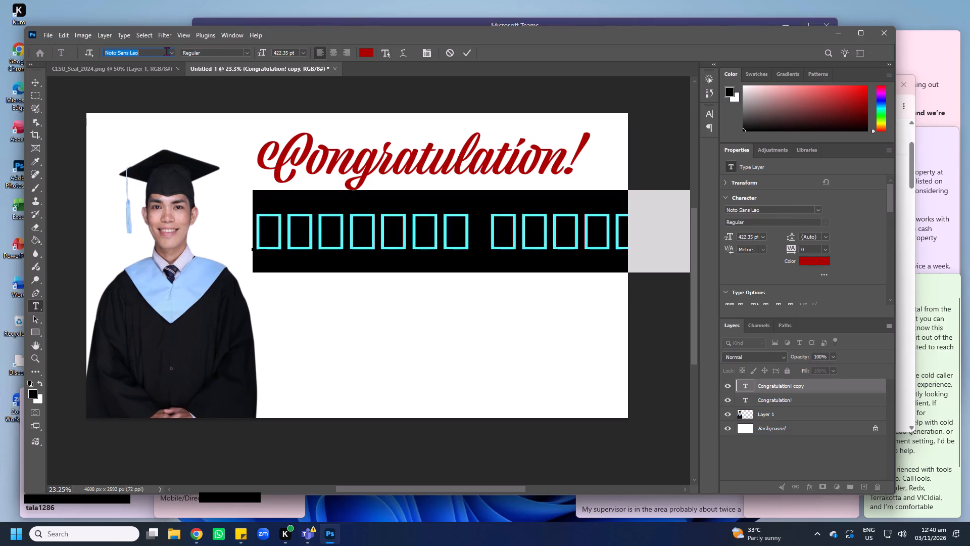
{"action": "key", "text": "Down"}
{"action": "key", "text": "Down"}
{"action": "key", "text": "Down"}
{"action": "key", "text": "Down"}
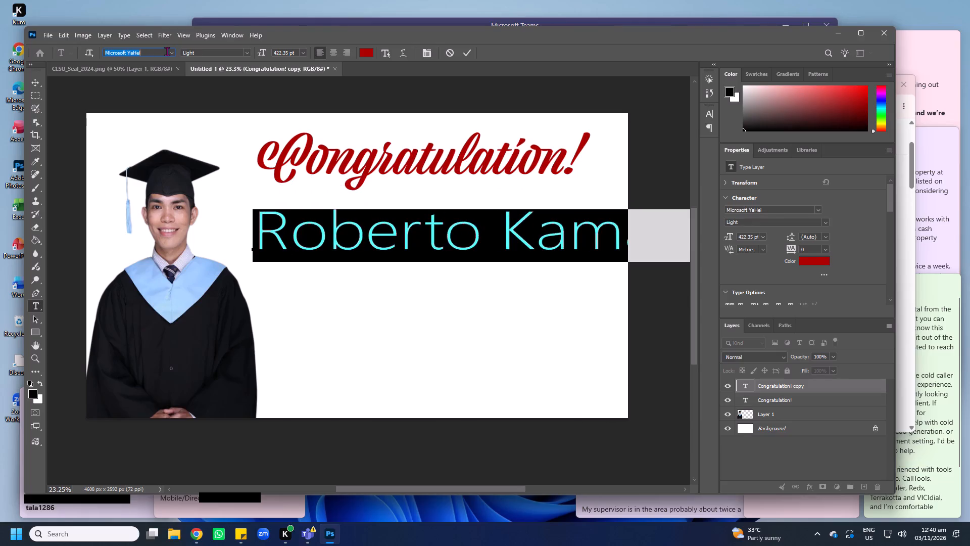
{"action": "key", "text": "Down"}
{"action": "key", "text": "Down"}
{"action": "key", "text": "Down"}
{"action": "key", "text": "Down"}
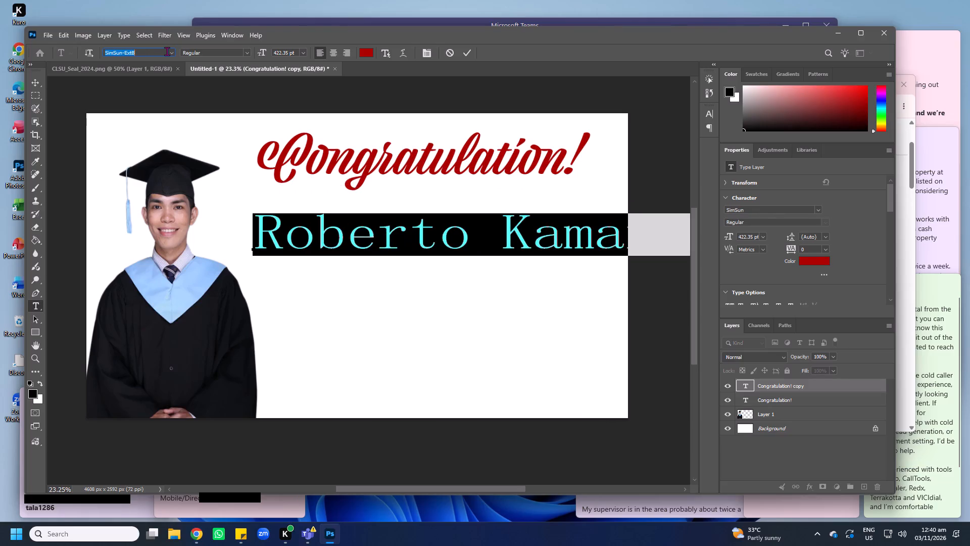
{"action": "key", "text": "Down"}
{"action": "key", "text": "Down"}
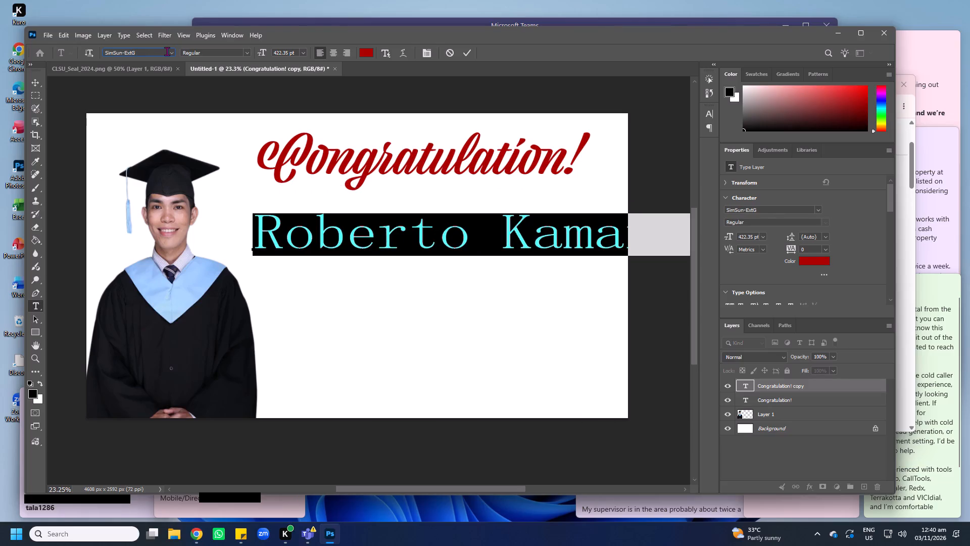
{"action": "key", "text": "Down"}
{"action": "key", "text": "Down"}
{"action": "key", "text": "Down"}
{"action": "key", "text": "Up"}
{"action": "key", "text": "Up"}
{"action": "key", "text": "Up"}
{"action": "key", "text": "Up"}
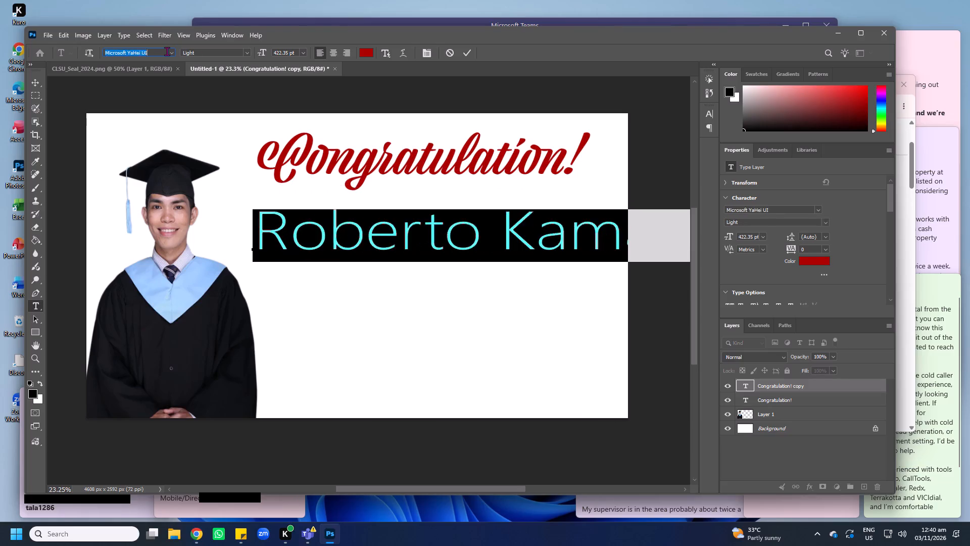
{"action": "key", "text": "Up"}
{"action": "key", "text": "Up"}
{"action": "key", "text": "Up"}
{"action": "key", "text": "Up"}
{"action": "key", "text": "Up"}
Browse the installed fonts from the top of the list and apply Calisto MT to the graduate's name.
{"action": "left_click", "coordinate": [169, 54]}
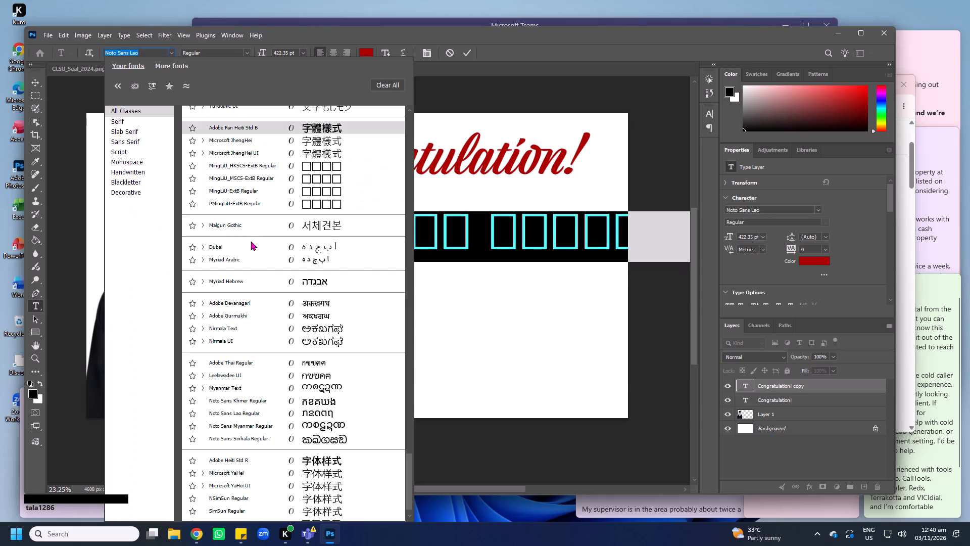
{"action": "scroll", "coordinate": [262, 251], "scroll_direction": "up", "scroll_amount": 4}
{"action": "left_click", "coordinate": [142, 54]}
{"action": "key", "text": "Up"}
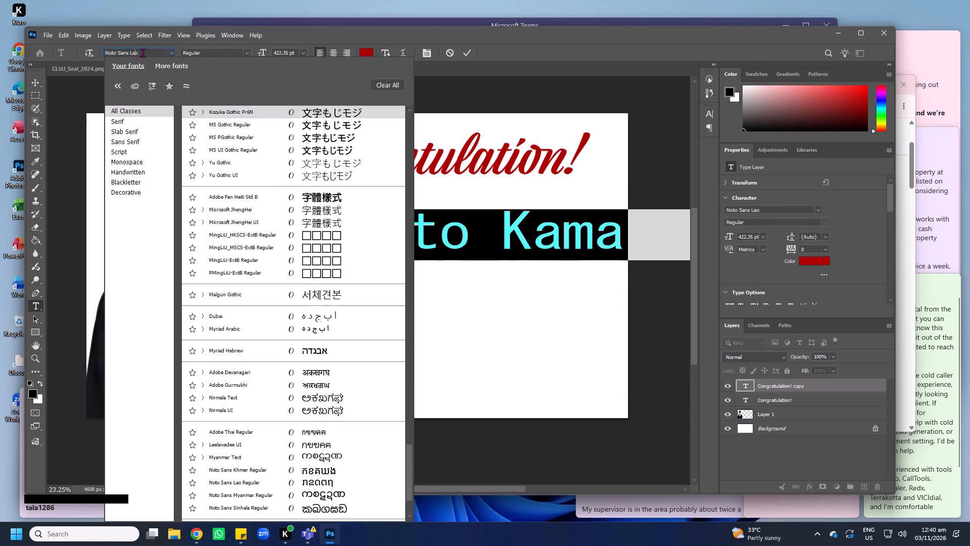
{"action": "triple_click", "coordinate": [142, 53]}
{"action": "left_click", "coordinate": [142, 53]}
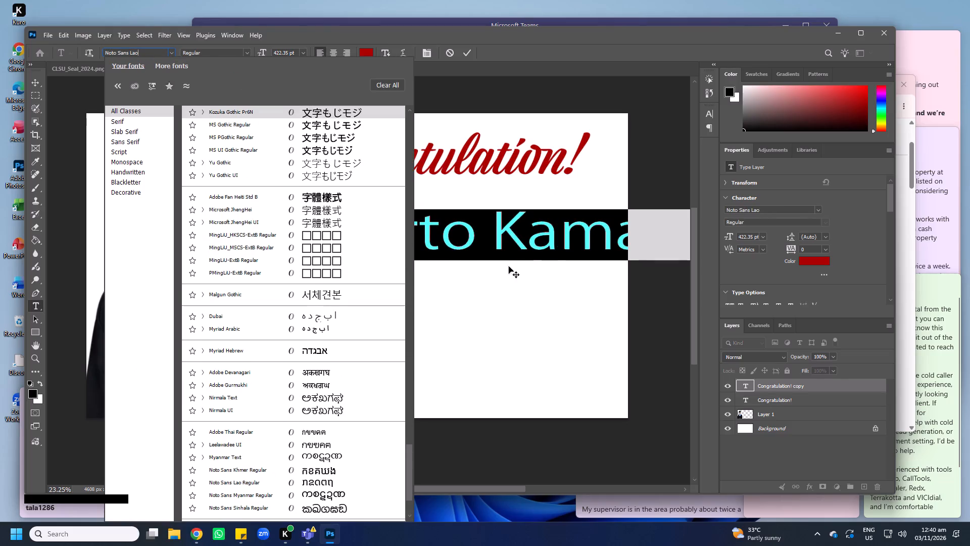
{"action": "scroll", "coordinate": [314, 241], "scroll_direction": "up", "scroll_amount": 4}
{"action": "left_click_drag", "start_coordinate": [408, 459], "coordinate": [410, 91]}
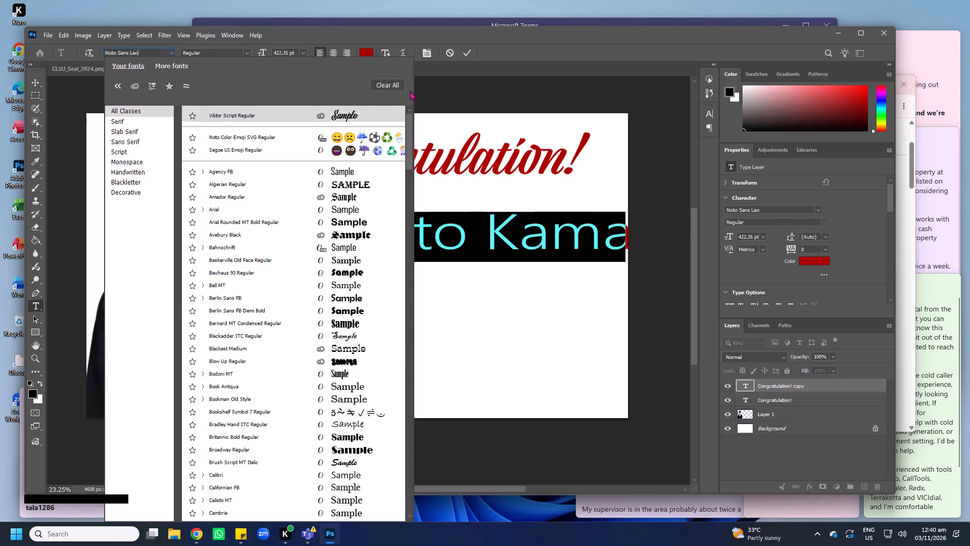
{"action": "left_click_drag", "start_coordinate": [410, 91], "coordinate": [410, 88]}
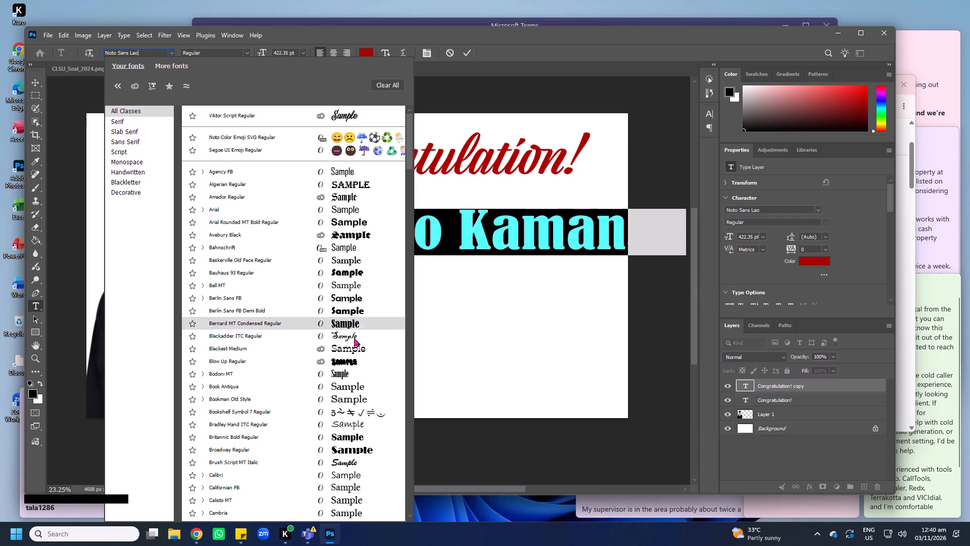
{"action": "scroll", "coordinate": [366, 370], "scroll_direction": "down", "scroll_amount": 1}
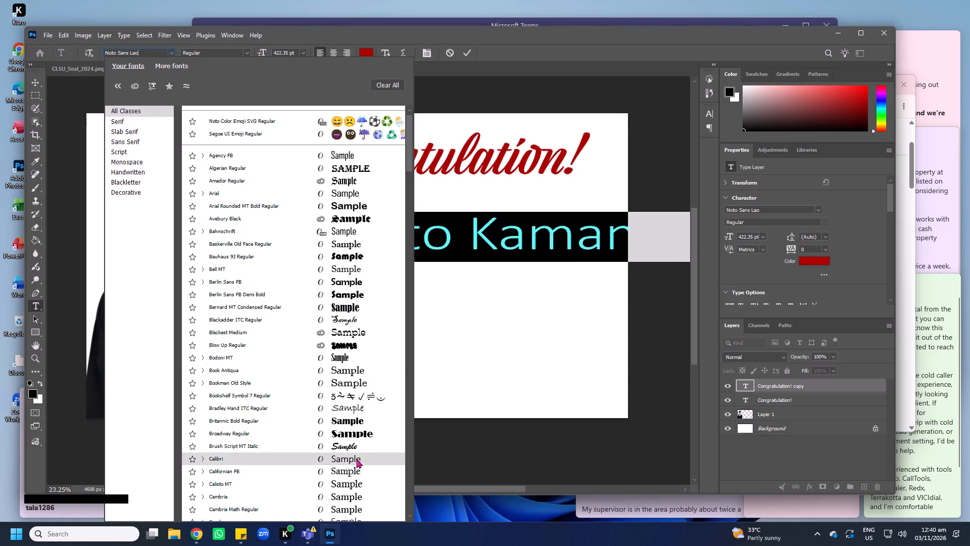
{"action": "scroll", "coordinate": [354, 448], "scroll_direction": "down", "scroll_amount": 1}
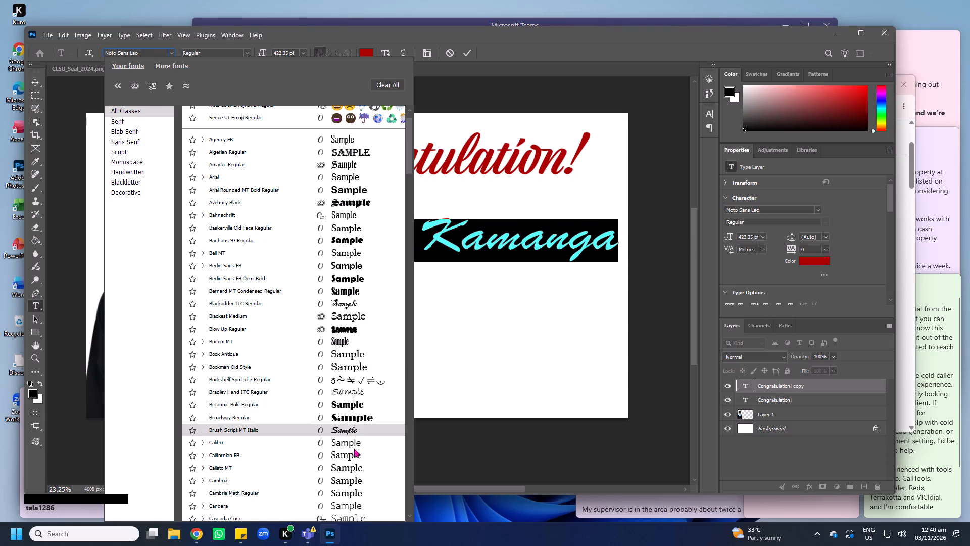
{"action": "left_click", "coordinate": [353, 470]}
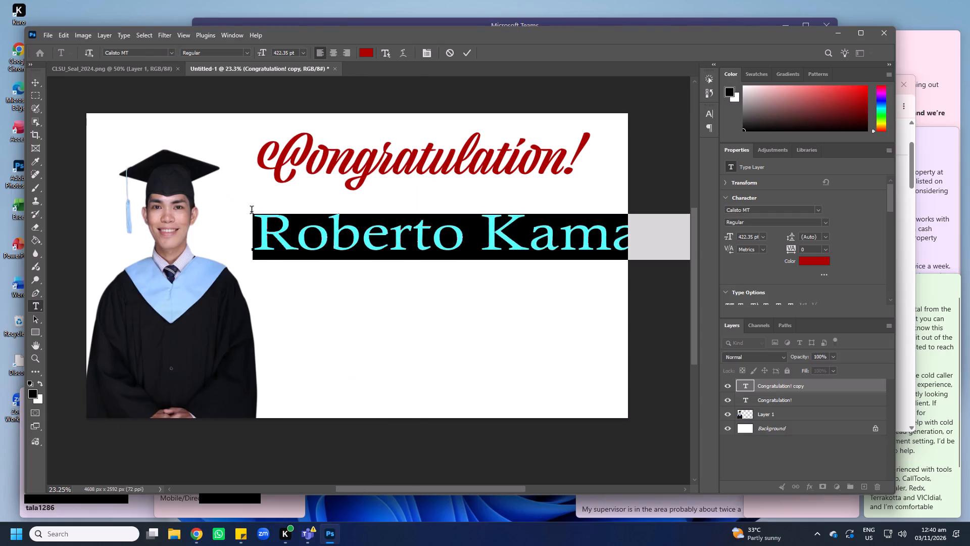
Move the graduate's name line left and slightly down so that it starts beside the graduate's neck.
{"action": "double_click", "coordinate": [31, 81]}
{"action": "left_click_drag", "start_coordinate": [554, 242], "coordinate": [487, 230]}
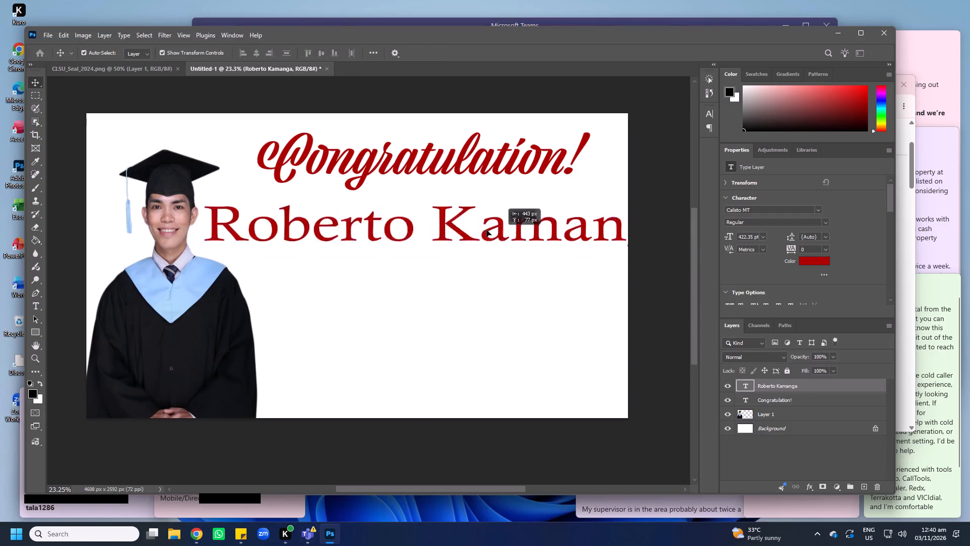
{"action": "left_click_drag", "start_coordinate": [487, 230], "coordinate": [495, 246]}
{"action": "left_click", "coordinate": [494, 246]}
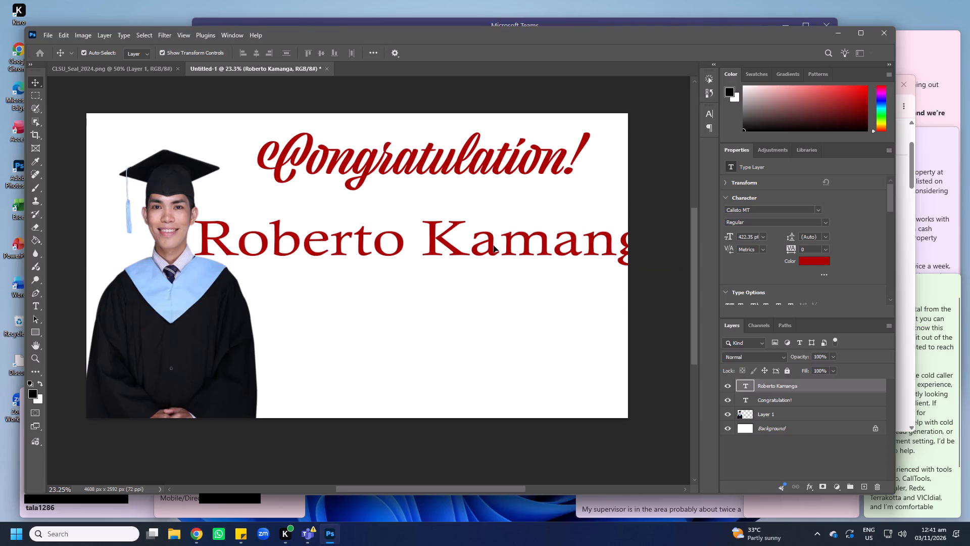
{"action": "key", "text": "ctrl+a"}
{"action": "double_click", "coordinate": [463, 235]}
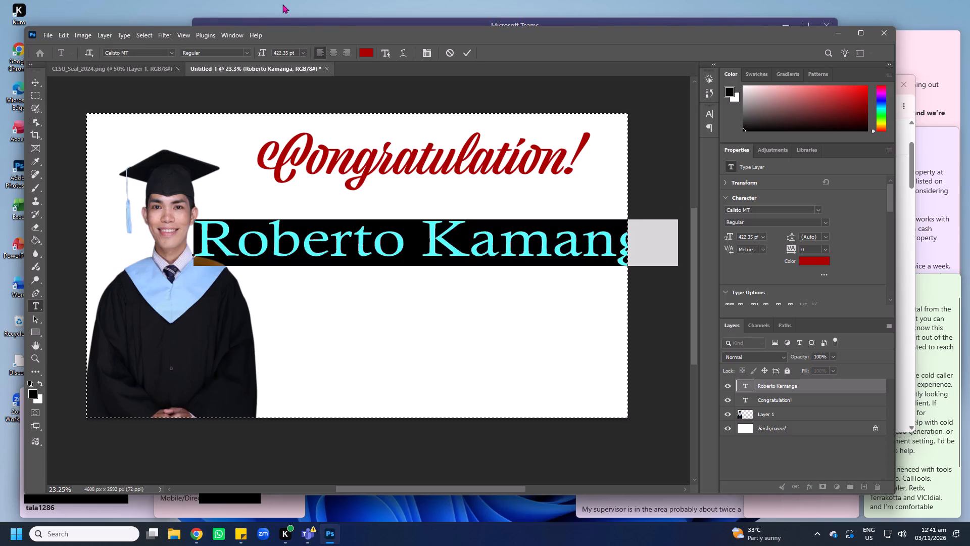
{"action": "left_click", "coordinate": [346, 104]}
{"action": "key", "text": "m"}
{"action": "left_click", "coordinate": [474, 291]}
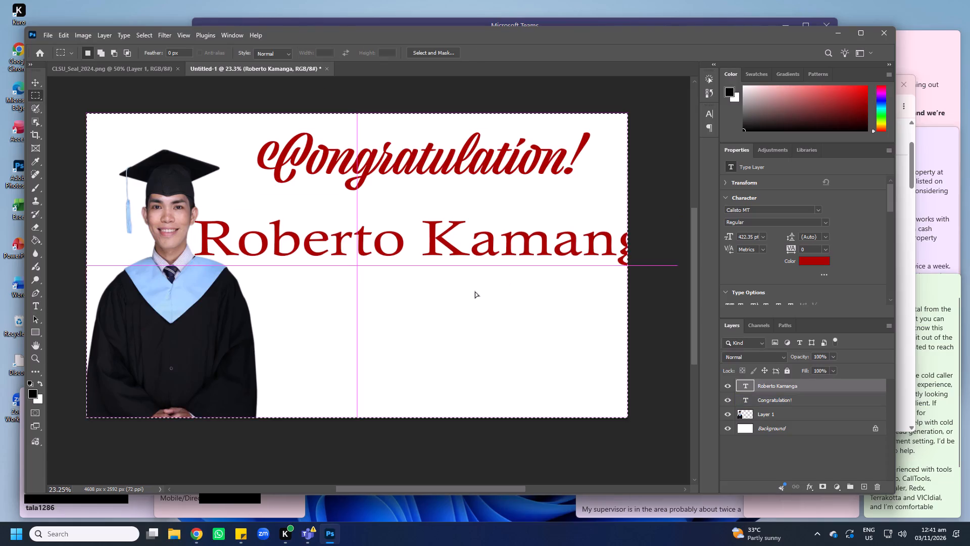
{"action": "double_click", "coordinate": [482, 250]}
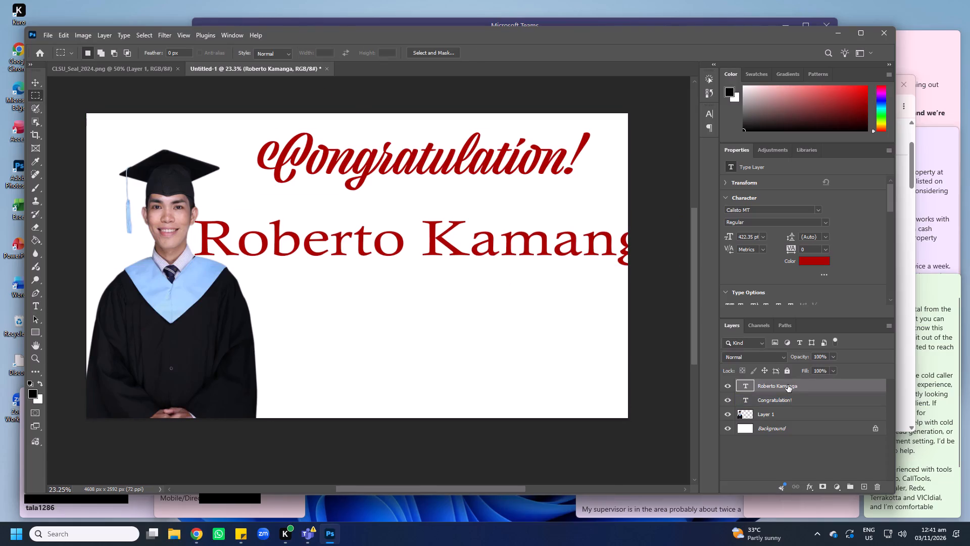
Select all of the graduate's name text and set its font size to 300 pt.
{"action": "left_click", "coordinate": [788, 385]}
{"action": "key", "text": "t"}
{"action": "left_click", "coordinate": [504, 245]}
{"action": "key", "text": "ctrl+a"}
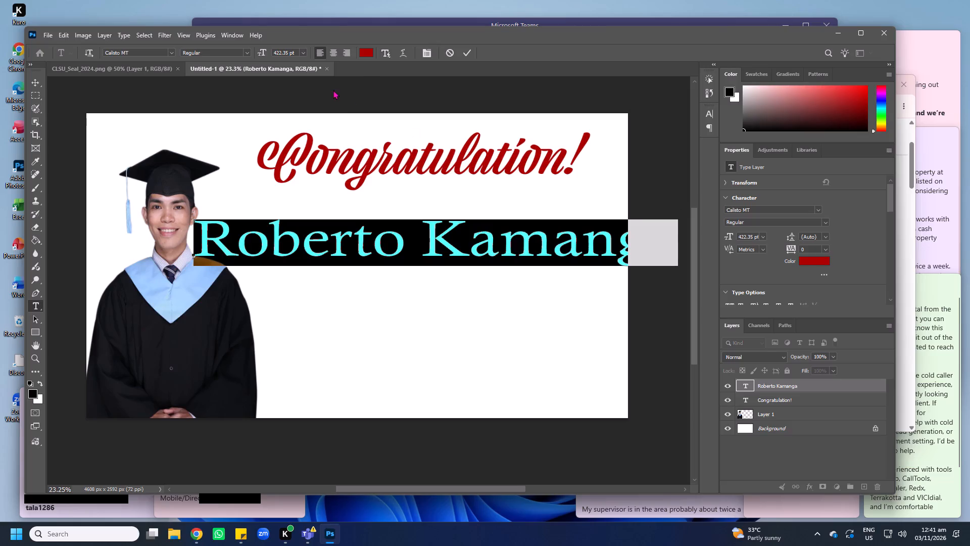
{"action": "triple_click", "coordinate": [284, 53]}
{"action": "left_click", "coordinate": [284, 53]}
{"action": "type", "text": "36"}
{"action": "key", "text": "BackSpace"}
{"action": "type", "text": "00"}
{"action": "key", "text": "Return"}
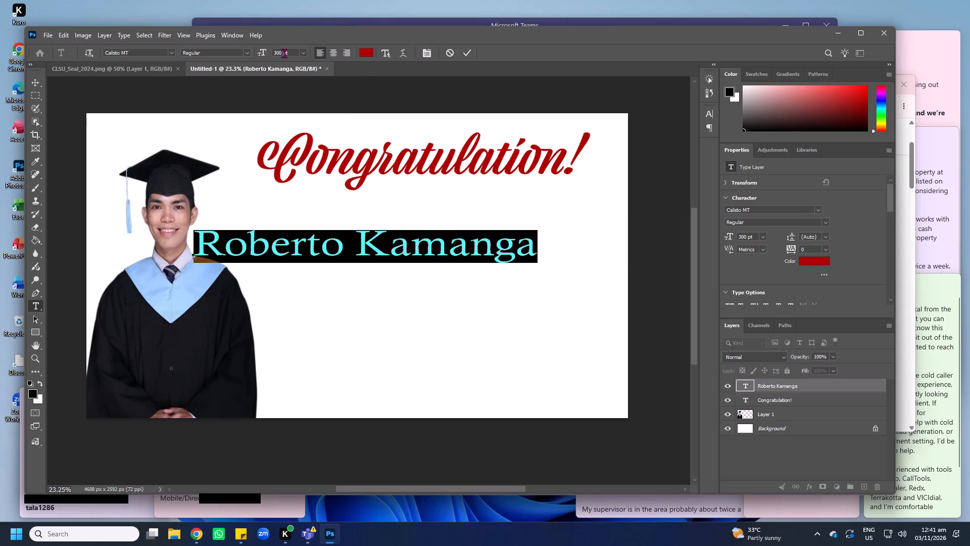
Move the name line clear of the graduate and beneath the heading, with its right end aligned to the heading's right end.
{"action": "double_click", "coordinate": [38, 82]}
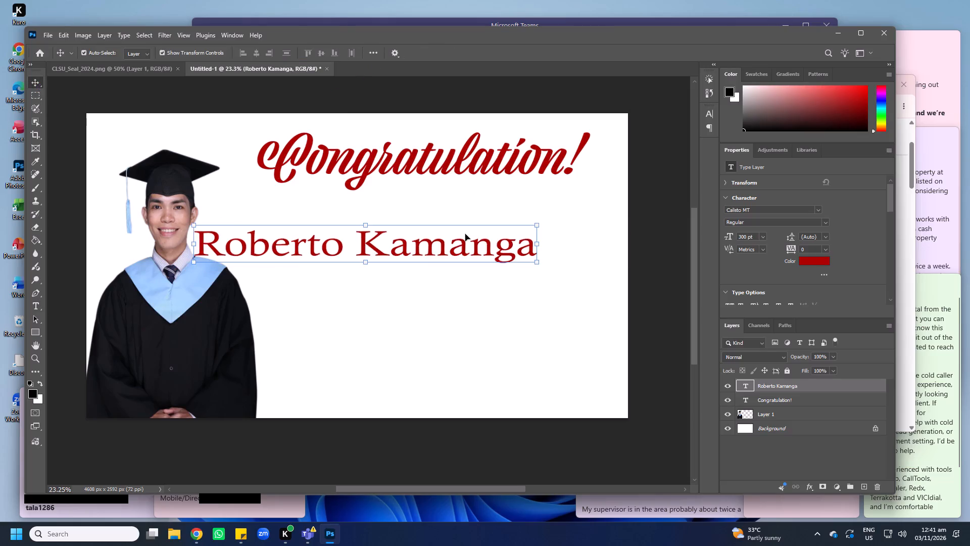
{"action": "left_click_drag", "start_coordinate": [462, 245], "coordinate": [517, 232]}
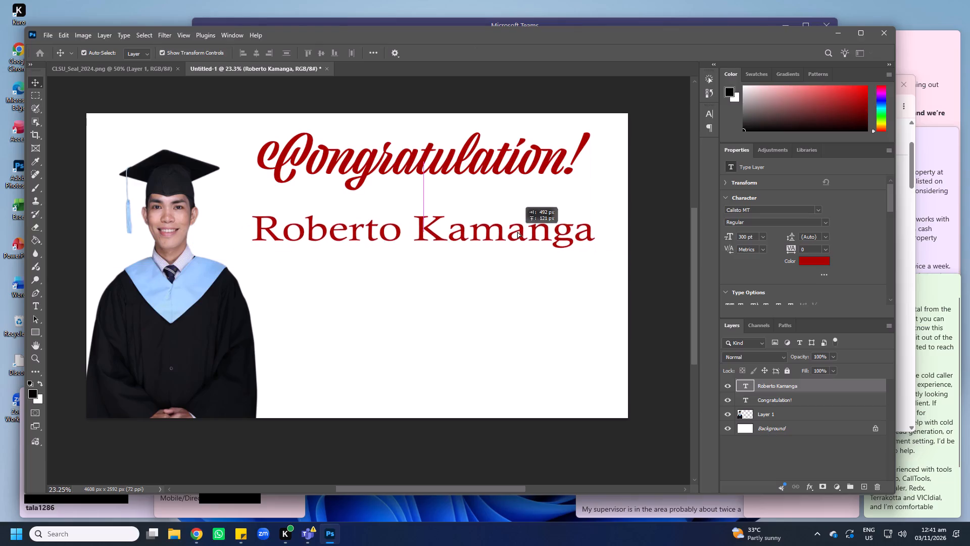
{"action": "left_click_drag", "start_coordinate": [517, 232], "coordinate": [516, 237]}
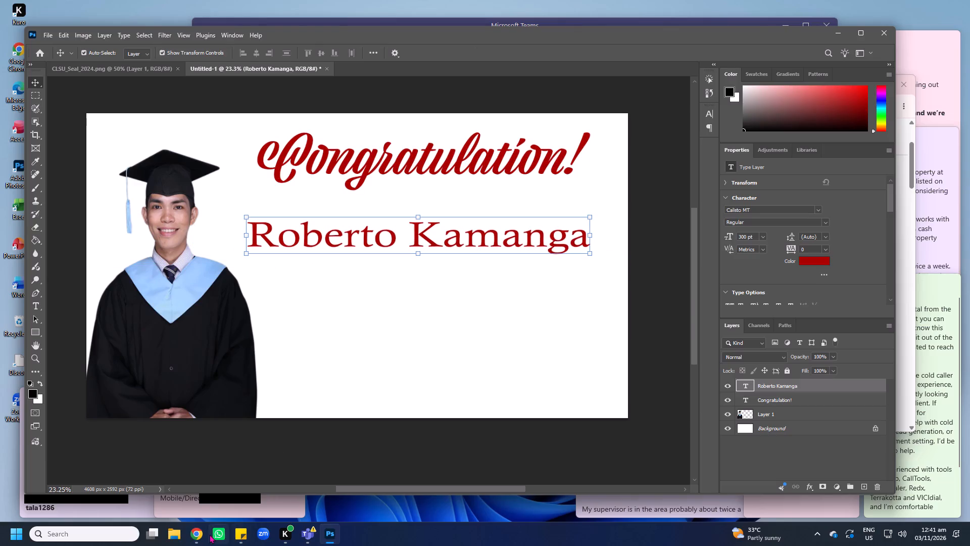
Check the graduation tarpaulin design examples in Chrome and return to the Photoshop layout.
{"action": "left_click", "coordinate": [206, 534]}
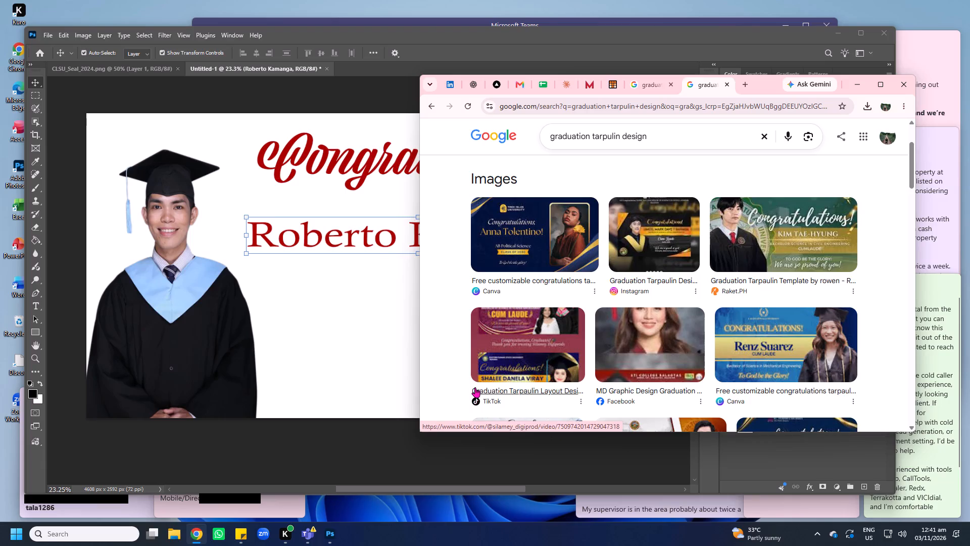
{"action": "left_click", "coordinate": [347, 221]}
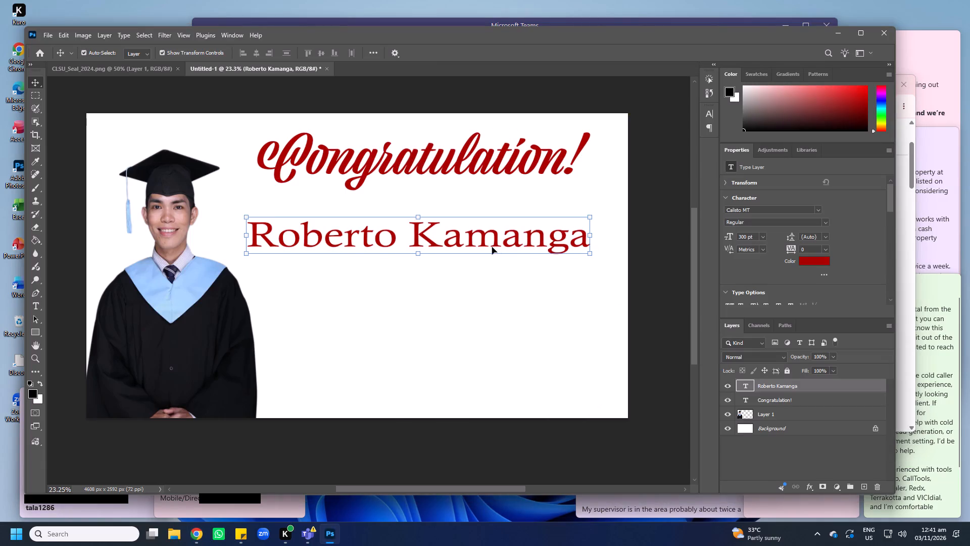
Insert a hyphen after "Ka" in the surname on the graduate's name line.
{"action": "key", "text": "t"}
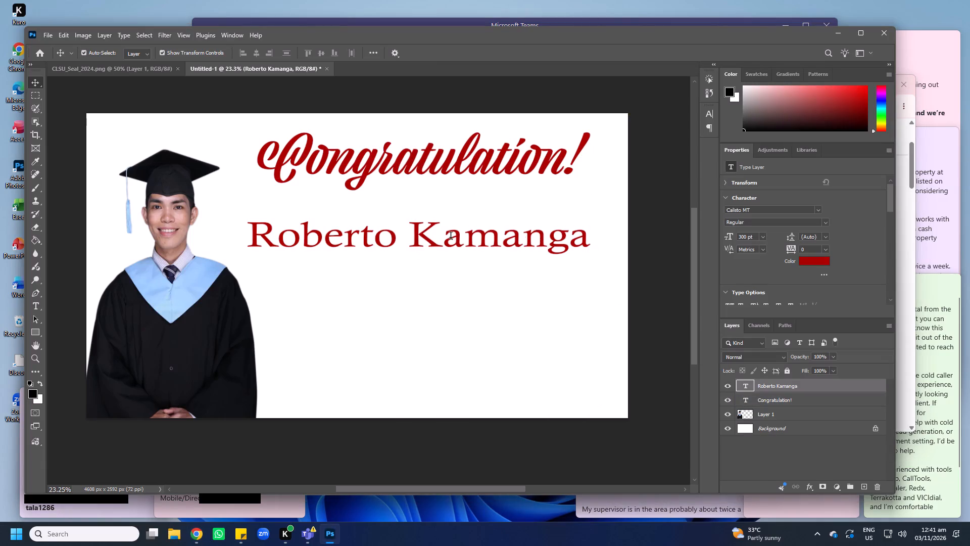
{"action": "left_click", "coordinate": [463, 233]}
{"action": "key", "text": "minus"}
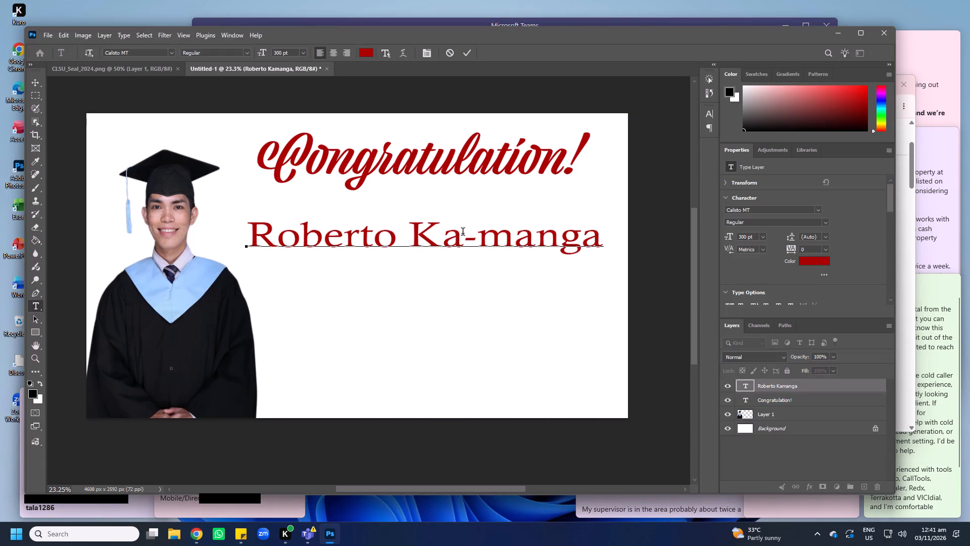
Select all of the name text, browse the fonts following Calisto MT and apply Century Schoolbook.
{"action": "key", "text": "ctrl+a"}
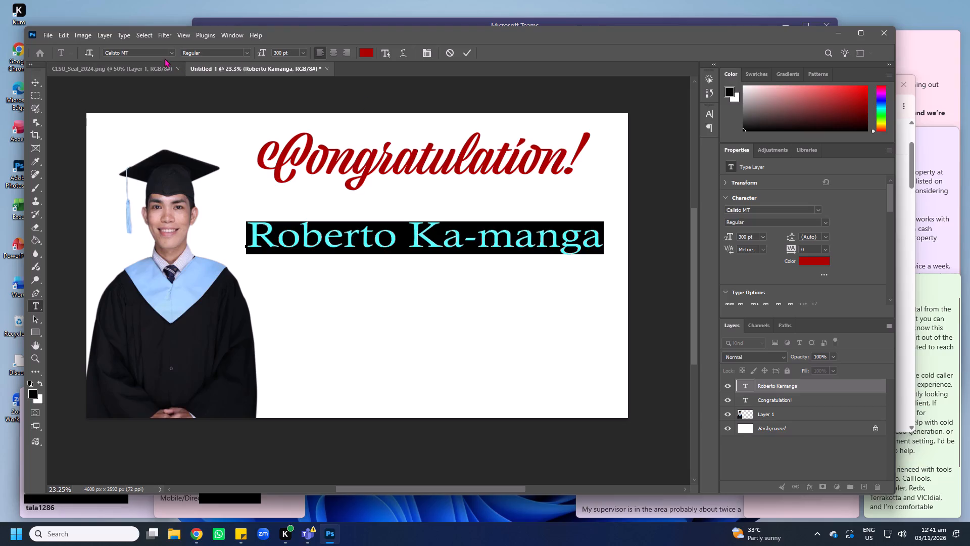
{"action": "left_click", "coordinate": [158, 53]}
{"action": "key", "text": "Down"}
{"action": "key", "text": "Down"}
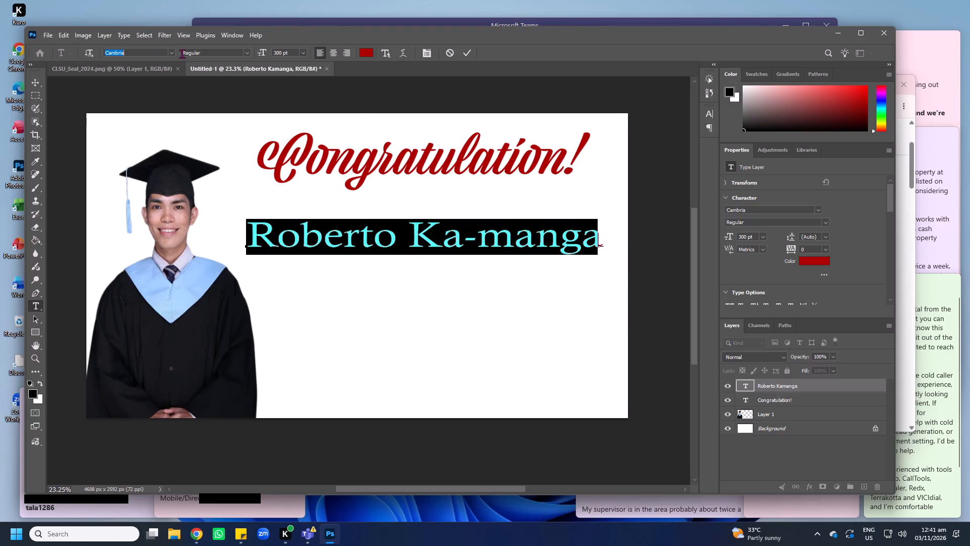
{"action": "key", "text": "Down"}
{"action": "key", "text": "Down"}
{"action": "key", "text": "Down"}
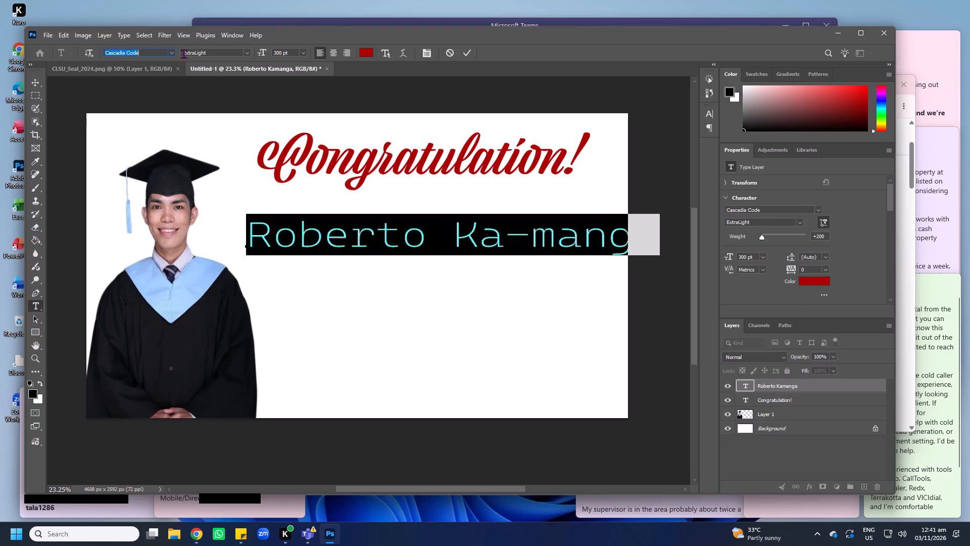
{"action": "key", "text": "Down"}
{"action": "key", "text": "Down"}
{"action": "key", "text": "Down"}
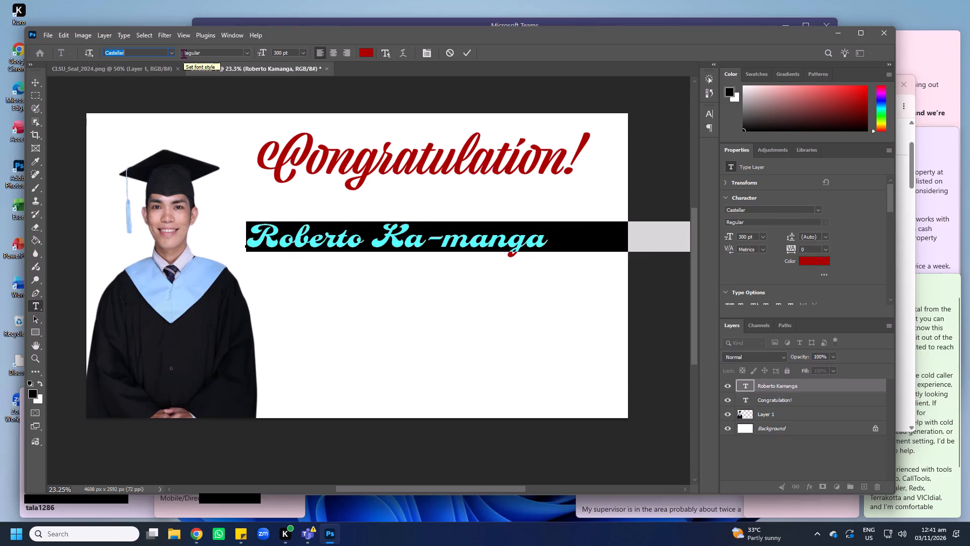
{"action": "key", "text": "Down"}
{"action": "key", "text": "Down"}
{"action": "key", "text": "Down"}
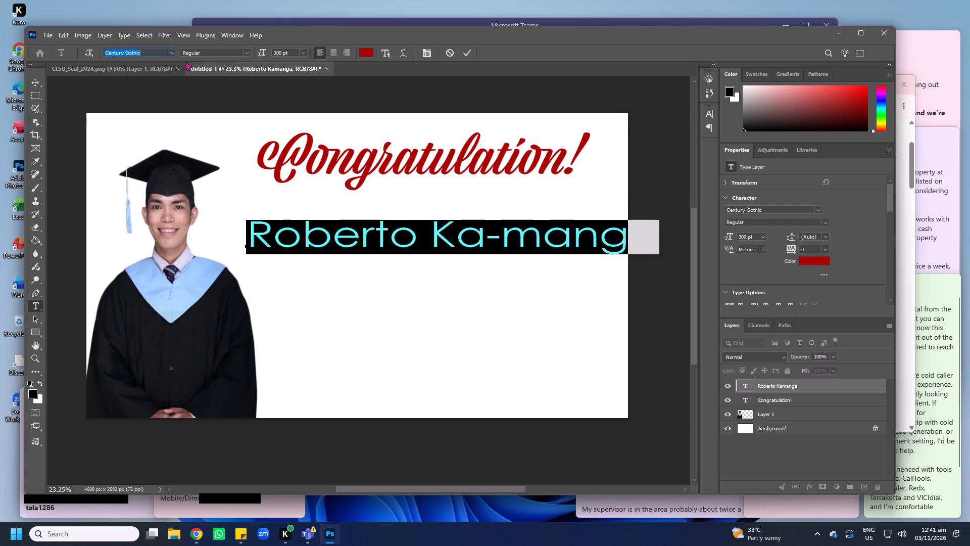
{"action": "key", "text": "Down"}
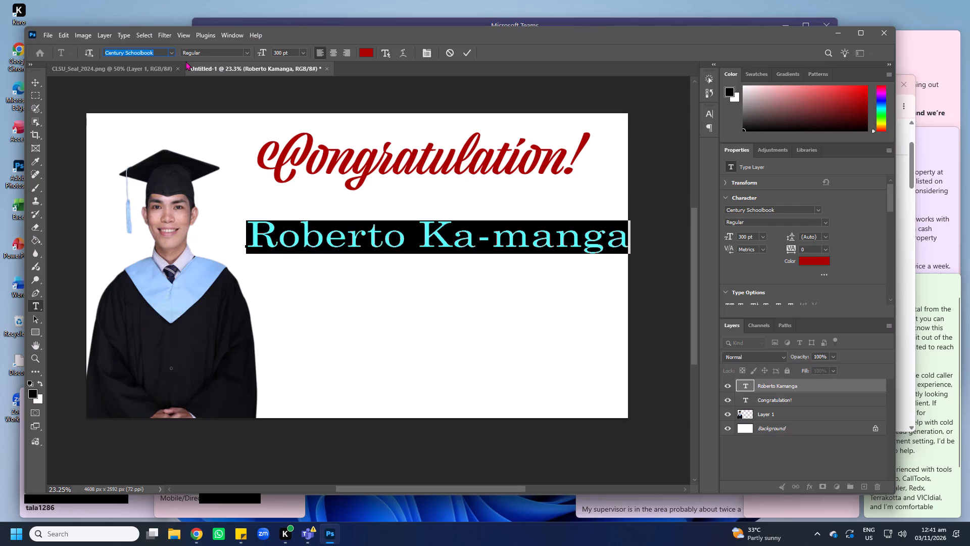
{"action": "key", "text": "Up"}
{"action": "key", "text": "Down"}
Move the name line left and slightly down so that it is centred beneath the "Congratulation!" heading.
{"action": "double_click", "coordinate": [34, 84]}
{"action": "left_click_drag", "start_coordinate": [574, 241], "coordinate": [556, 248]}
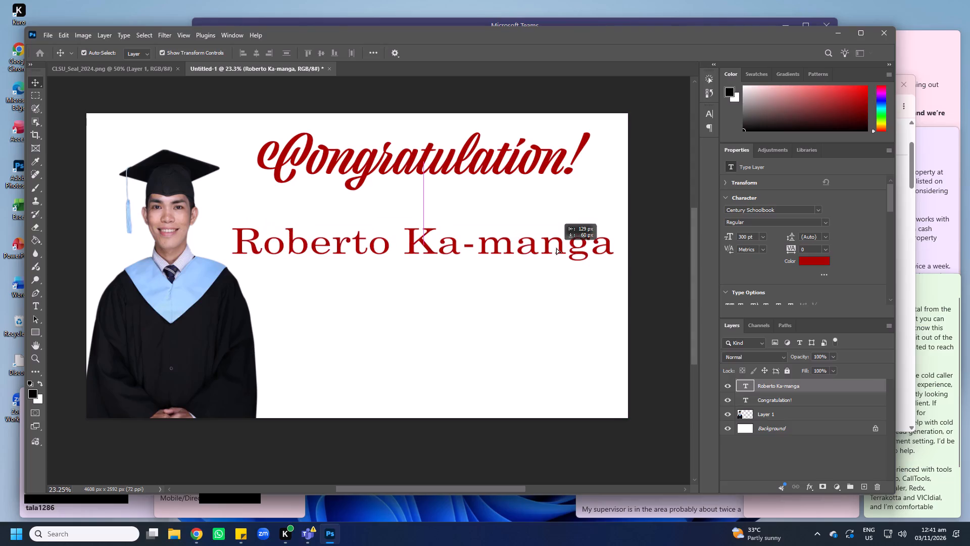
{"action": "left_click_drag", "start_coordinate": [556, 248], "coordinate": [557, 248]}
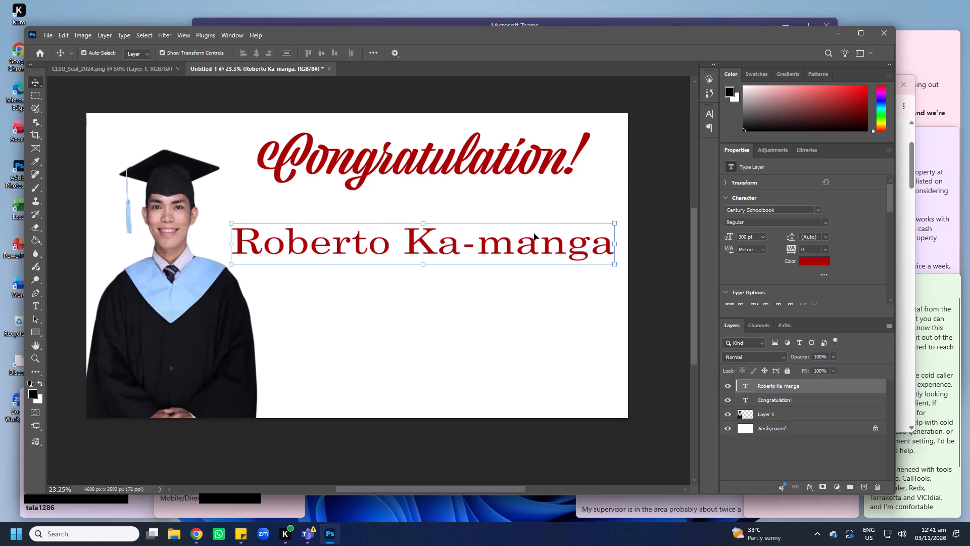
On a new layer, fill a full-width rectangle about 4608 x 874 px behind the name's height with black at 50% opacity.
{"action": "key", "text": "ctrl+shift+n"}
{"action": "key", "text": "ctrl+shift+Return"}
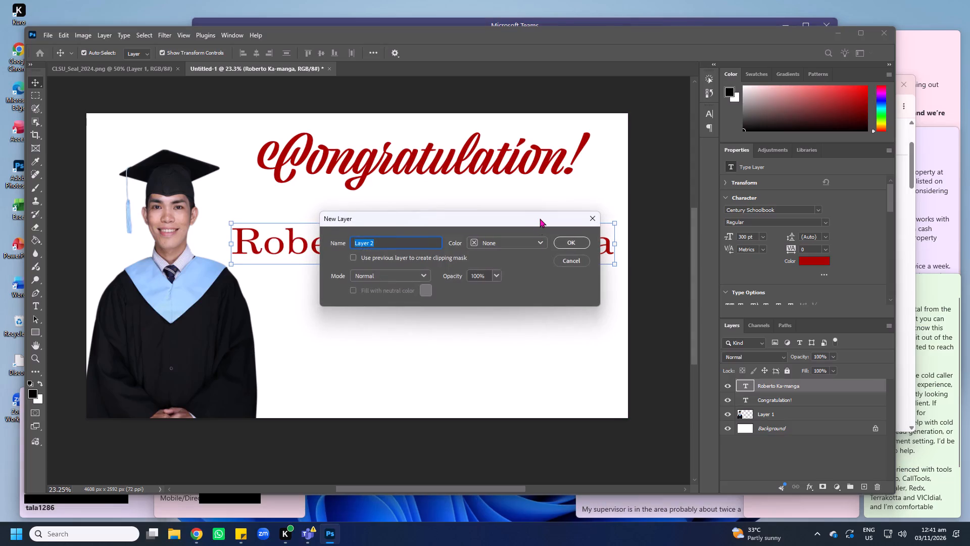
{"action": "key", "text": "Return"}
{"action": "key", "text": "m"}
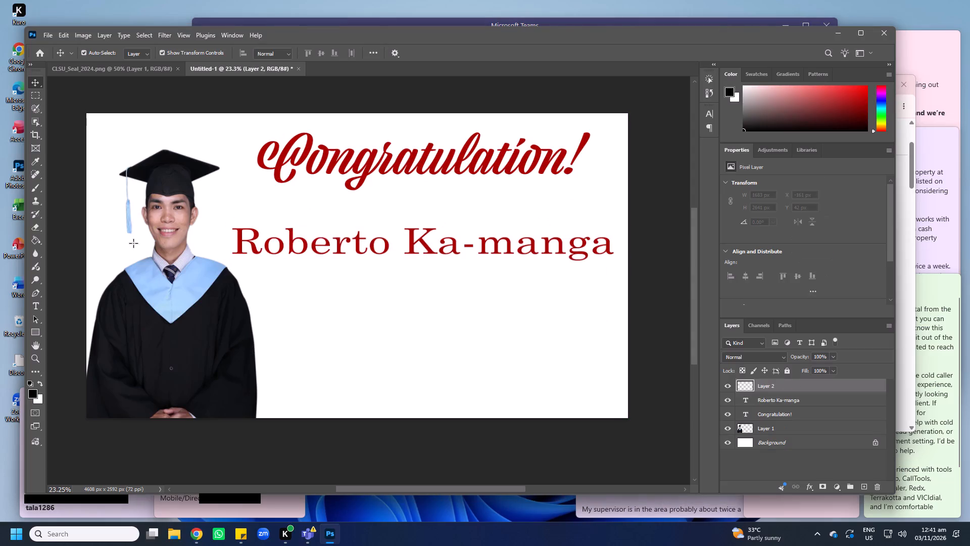
{"action": "left_click_drag", "start_coordinate": [84, 199], "coordinate": [654, 302]}
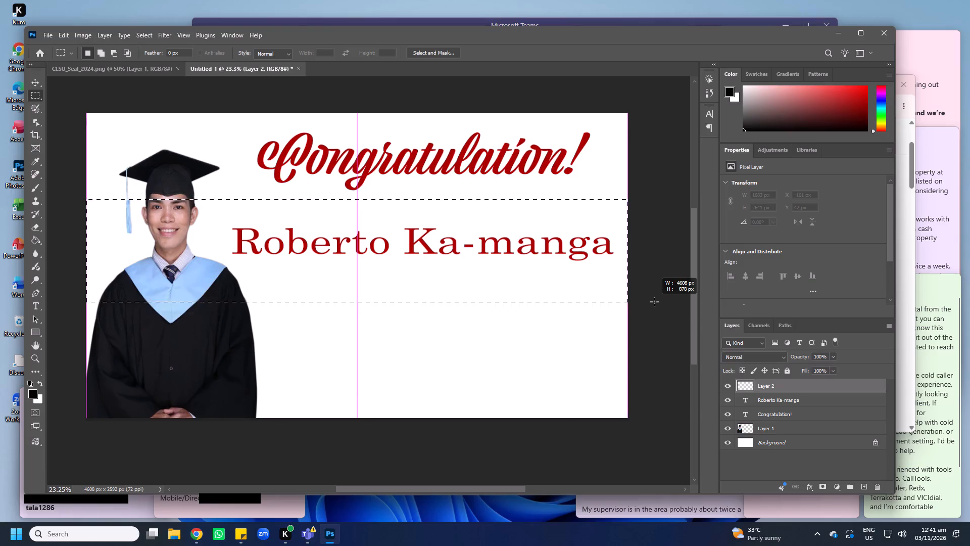
{"action": "left_click_drag", "start_coordinate": [654, 302], "coordinate": [657, 301]}
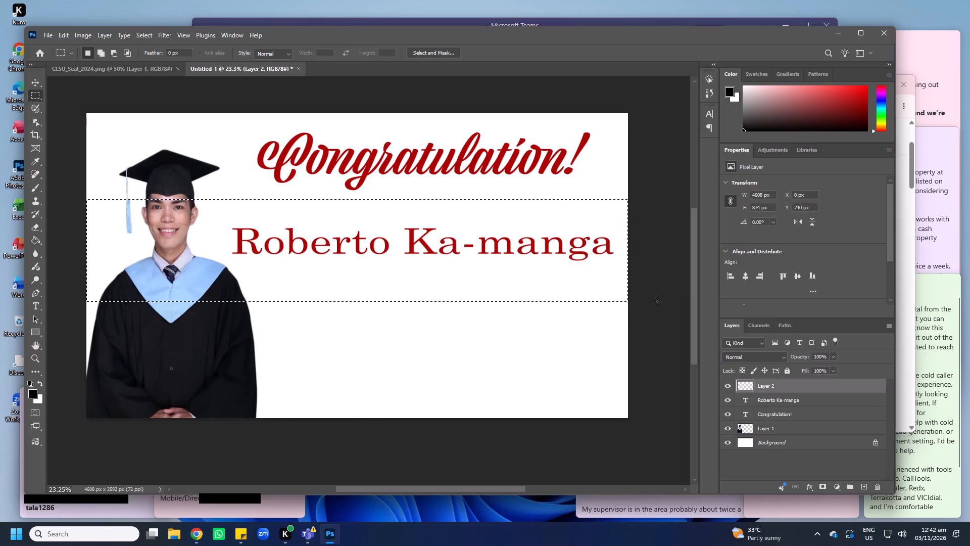
{"action": "key", "text": "g"}
{"action": "left_click", "coordinate": [546, 276]}
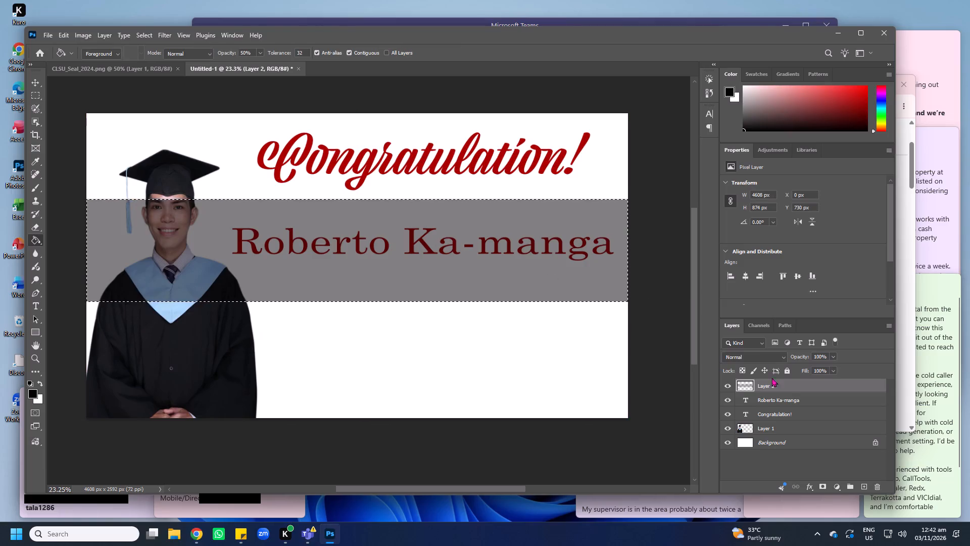
Clear the selection and apply a yellow Color Overlay to the band layer.
{"action": "right_click", "coordinate": [791, 388]}
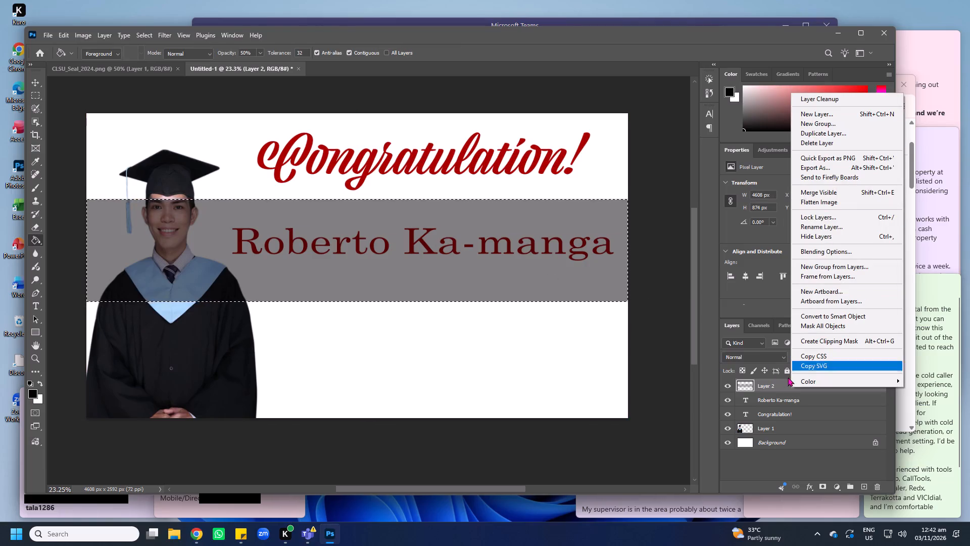
{"action": "double_click", "coordinate": [770, 386]}
{"action": "right_click", "coordinate": [769, 386]}
{"action": "triple_click", "coordinate": [765, 386]}
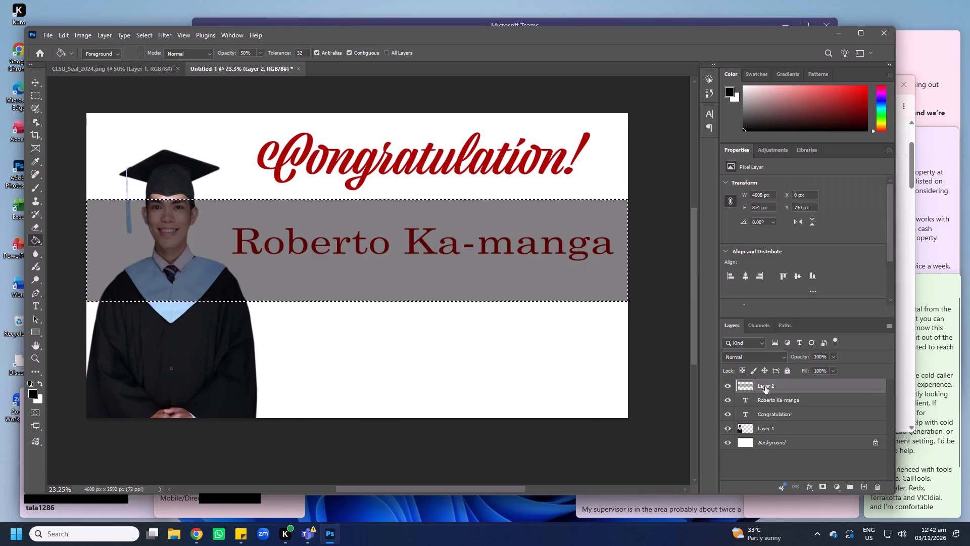
{"action": "left_click", "coordinate": [834, 380]}
{"action": "key", "text": "m"}
{"action": "left_click", "coordinate": [578, 345]}
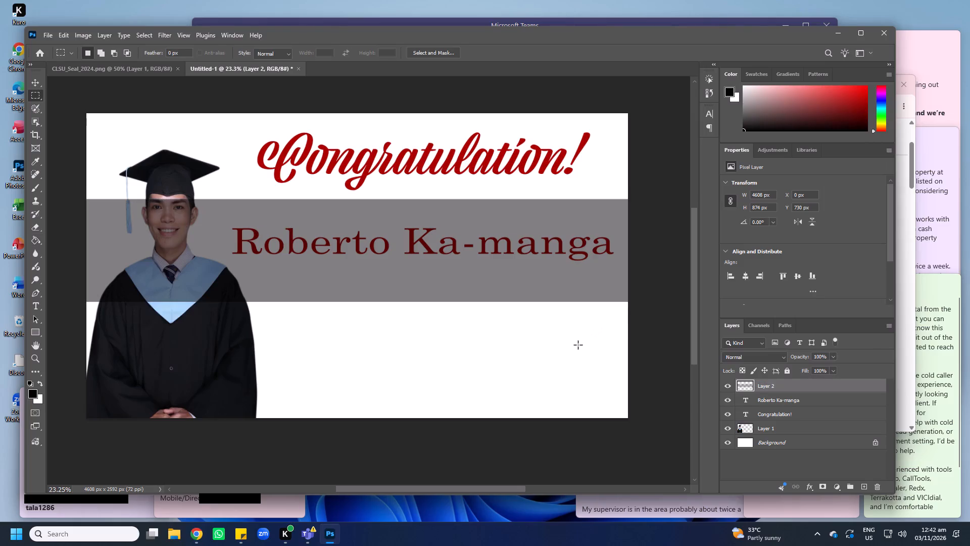
{"action": "double_click", "coordinate": [812, 386]}
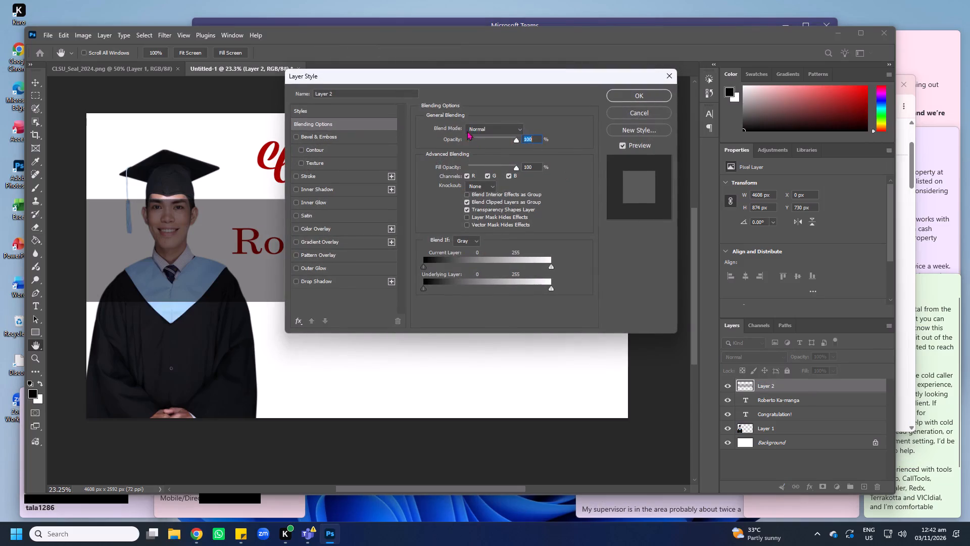
{"action": "left_click", "coordinate": [332, 233]}
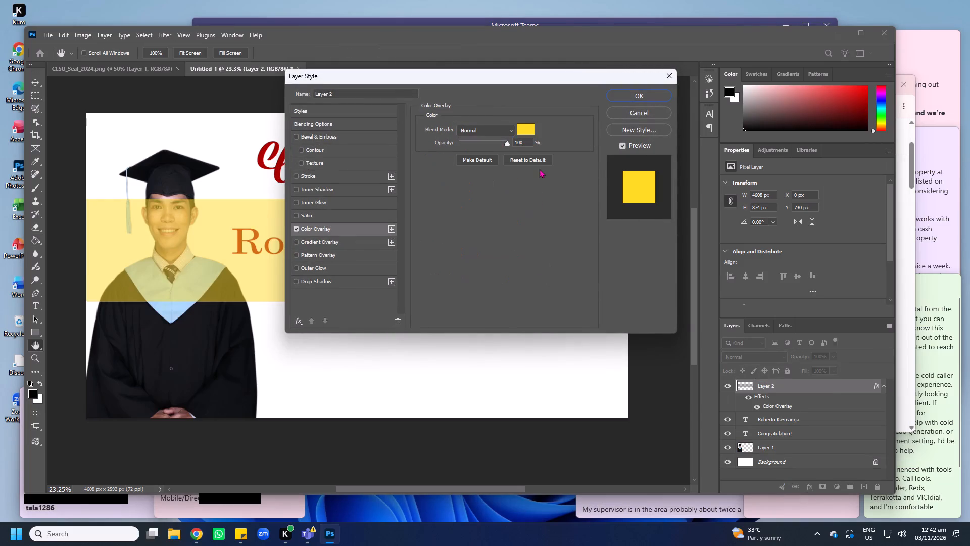
{"action": "left_click", "coordinate": [641, 95]}
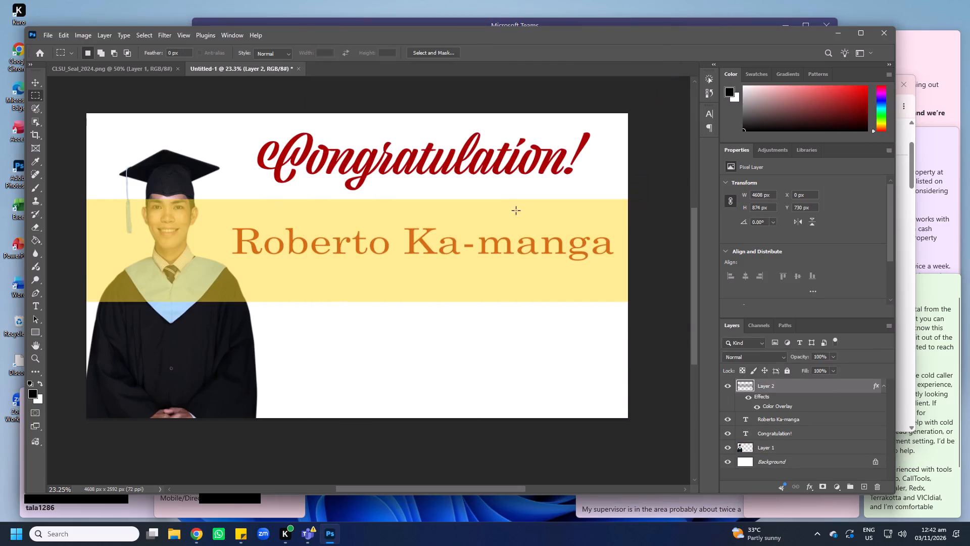
Send the yellow band behind the graduate cutout, heading and name, directly above the background.
{"action": "double_click", "coordinate": [36, 83]}
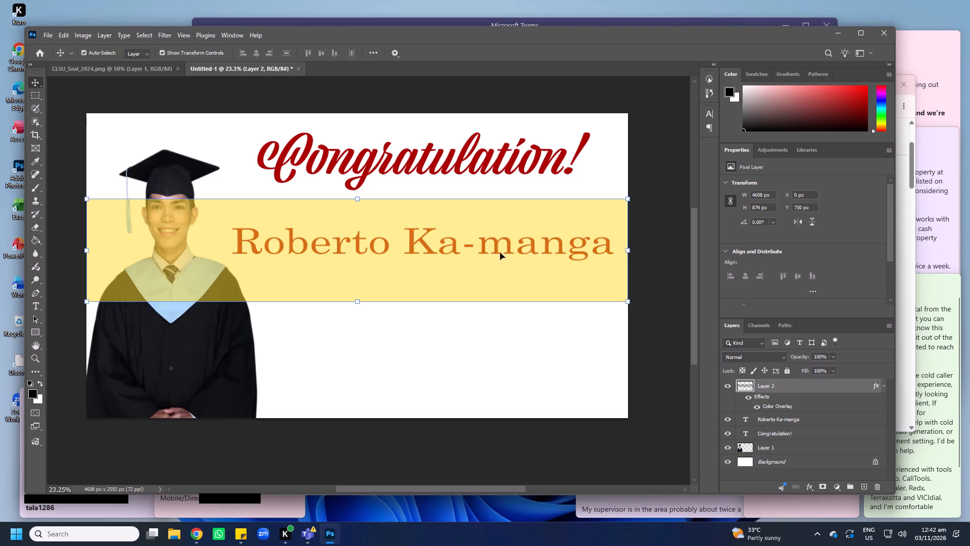
{"action": "right_click", "coordinate": [504, 247]}
{"action": "left_click", "coordinate": [526, 253]}
{"action": "key", "text": "ctrl+shift+bracketleft"}
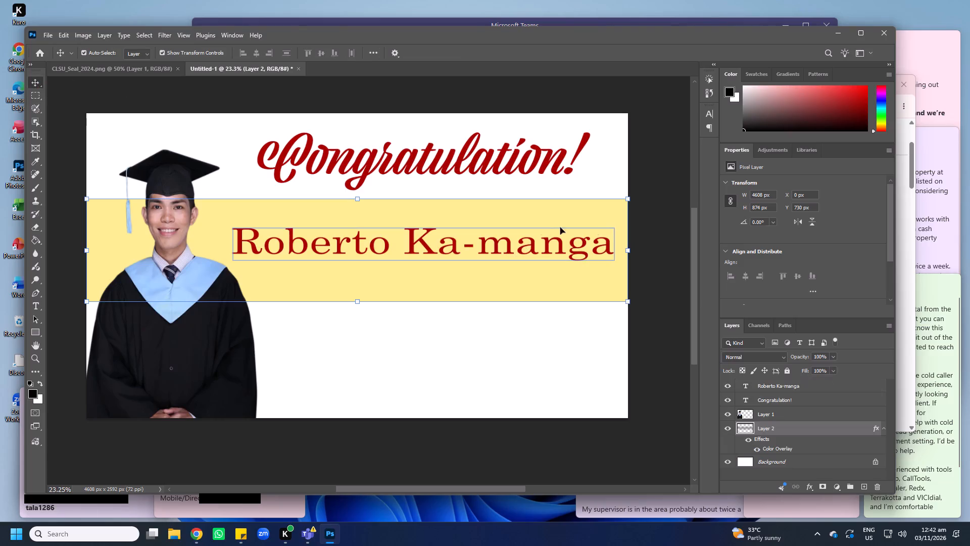
{"action": "right_click", "coordinate": [526, 242]}
{"action": "left_click", "coordinate": [549, 257]}
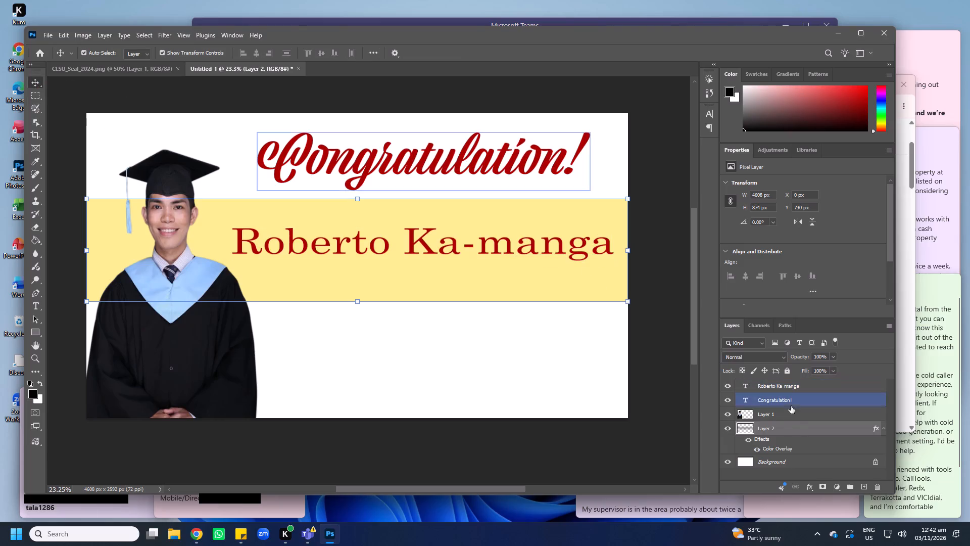
Change the band layer's Color Overlay to the darker yellow c5b000.
{"action": "double_click", "coordinate": [780, 429]}
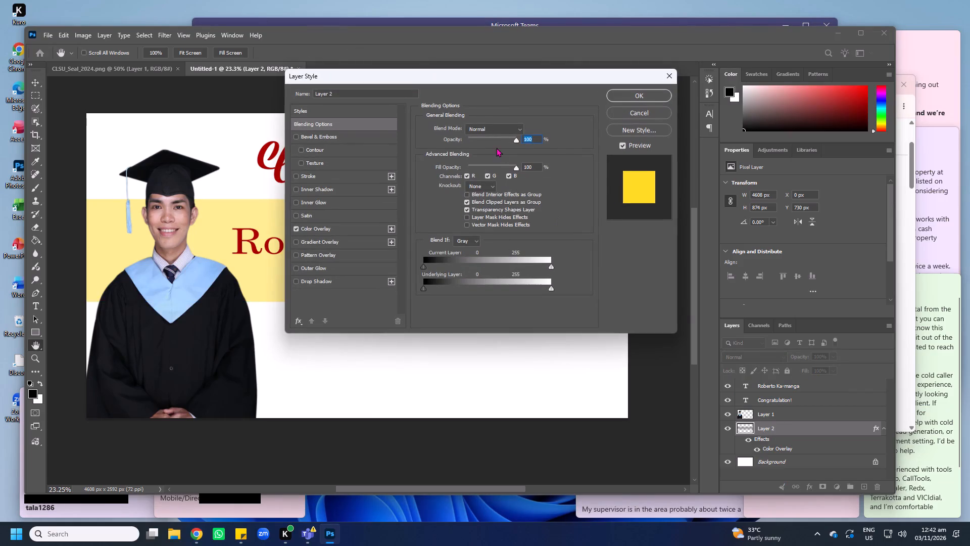
{"action": "left_click", "coordinate": [326, 226]}
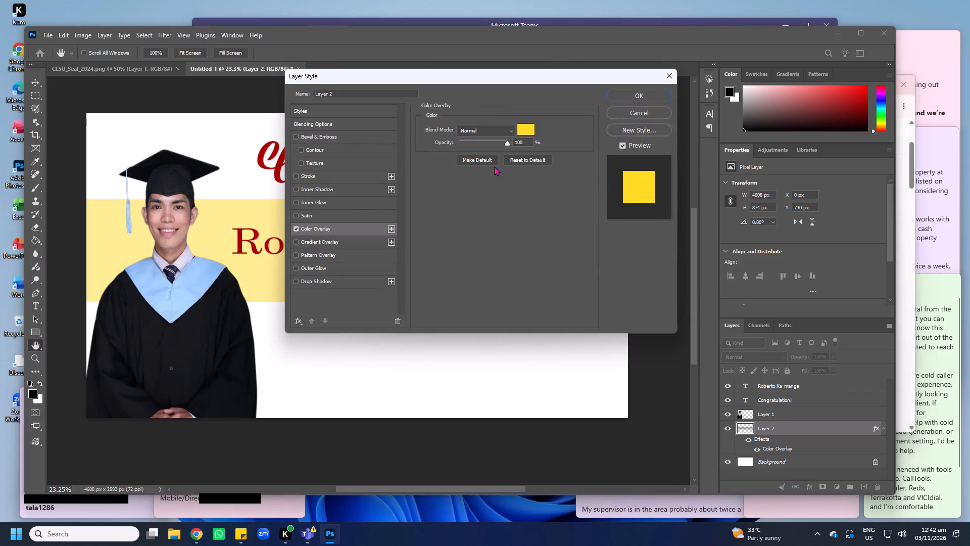
{"action": "left_click", "coordinate": [524, 126]}
{"action": "left_click_drag", "start_coordinate": [448, 144], "coordinate": [440, 120]}
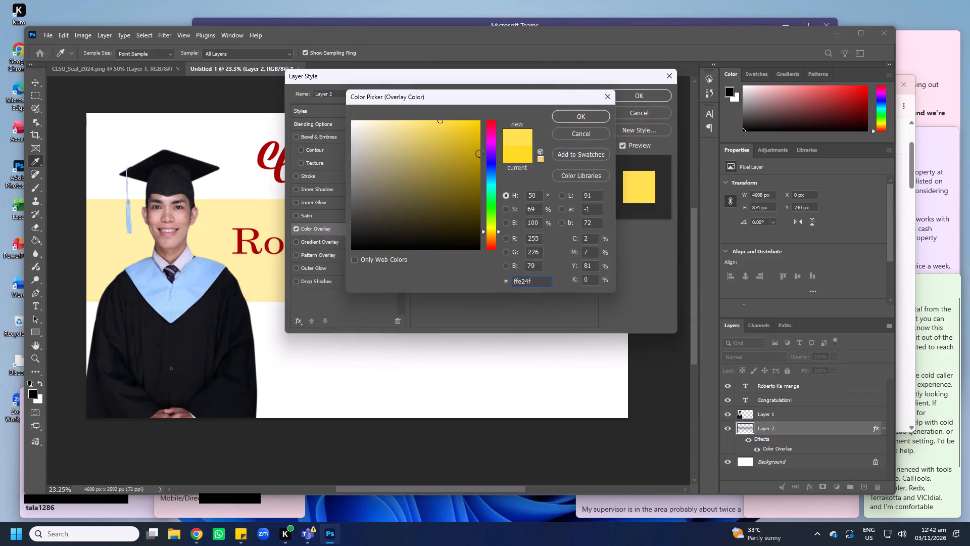
{"action": "left_click_drag", "start_coordinate": [470, 155], "coordinate": [488, 169]}
{"action": "left_click_drag", "start_coordinate": [464, 184], "coordinate": [502, 189]}
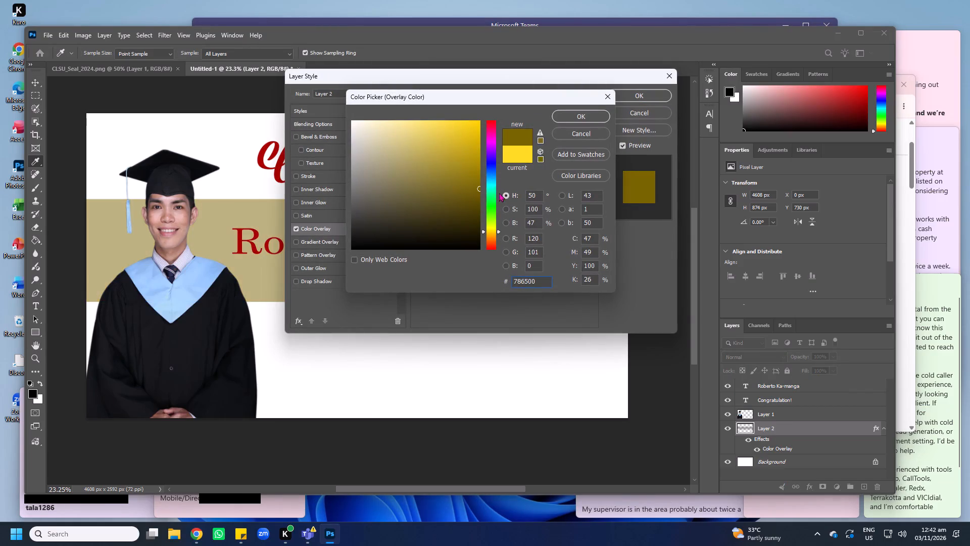
{"action": "left_click_drag", "start_coordinate": [492, 219], "coordinate": [497, 241]}
{"action": "left_click_drag", "start_coordinate": [444, 169], "coordinate": [487, 116]}
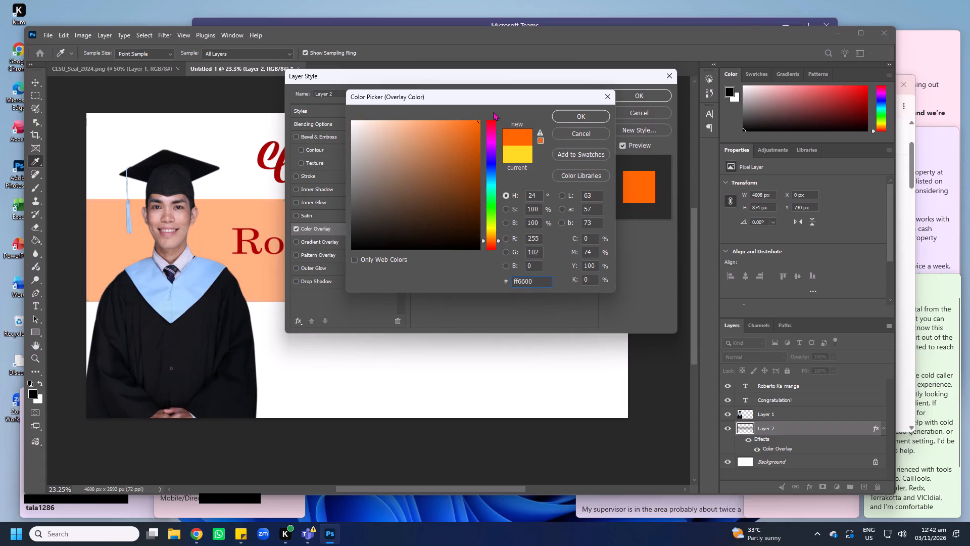
{"action": "left_click_drag", "start_coordinate": [492, 210], "coordinate": [495, 230]}
{"action": "left_click_drag", "start_coordinate": [443, 151], "coordinate": [508, 97]}
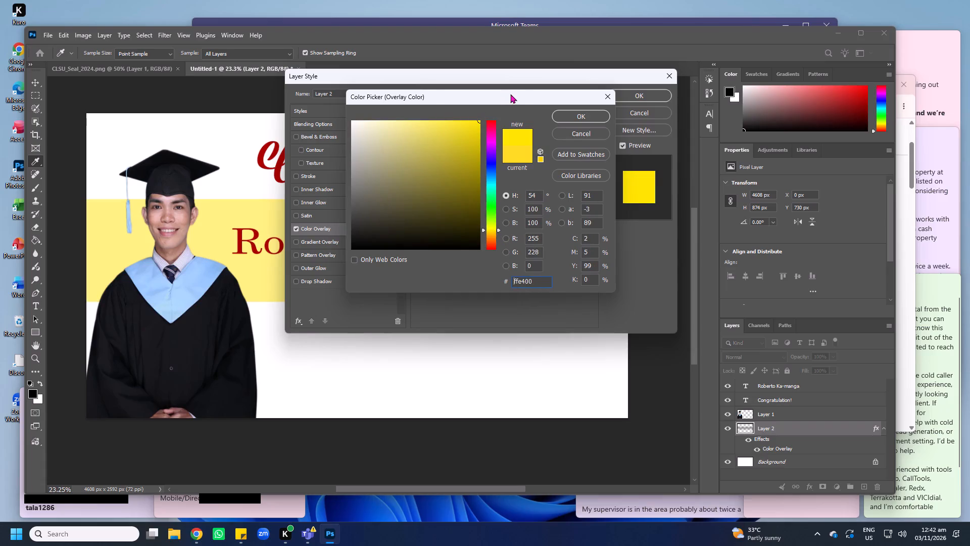
{"action": "left_click_drag", "start_coordinate": [452, 149], "coordinate": [514, 150]}
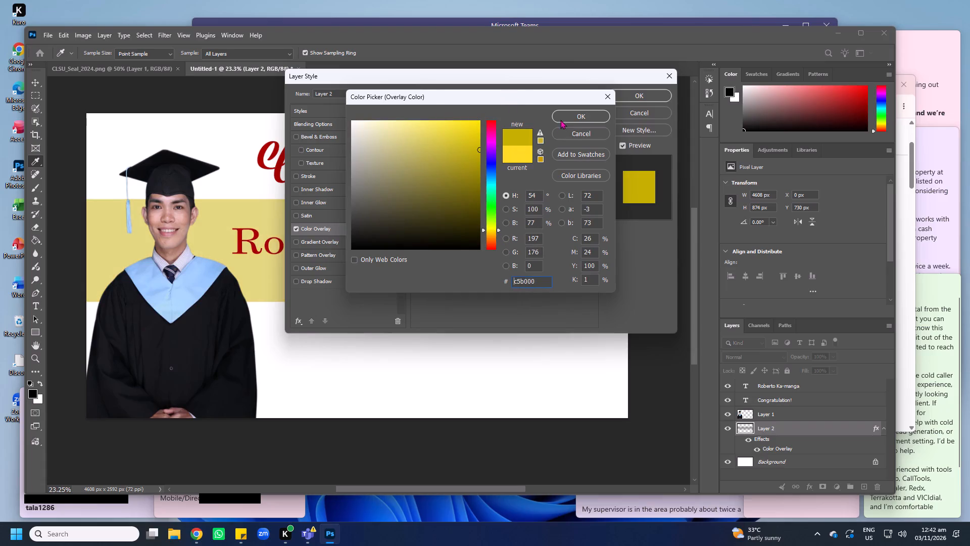
{"action": "left_click", "coordinate": [574, 116]}
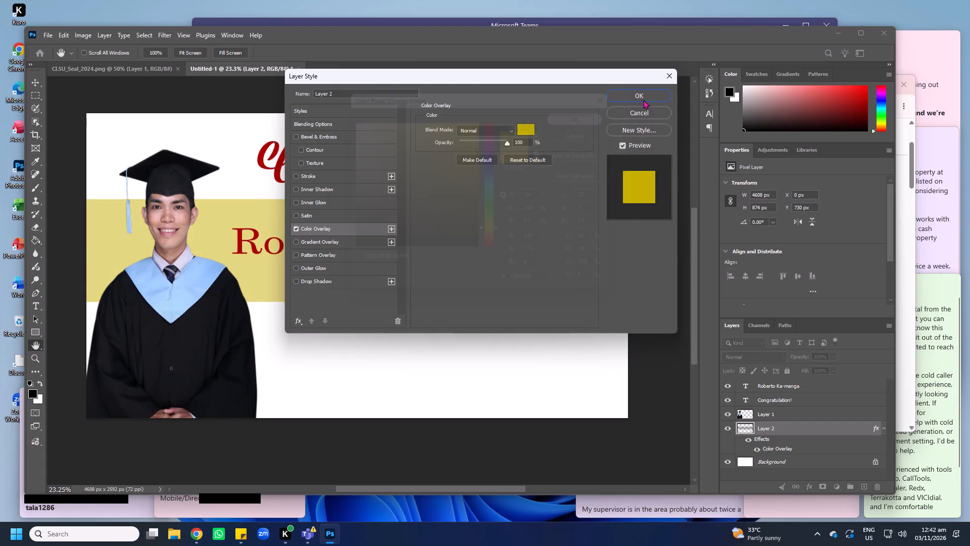
Apply the band's darker yellow Color Overlay and set the band layer's opacity to 55%.
{"action": "left_click", "coordinate": [642, 96]}
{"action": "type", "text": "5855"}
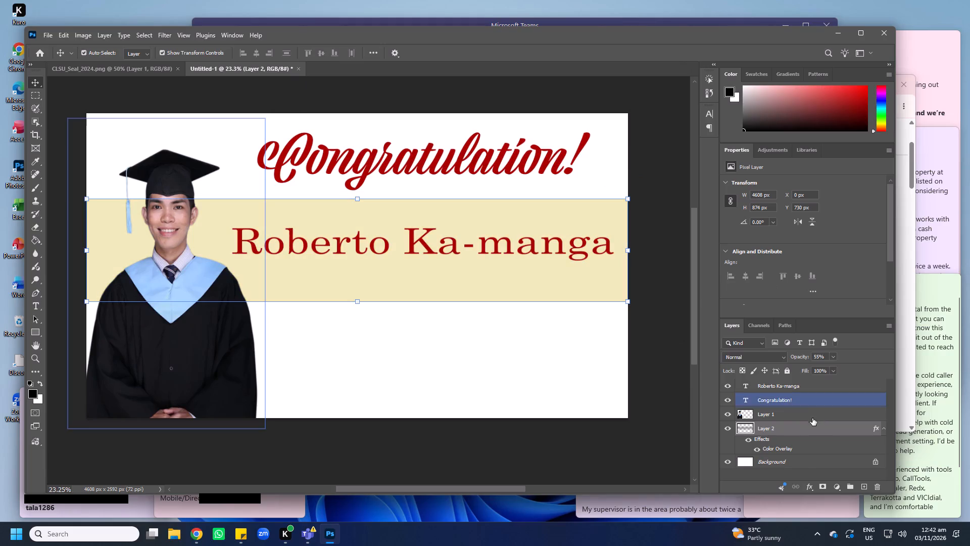
Transform the yellow band to about 103.45% width and 81.35% height, and shift it slightly lower behind the name.
{"action": "right_click", "coordinate": [810, 431]}
{"action": "left_click", "coordinate": [452, 299]}
{"action": "left_click_drag", "start_coordinate": [363, 303], "coordinate": [363, 302]}
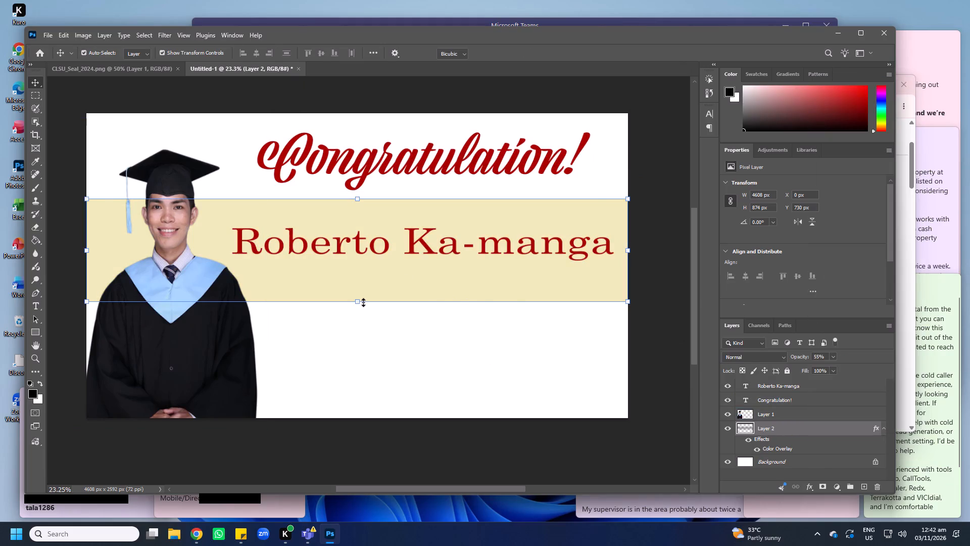
{"action": "left_click_drag", "start_coordinate": [363, 302], "coordinate": [374, 306]}
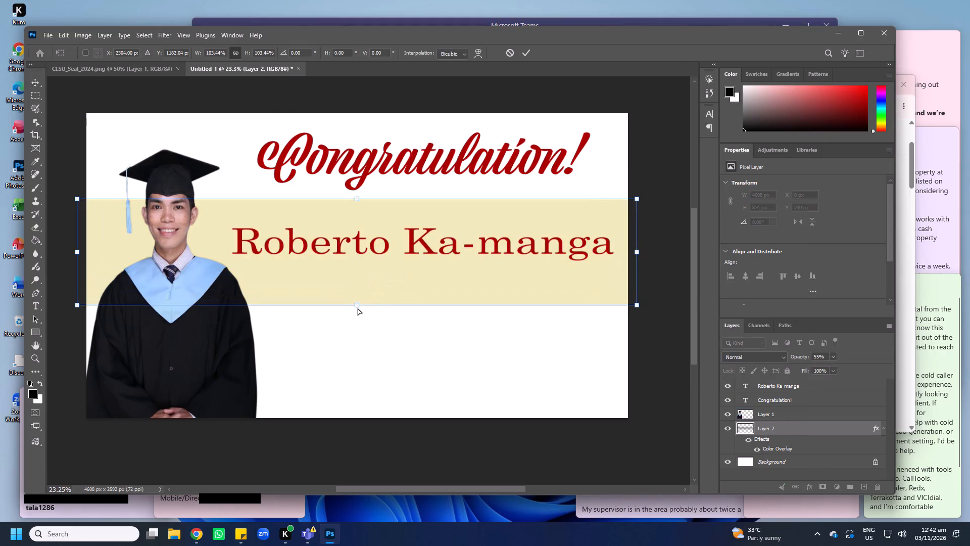
{"action": "left_click_drag", "start_coordinate": [354, 304], "coordinate": [355, 282], "text": "shift"}
{"action": "left_click_drag", "start_coordinate": [500, 214], "coordinate": [498, 236]}
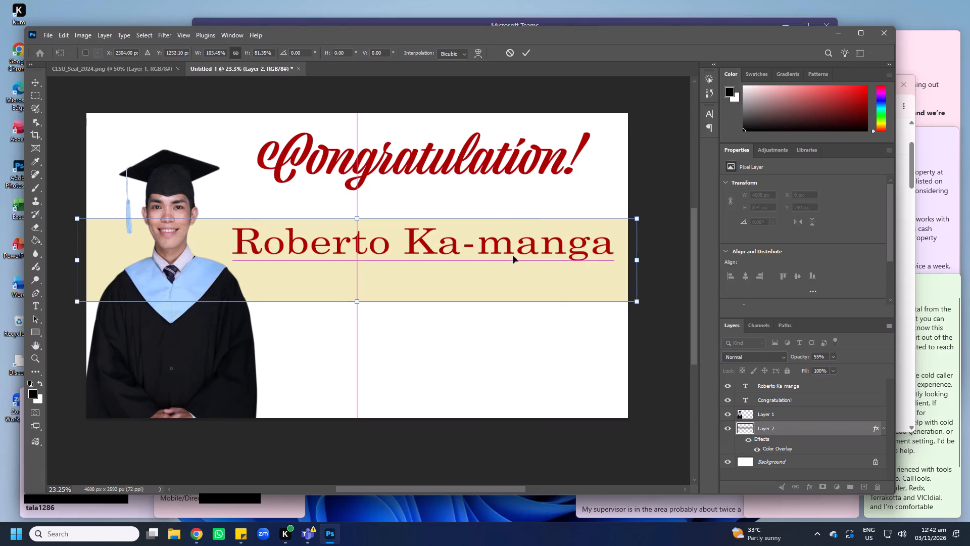
{"action": "right_click", "coordinate": [517, 251]}
{"action": "left_click", "coordinate": [466, 240]}
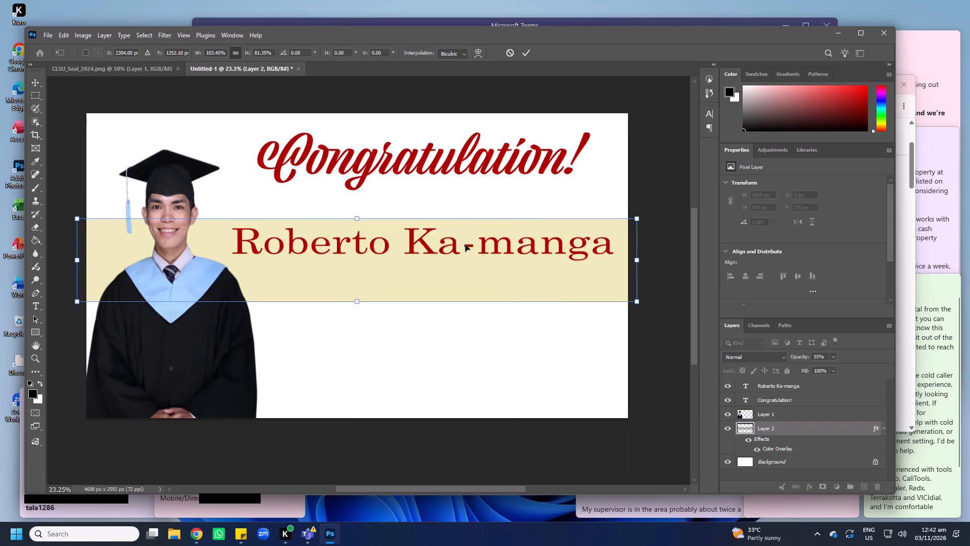
In Chrome, open the Raket "Graduation Layout Design for Tarpaulin" reference and copy its first Magna Cum Laude sample image for Photoshop.
{"action": "key", "text": "alt+Tab"}
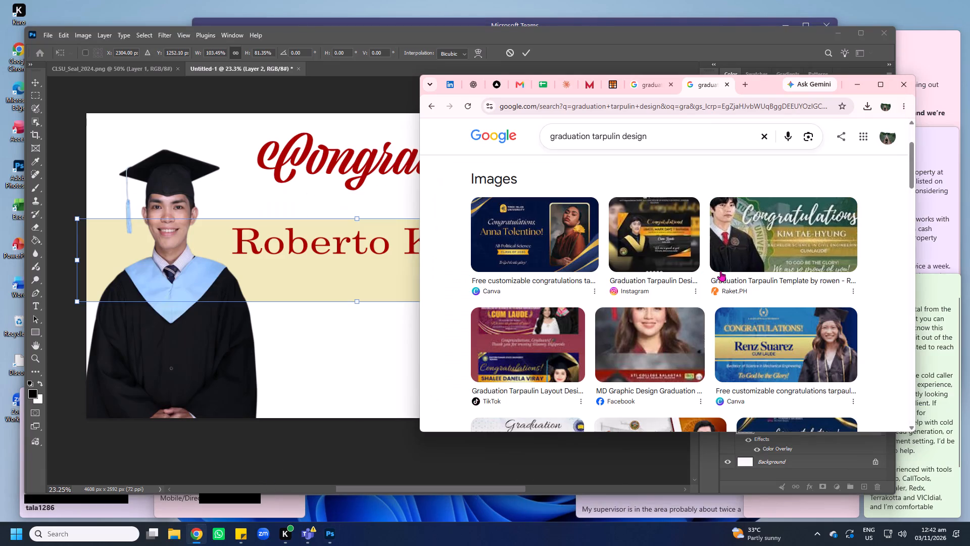
{"action": "double_click", "coordinate": [658, 234]}
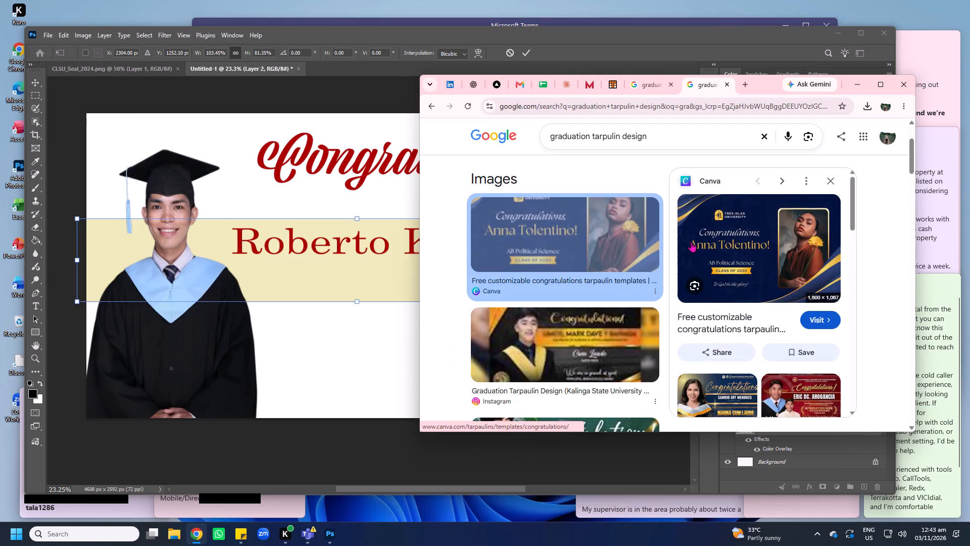
{"action": "scroll", "coordinate": [727, 364], "scroll_direction": "down", "scroll_amount": 1}
{"action": "left_click", "coordinate": [732, 350]}
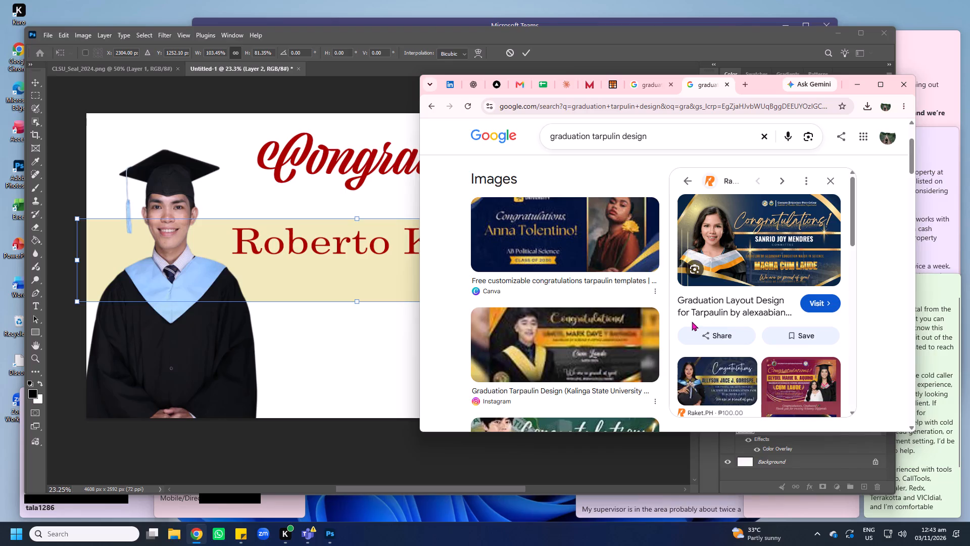
{"action": "left_click", "coordinate": [727, 223]}
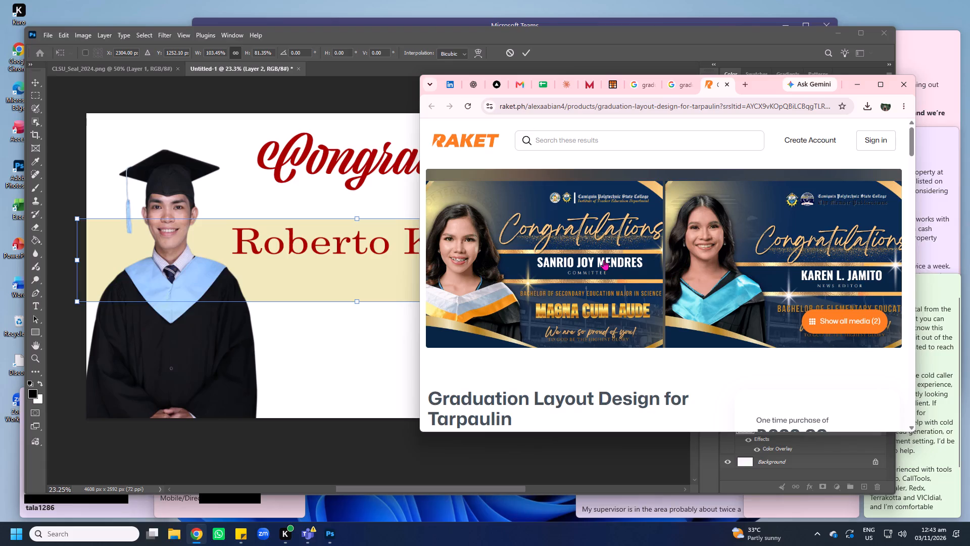
{"action": "right_click", "coordinate": [607, 233]}
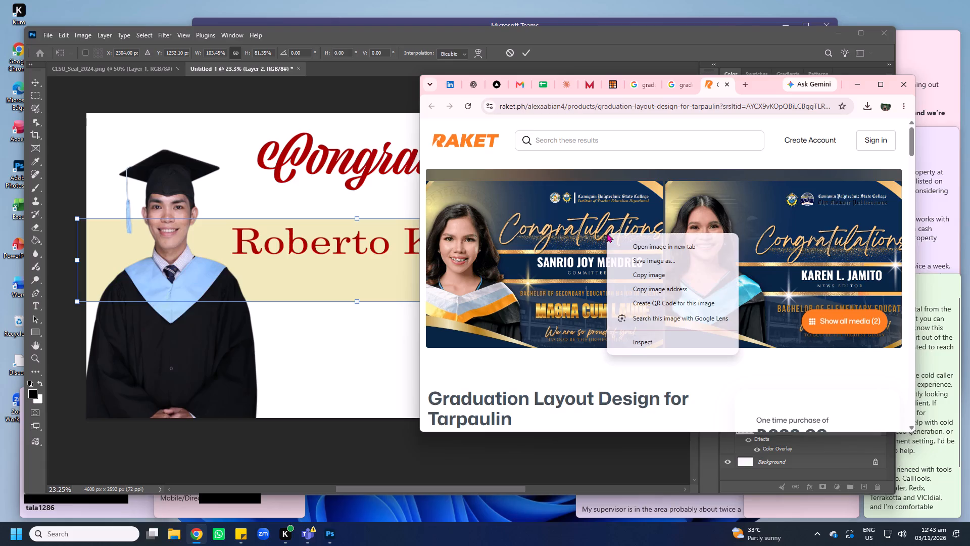
{"action": "left_click", "coordinate": [644, 277]}
{"action": "left_click", "coordinate": [260, 186]}
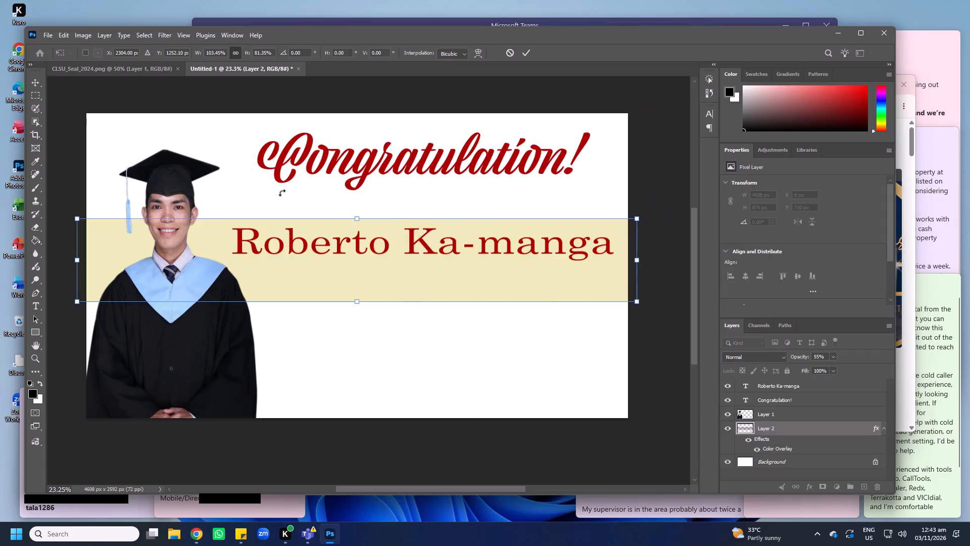
Commit the pending transform of the yellow band at 4767 x 711 px.
{"action": "key", "text": "ctrl+v"}
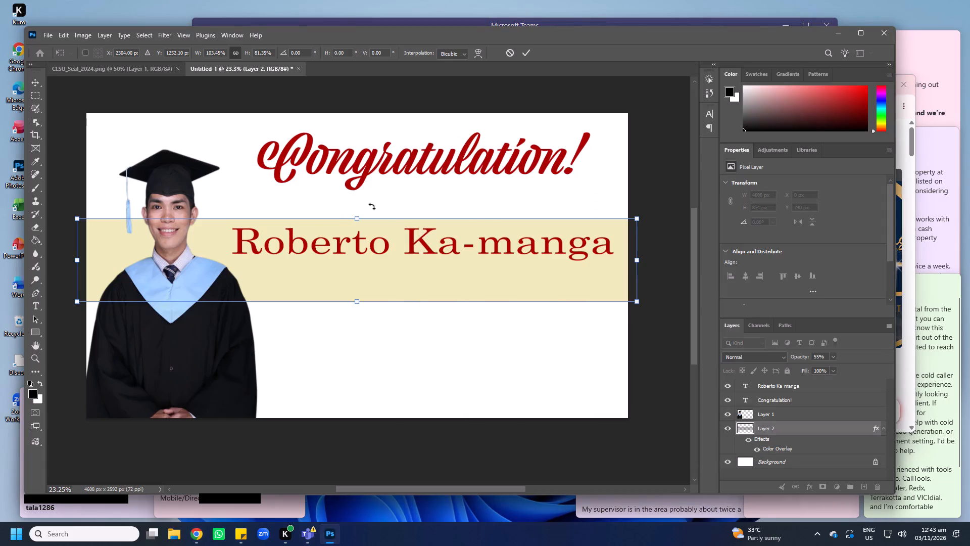
{"action": "left_click", "coordinate": [374, 205]}
{"action": "double_click", "coordinate": [37, 83]}
{"action": "left_click", "coordinate": [282, 194]}
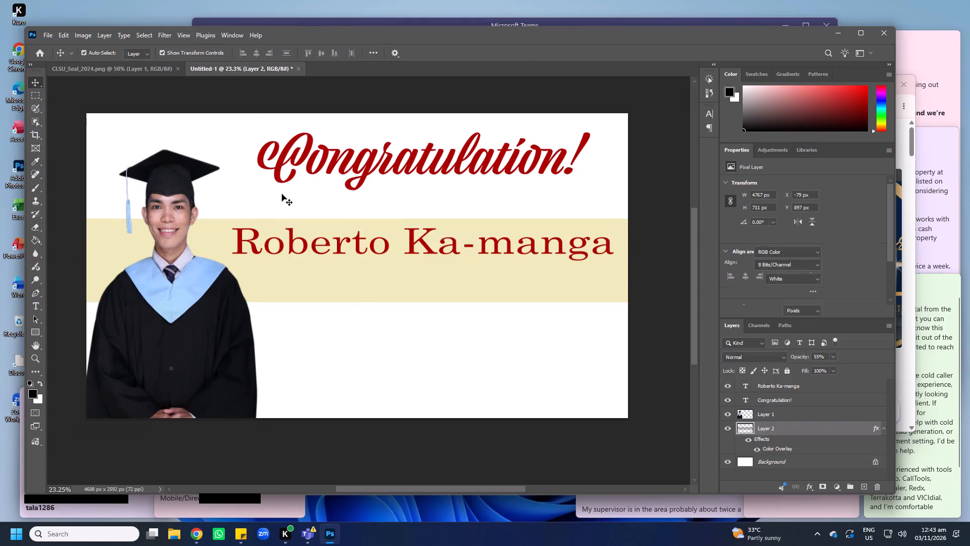
Paste the copied navy and gold graduation tarpaulin design and scale it to cover the whole canvas, about 4624 x 2600 px.
{"action": "key", "text": "ctrl+v"}
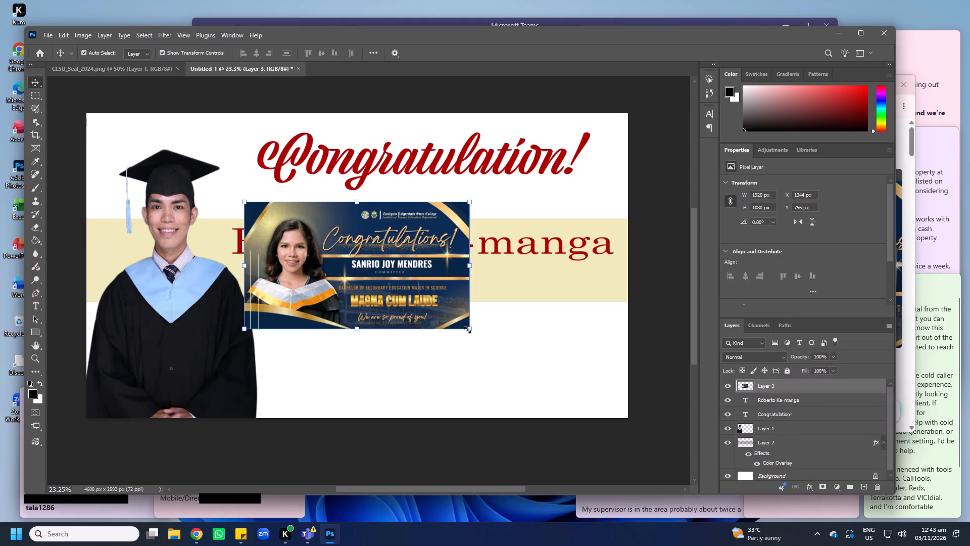
{"action": "left_click_drag", "start_coordinate": [467, 330], "coordinate": [613, 419], "text": "alt+shift"}
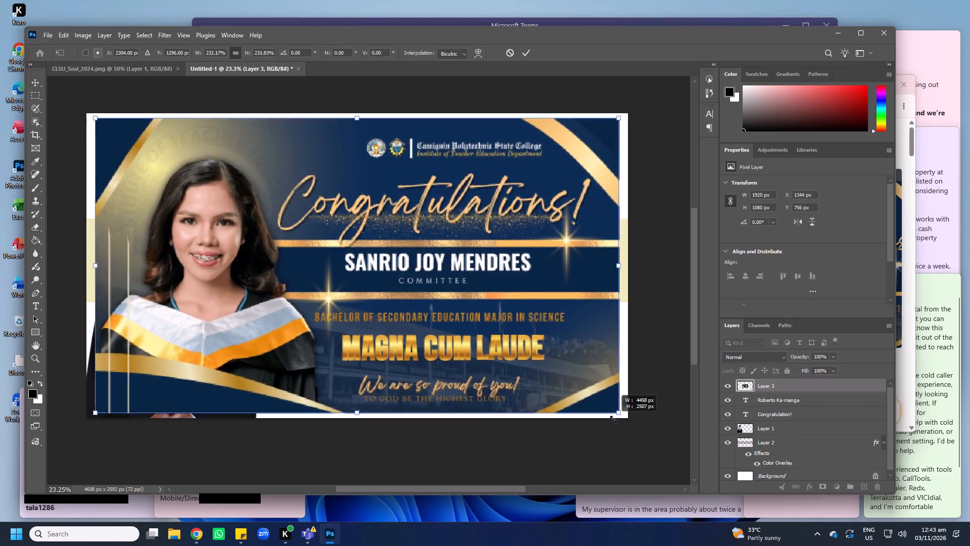
{"action": "left_click_drag", "start_coordinate": [613, 419], "coordinate": [624, 422], "text": "alt+shift"}
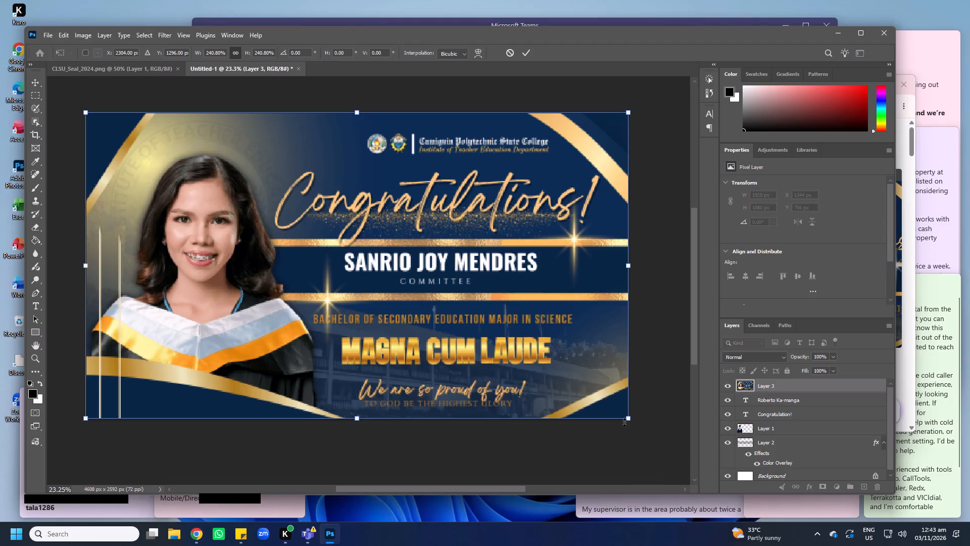
{"action": "key", "text": "Return"}
{"action": "key", "text": "Return"}
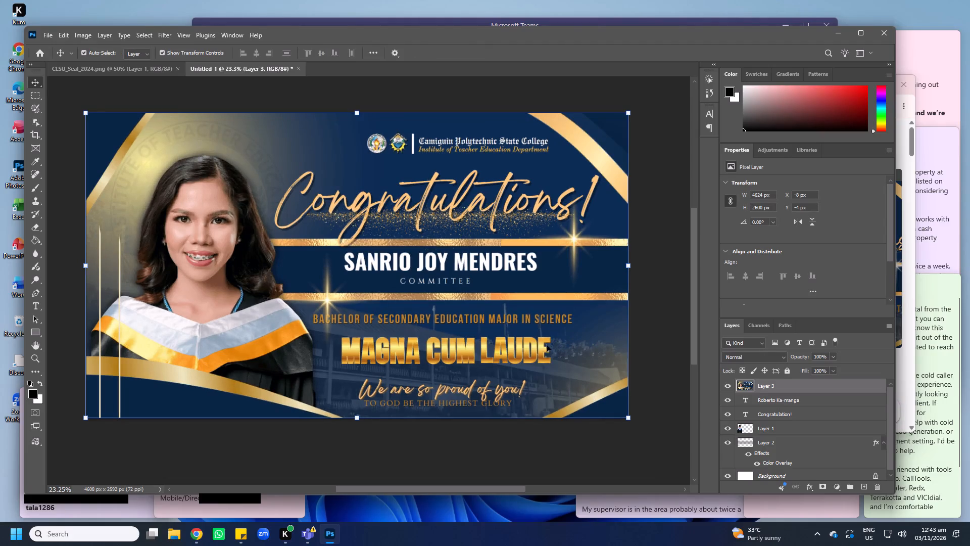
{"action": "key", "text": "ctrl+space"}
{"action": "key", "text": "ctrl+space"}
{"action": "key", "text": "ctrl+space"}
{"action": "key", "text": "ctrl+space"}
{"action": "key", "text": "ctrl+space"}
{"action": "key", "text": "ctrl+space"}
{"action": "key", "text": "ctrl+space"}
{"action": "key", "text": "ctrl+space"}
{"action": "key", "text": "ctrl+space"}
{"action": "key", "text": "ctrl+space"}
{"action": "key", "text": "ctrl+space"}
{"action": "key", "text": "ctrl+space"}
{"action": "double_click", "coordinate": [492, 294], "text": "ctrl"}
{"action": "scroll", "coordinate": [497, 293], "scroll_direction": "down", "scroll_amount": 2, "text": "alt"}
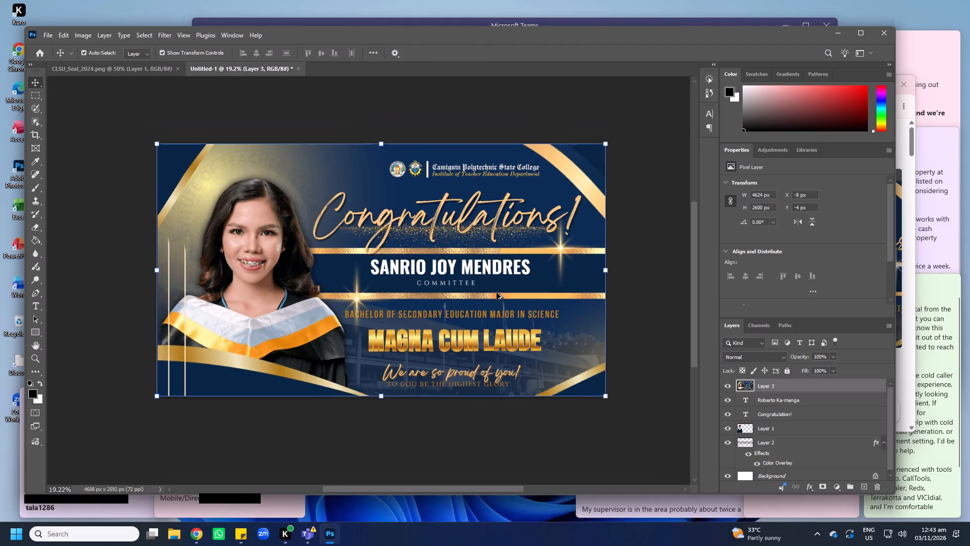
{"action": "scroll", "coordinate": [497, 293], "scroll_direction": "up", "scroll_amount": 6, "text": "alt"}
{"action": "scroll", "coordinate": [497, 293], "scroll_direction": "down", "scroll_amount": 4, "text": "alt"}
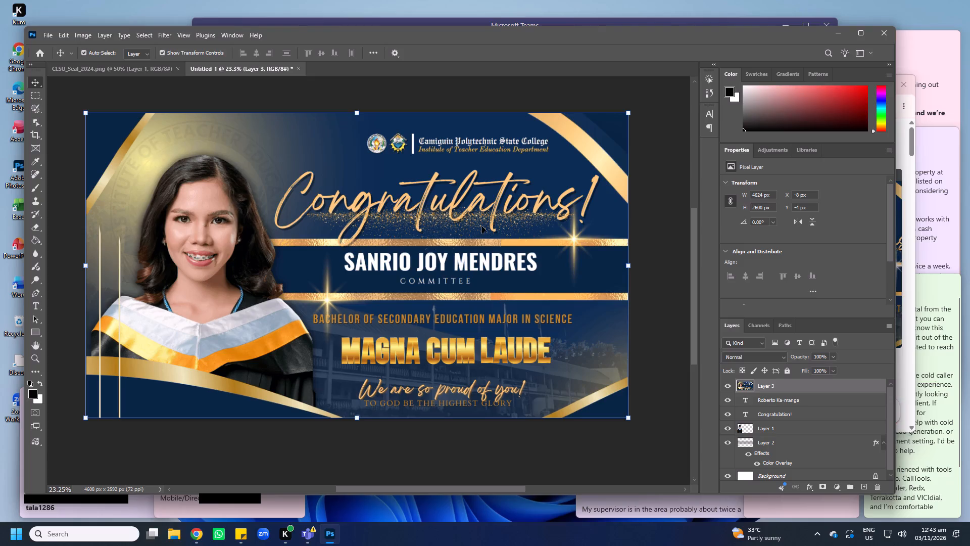
Outline the pasted design's logos and school name with the Pen tool and convert the path to a selection about 1697 x 475 px.
{"action": "key", "text": "space"}
{"action": "double_click", "coordinate": [424, 162], "text": "ctrl"}
{"action": "key", "text": "ctrl+space"}
{"action": "key", "text": "ctrl+space"}
{"action": "key", "text": "ctrl+space"}
{"action": "key", "text": "ctrl+space"}
{"action": "key", "text": "ctrl+space"}
{"action": "key", "text": "ctrl+space"}
{"action": "key", "text": "ctrl+space"}
{"action": "key", "text": "ctrl+space"}
{"action": "key", "text": "ctrl+space"}
{"action": "key", "text": "ctrl+space"}
{"action": "key", "text": "ctrl+space"}
{"action": "key", "text": "ctrl+space"}
{"action": "key", "text": "ctrl+space"}
{"action": "key", "text": "ctrl+space"}
{"action": "key", "text": "ctrl+space"}
{"action": "key", "text": "ctrl+space"}
{"action": "key", "text": "ctrl+space"}
{"action": "key", "text": "ctrl+space"}
{"action": "key", "text": "ctrl+space"}
{"action": "key", "text": "ctrl+space"}
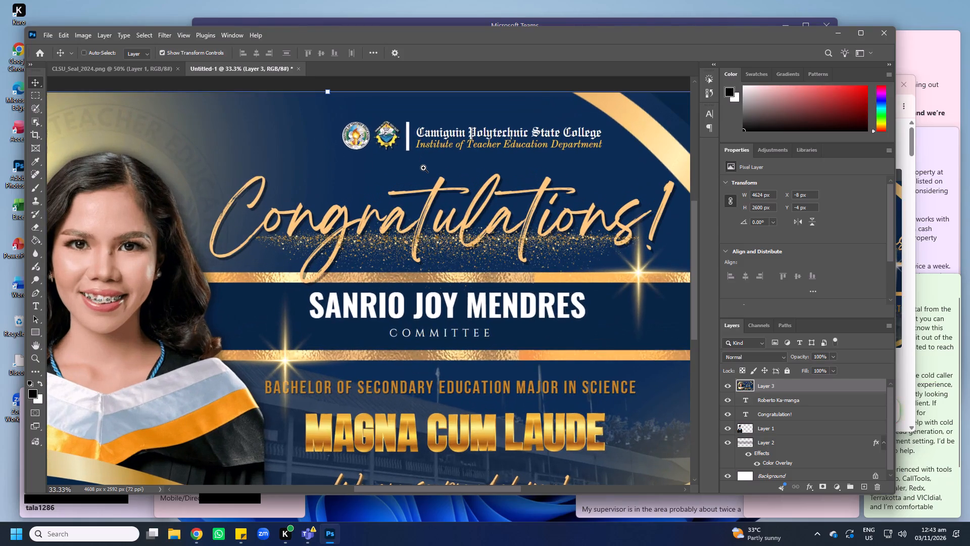
{"action": "left_click", "coordinate": [430, 172], "text": "ctrl"}
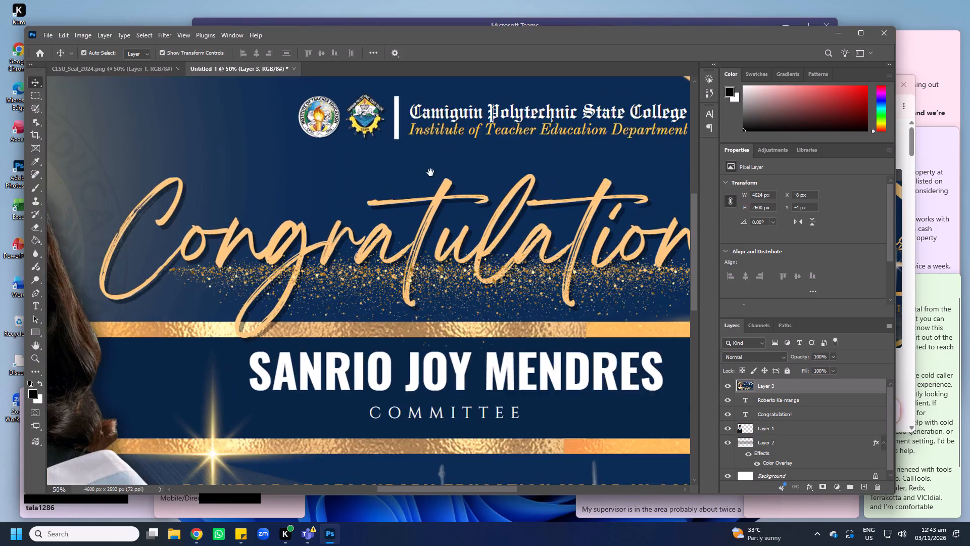
{"action": "left_click_drag", "start_coordinate": [430, 136], "coordinate": [411, 222]}
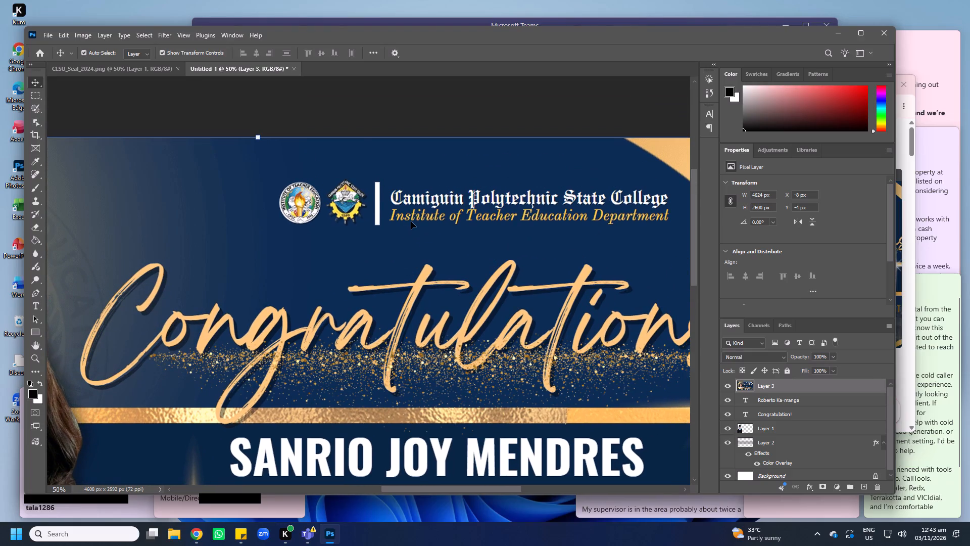
{"action": "key", "text": "p"}
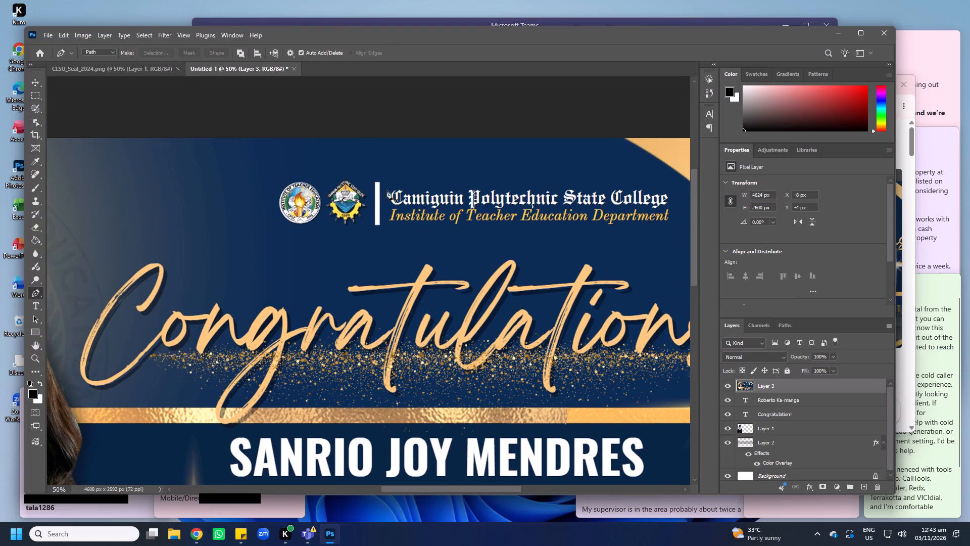
{"action": "left_click", "coordinate": [267, 146]}
{"action": "left_click_drag", "start_coordinate": [292, 245], "coordinate": [342, 272]}
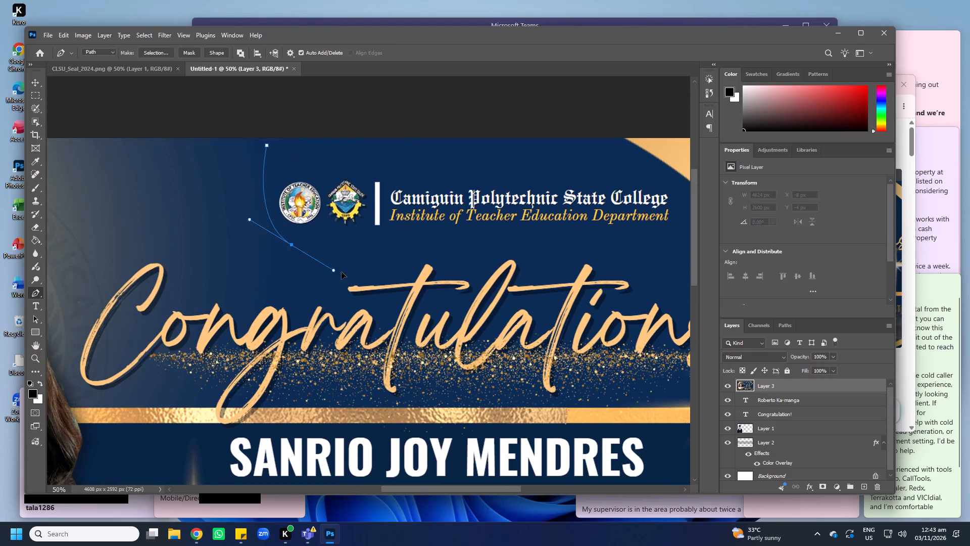
{"action": "left_click_drag", "start_coordinate": [342, 272], "coordinate": [346, 275]}
{"action": "left_click_drag", "start_coordinate": [527, 251], "coordinate": [556, 252]}
{"action": "left_click_drag", "start_coordinate": [578, 252], "coordinate": [601, 251]}
{"action": "left_click_drag", "start_coordinate": [608, 251], "coordinate": [624, 250]}
{"action": "left_click_drag", "start_coordinate": [649, 250], "coordinate": [660, 248]}
{"action": "left_click", "coordinate": [666, 246]}
{"action": "left_click", "coordinate": [670, 243]}
{"action": "left_click_drag", "start_coordinate": [686, 228], "coordinate": [686, 206]}
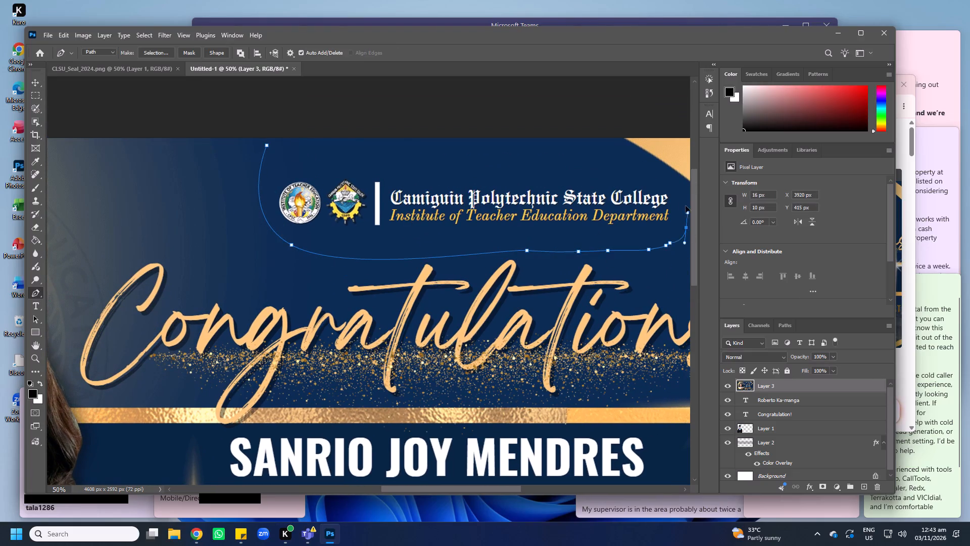
{"action": "left_click_drag", "start_coordinate": [686, 206], "coordinate": [685, 204]}
{"action": "left_click_drag", "start_coordinate": [664, 184], "coordinate": [631, 168]}
{"action": "left_click_drag", "start_coordinate": [613, 162], "coordinate": [597, 158]}
{"action": "left_click_drag", "start_coordinate": [517, 142], "coordinate": [486, 140]}
{"action": "left_click_drag", "start_coordinate": [455, 140], "coordinate": [438, 140]}
{"action": "left_click", "coordinate": [433, 140]}
{"action": "left_click_drag", "start_coordinate": [400, 140], "coordinate": [371, 140]}
{"action": "left_click_drag", "start_coordinate": [354, 142], "coordinate": [293, 143]}
{"action": "left_click", "coordinate": [282, 143]}
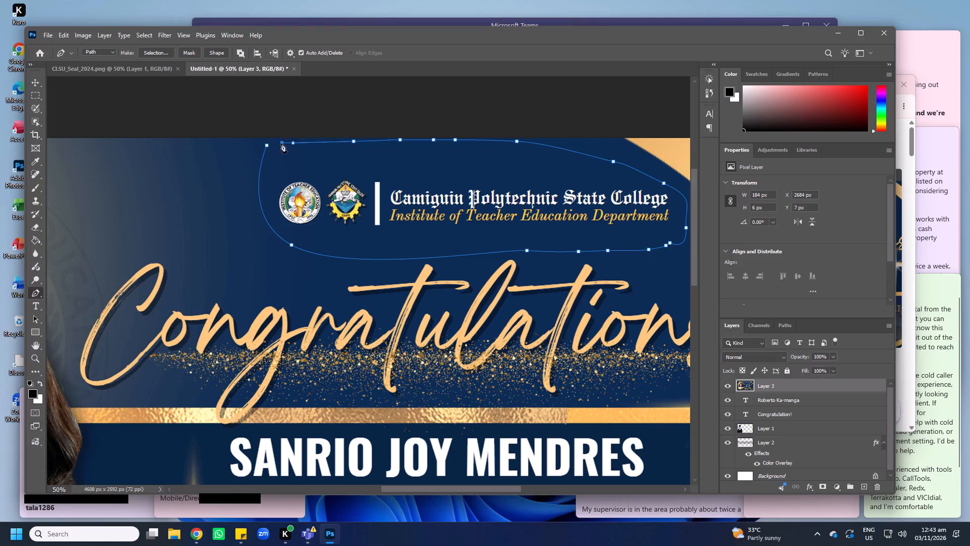
{"action": "key", "text": "ctrl+Return"}
Sample the navy background and paint over the selected logos and school name with a 133 px brush, then clear the selection.
{"action": "key", "text": "b"}
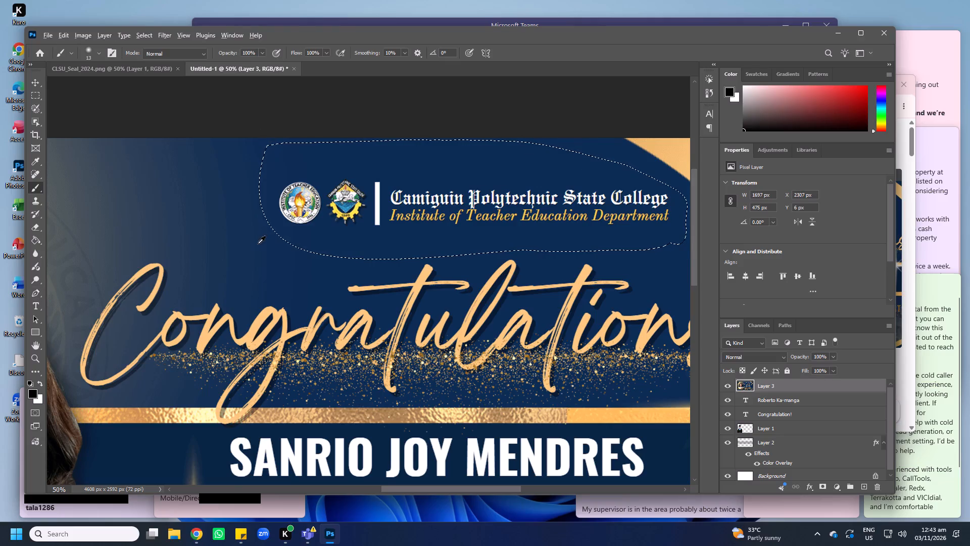
{"action": "left_click", "coordinate": [258, 244], "text": "alt"}
{"action": "left_click", "coordinate": [357, 167], "text": "alt"}
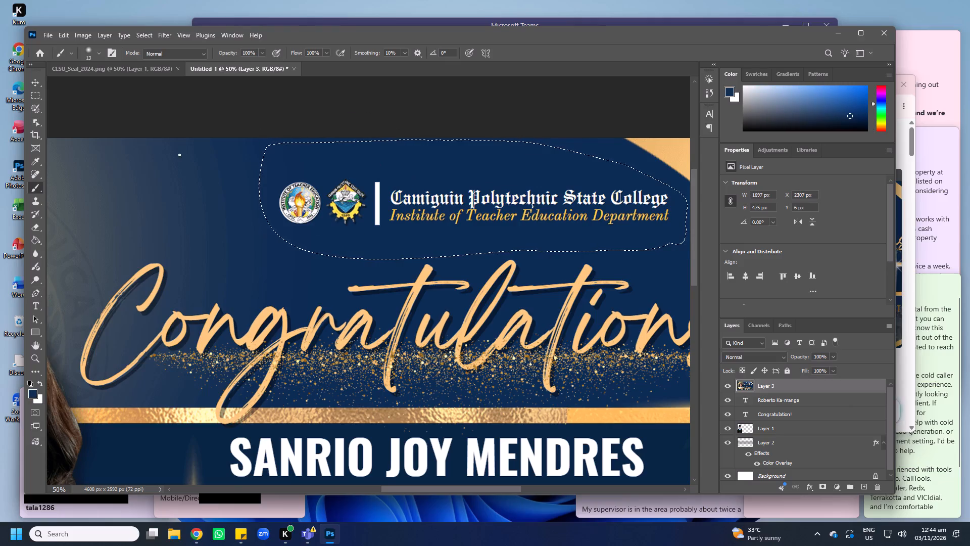
{"action": "left_click", "coordinate": [93, 54]}
{"action": "left_click_drag", "start_coordinate": [85, 86], "coordinate": [120, 92]}
{"action": "left_click_drag", "start_coordinate": [389, 194], "coordinate": [332, 154]}
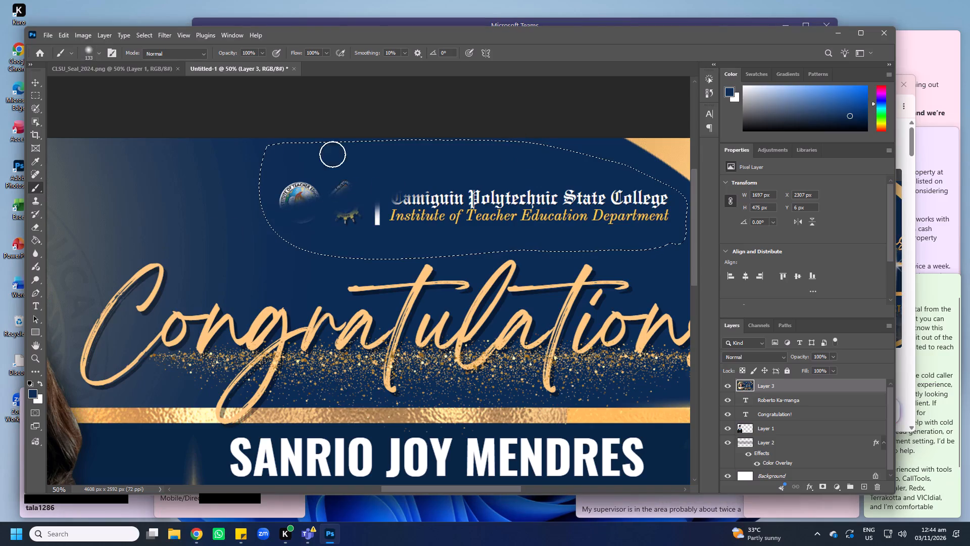
{"action": "left_click_drag", "start_coordinate": [332, 154], "coordinate": [466, 219]}
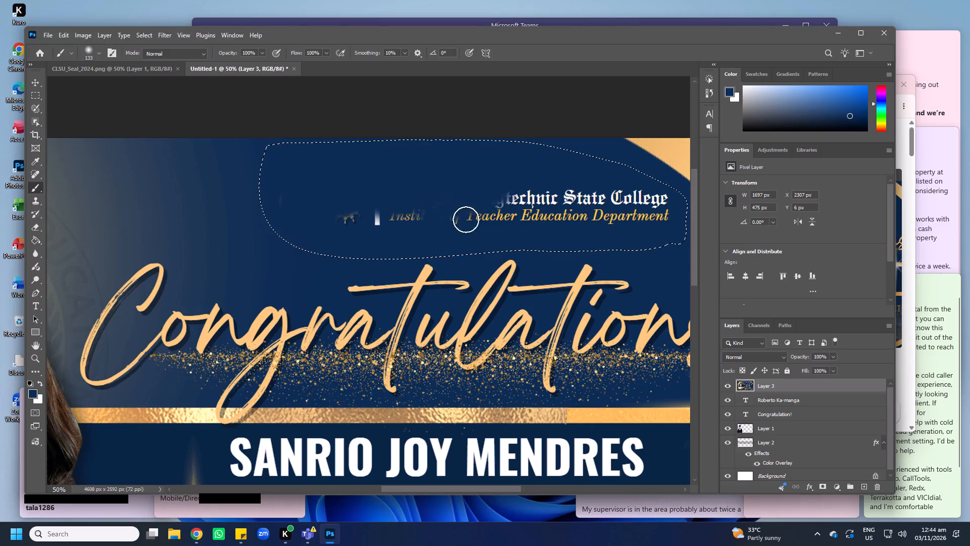
{"action": "left_click_drag", "start_coordinate": [466, 219], "coordinate": [391, 227]}
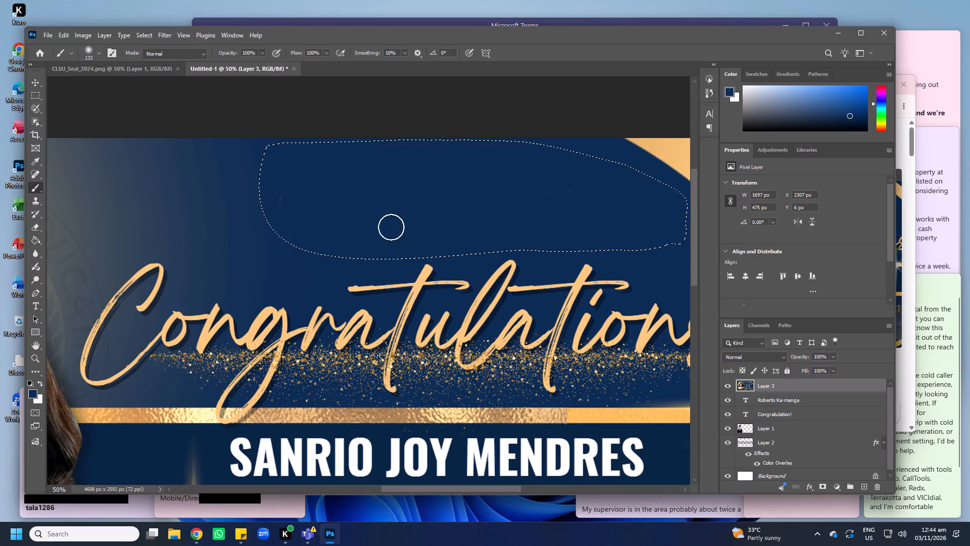
{"action": "left_click_drag", "start_coordinate": [391, 227], "coordinate": [278, 237]}
{"action": "key", "text": "m"}
{"action": "left_click", "coordinate": [223, 283]}
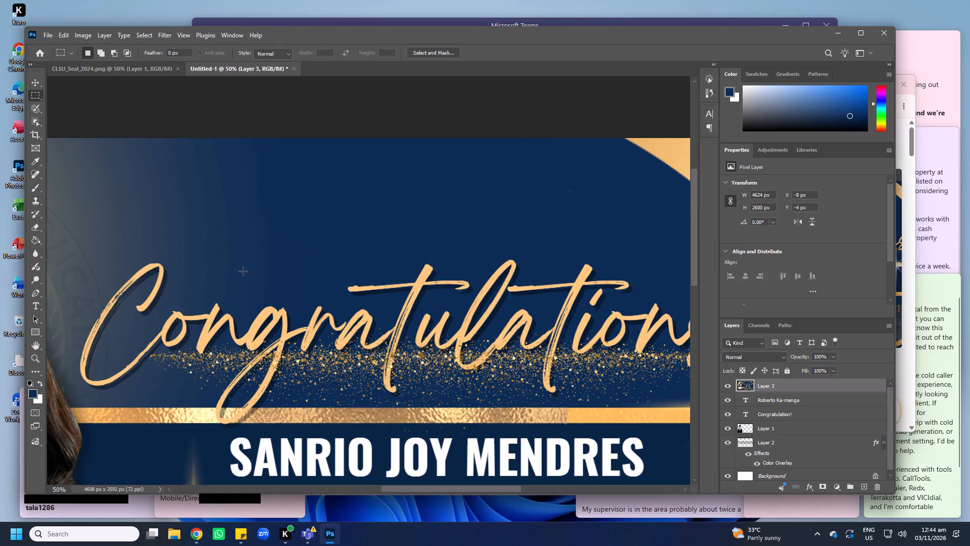
Select a strip about 477 x 77 px around the faint leftover text above the heading, paint it navy and deselect.
{"action": "left_click", "coordinate": [624, 238], "text": "alt"}
{"action": "left_click_drag", "start_coordinate": [607, 201], "coordinate": [587, 201]}
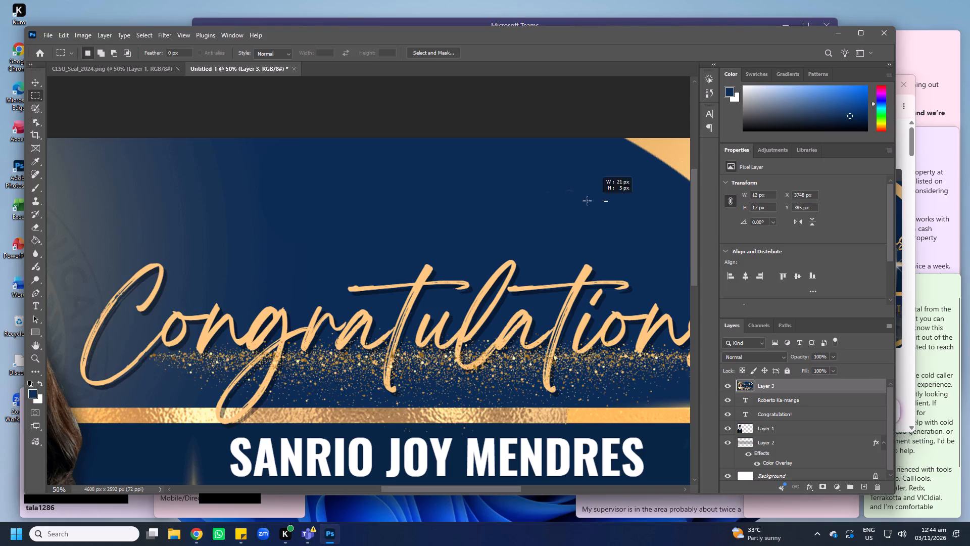
{"action": "left_click_drag", "start_coordinate": [587, 201], "coordinate": [488, 183]}
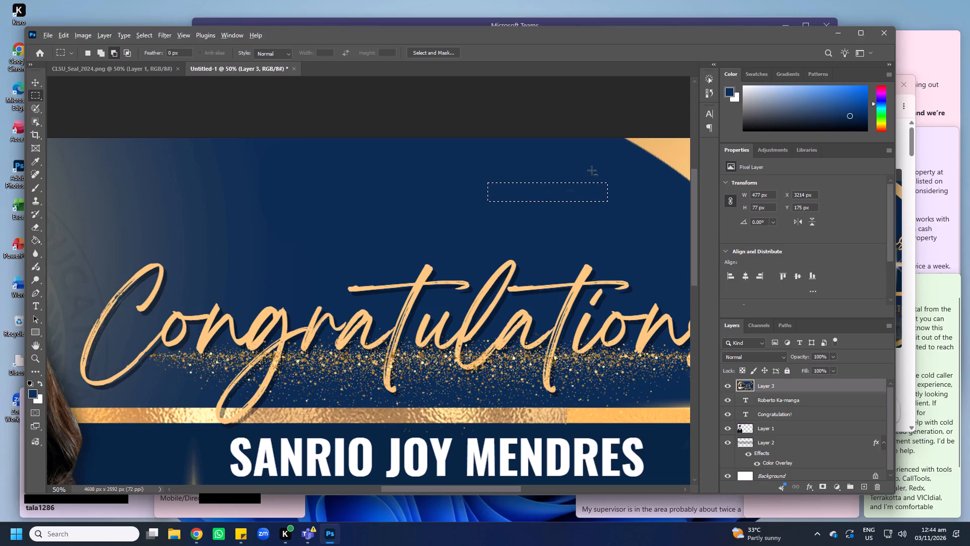
{"action": "left_click", "coordinate": [595, 163], "text": "alt"}
{"action": "key", "text": "b"}
{"action": "left_click_drag", "start_coordinate": [579, 187], "coordinate": [591, 196], "text": "alt"}
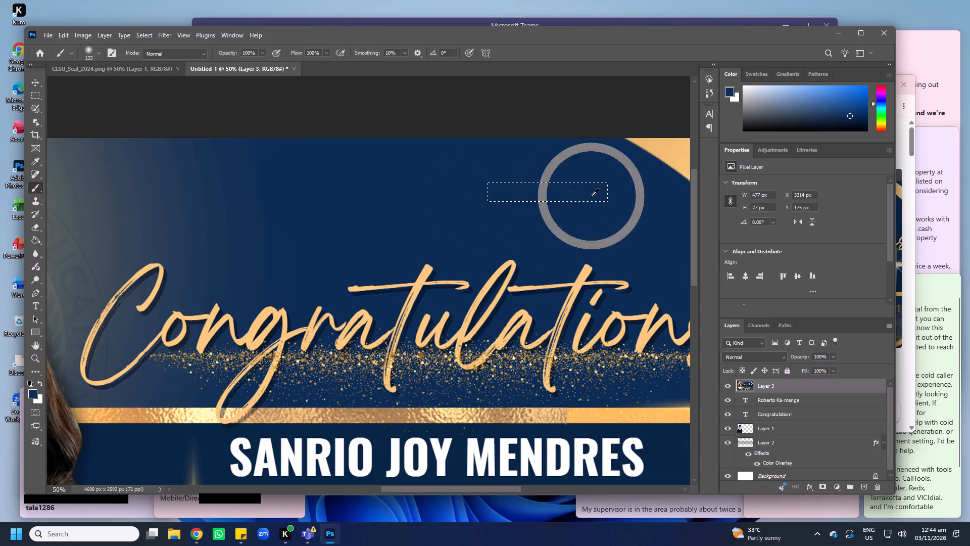
{"action": "left_click_drag", "start_coordinate": [591, 196], "coordinate": [592, 196], "text": "alt"}
{"action": "left_click_drag", "start_coordinate": [591, 188], "coordinate": [477, 216]}
{"action": "left_click", "coordinate": [559, 158]}
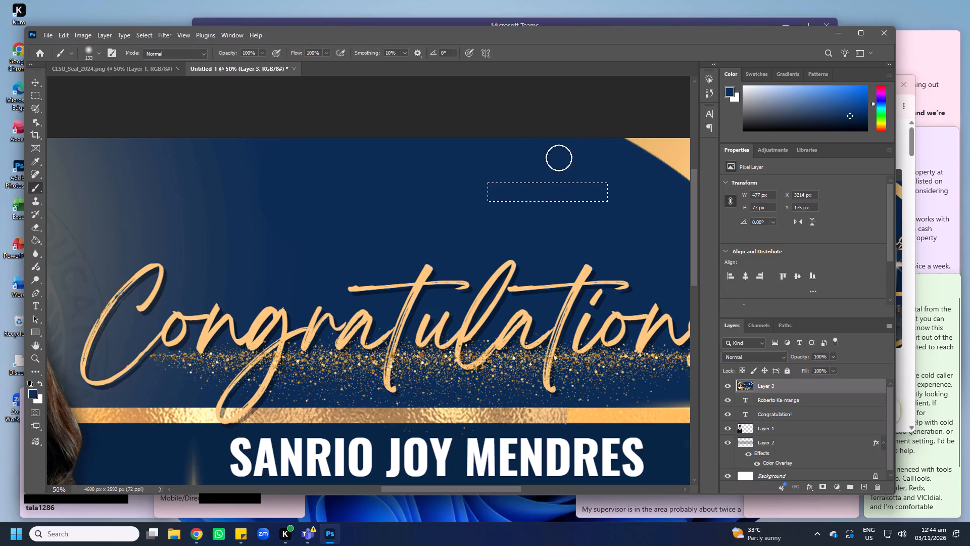
{"action": "key", "text": "m"}
{"action": "left_click", "coordinate": [568, 164]}
Examine the pasted navy and gold design as a whole and up close around the heading and name banner.
{"action": "scroll", "coordinate": [557, 189], "scroll_direction": "down", "scroll_amount": 8, "text": "alt"}
{"action": "key", "text": "space"}
{"action": "key", "text": "space"}
{"action": "key", "text": "space"}
{"action": "key", "text": "space"}
{"action": "key", "text": "space"}
{"action": "key", "text": "space"}
{"action": "key", "text": "space"}
{"action": "key", "text": "space"}
{"action": "key", "text": "space"}
{"action": "key", "text": "space"}
{"action": "key", "text": "space"}
{"action": "key", "text": "space"}
{"action": "key", "text": "space"}
{"action": "key", "text": "space"}
{"action": "key", "text": "space"}
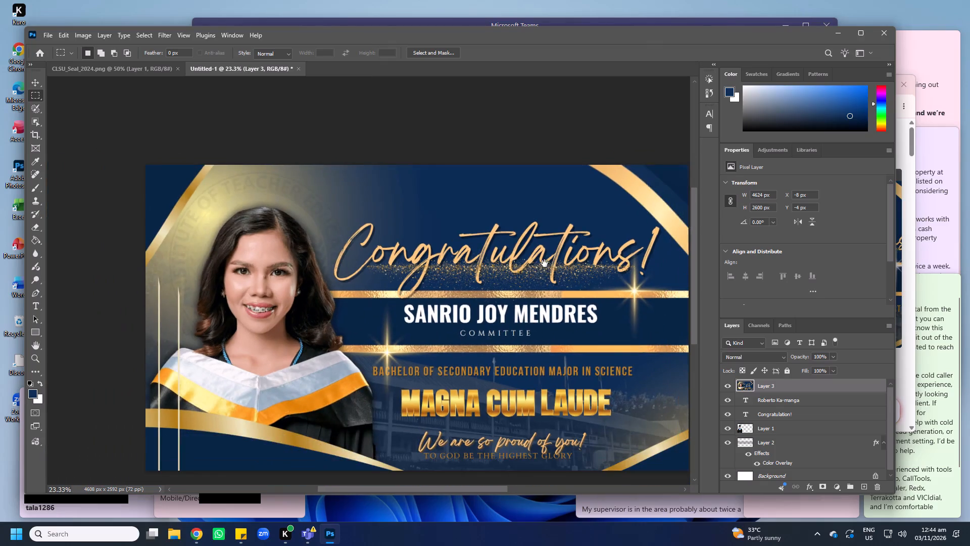
{"action": "left_click_drag", "start_coordinate": [543, 274], "coordinate": [495, 237]}
{"action": "double_click", "coordinate": [481, 282], "text": "ctrl"}
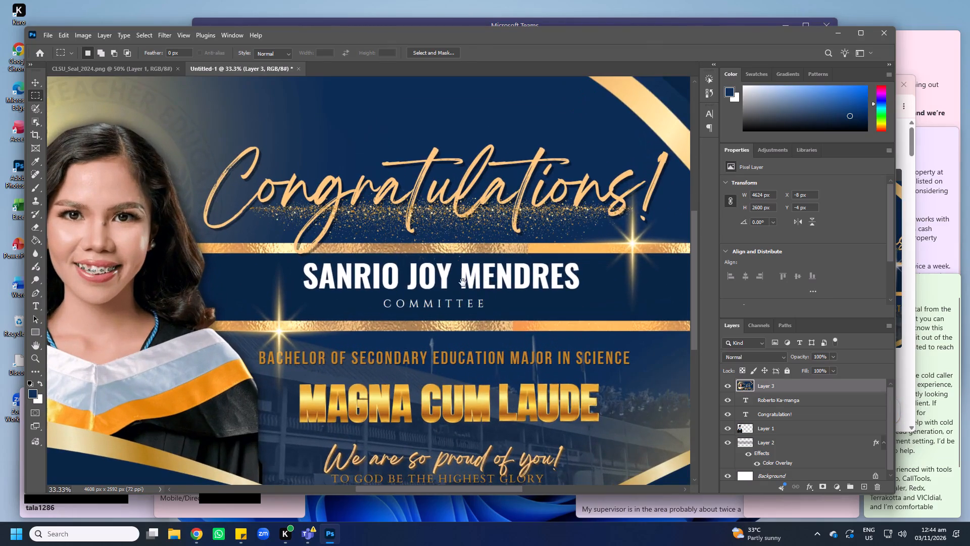
{"action": "left_click_drag", "start_coordinate": [384, 315], "coordinate": [494, 265]}
{"action": "left_click_drag", "start_coordinate": [548, 206], "coordinate": [422, 292]}
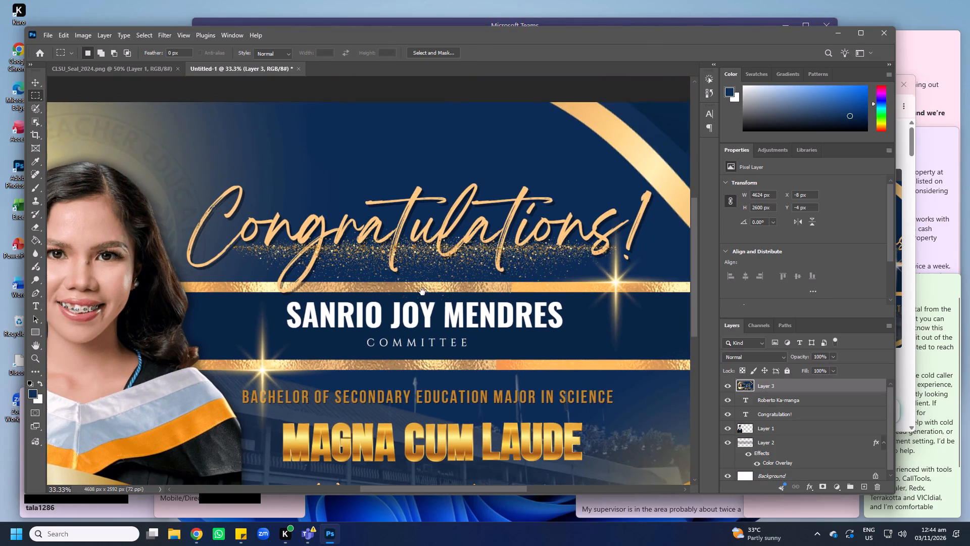
{"action": "left_click_drag", "start_coordinate": [422, 292], "coordinate": [433, 262]}
{"action": "scroll", "coordinate": [439, 282], "scroll_direction": "down", "scroll_amount": 4, "text": "alt"}
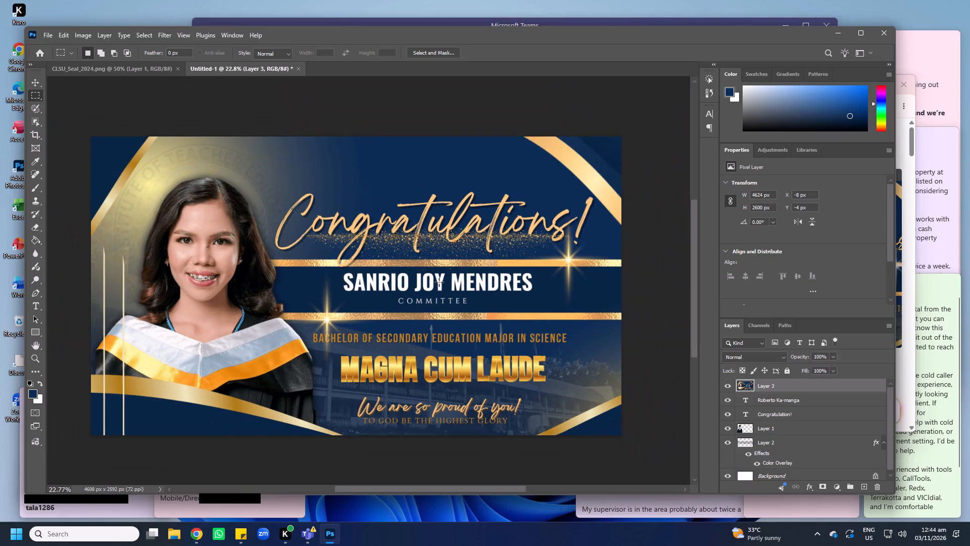
{"action": "scroll", "coordinate": [439, 282], "scroll_direction": "up", "scroll_amount": 3, "text": "alt"}
{"action": "scroll", "coordinate": [439, 282], "scroll_direction": "down", "scroll_amount": 2, "text": "alt"}
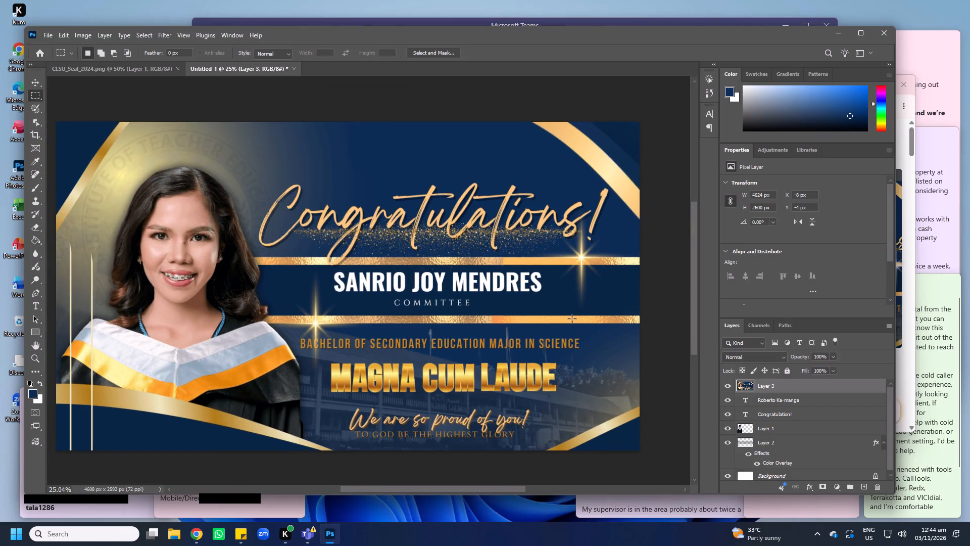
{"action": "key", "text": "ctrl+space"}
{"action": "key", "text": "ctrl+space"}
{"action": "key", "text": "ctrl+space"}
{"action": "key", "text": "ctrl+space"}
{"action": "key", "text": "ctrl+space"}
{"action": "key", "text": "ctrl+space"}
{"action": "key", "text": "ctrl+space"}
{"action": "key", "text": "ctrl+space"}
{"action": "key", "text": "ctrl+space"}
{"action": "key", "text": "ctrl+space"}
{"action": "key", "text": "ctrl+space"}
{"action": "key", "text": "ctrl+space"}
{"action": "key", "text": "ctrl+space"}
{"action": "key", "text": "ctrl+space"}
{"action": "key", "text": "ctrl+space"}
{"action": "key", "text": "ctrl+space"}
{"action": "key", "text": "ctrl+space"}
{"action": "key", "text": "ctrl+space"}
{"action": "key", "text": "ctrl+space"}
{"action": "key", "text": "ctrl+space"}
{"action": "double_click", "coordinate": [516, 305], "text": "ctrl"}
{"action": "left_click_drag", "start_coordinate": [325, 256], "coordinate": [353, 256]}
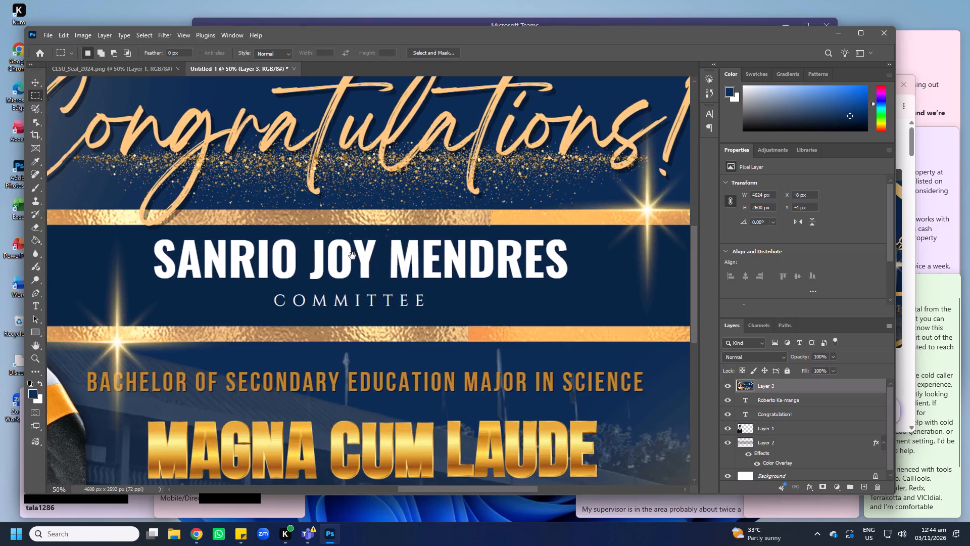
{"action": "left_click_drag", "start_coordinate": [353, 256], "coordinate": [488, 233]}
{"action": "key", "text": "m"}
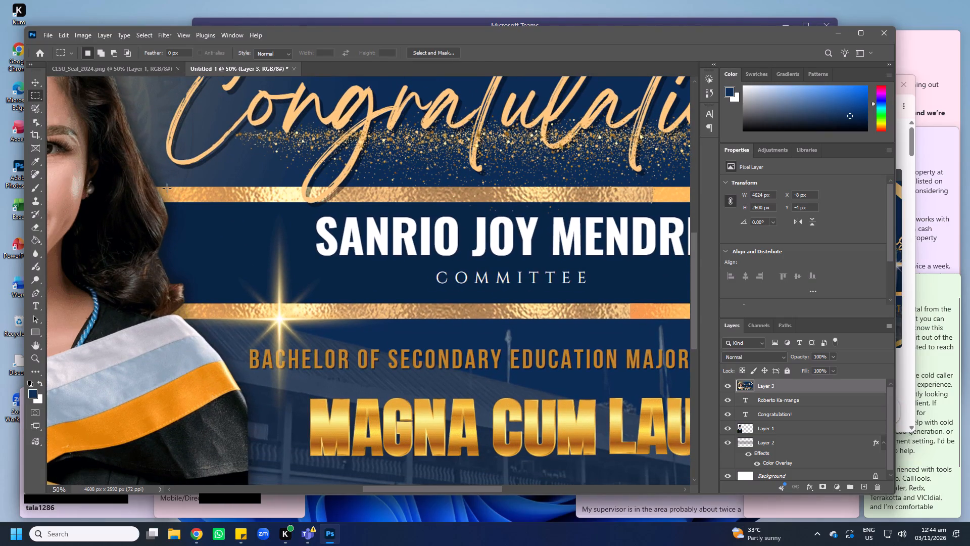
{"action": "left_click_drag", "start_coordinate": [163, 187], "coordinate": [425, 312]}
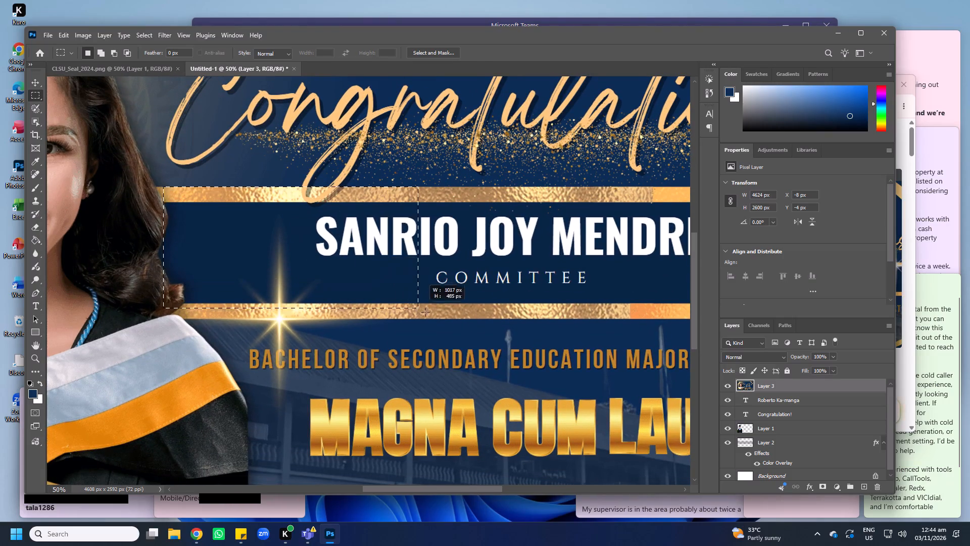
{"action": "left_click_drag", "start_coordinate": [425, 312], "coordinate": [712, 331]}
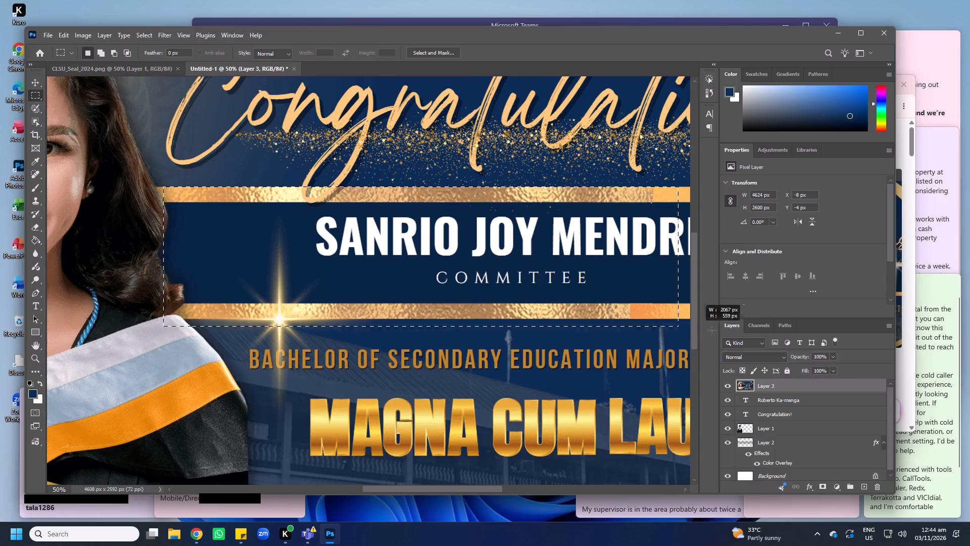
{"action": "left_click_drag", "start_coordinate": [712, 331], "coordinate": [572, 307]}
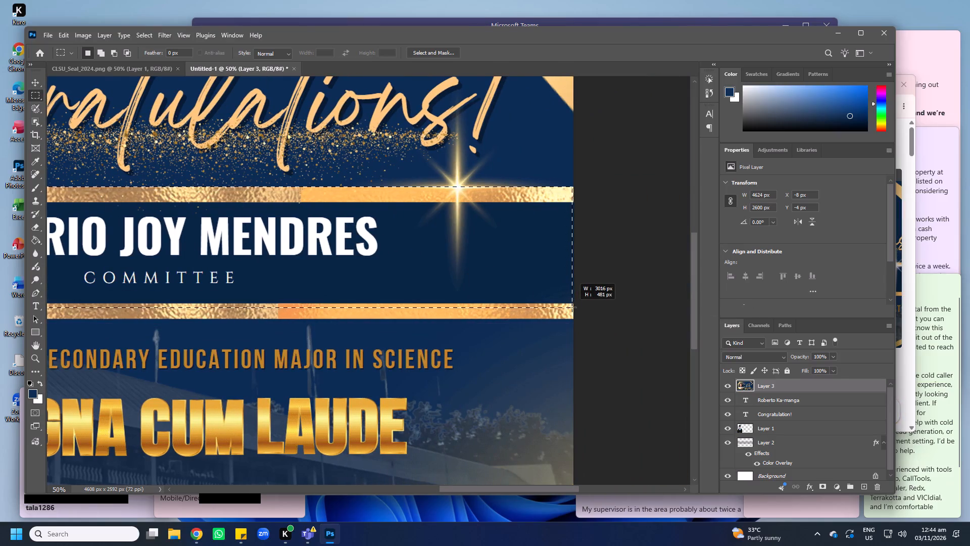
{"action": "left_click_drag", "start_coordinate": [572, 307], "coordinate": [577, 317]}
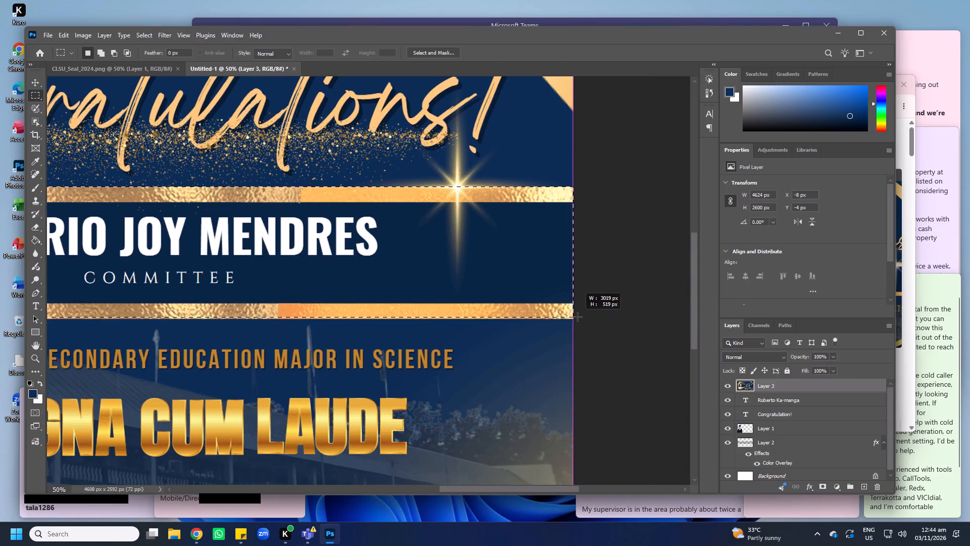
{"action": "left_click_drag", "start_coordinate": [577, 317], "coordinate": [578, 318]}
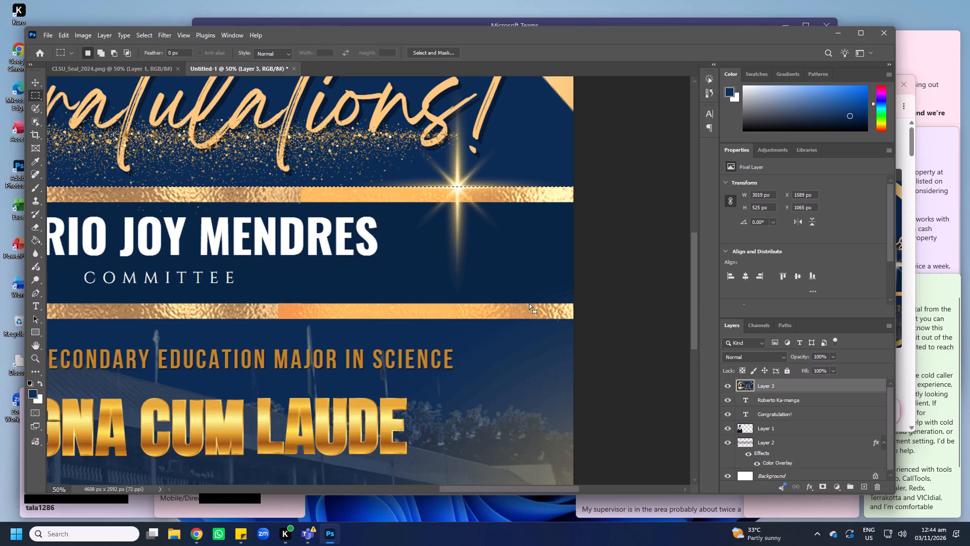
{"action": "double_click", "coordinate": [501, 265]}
Select the design's name banner with both gold borders, about 2884 x 527 px, out to the canvas edge, and copy it.
{"action": "key", "text": "space"}
{"action": "key", "text": "space"}
{"action": "key", "text": "space"}
{"action": "key", "text": "space"}
{"action": "key", "text": "space"}
{"action": "key", "text": "space"}
{"action": "key", "text": "space"}
{"action": "key", "text": "space"}
{"action": "key", "text": "space"}
{"action": "key", "text": "space"}
{"action": "key", "text": "space"}
{"action": "key", "text": "space"}
{"action": "key", "text": "space"}
{"action": "key", "text": "space"}
{"action": "key", "text": "space"}
{"action": "key", "text": "space"}
{"action": "key", "text": "space"}
{"action": "key", "text": "space"}
{"action": "key", "text": "space"}
{"action": "left_click_drag", "start_coordinate": [271, 246], "coordinate": [642, 256]}
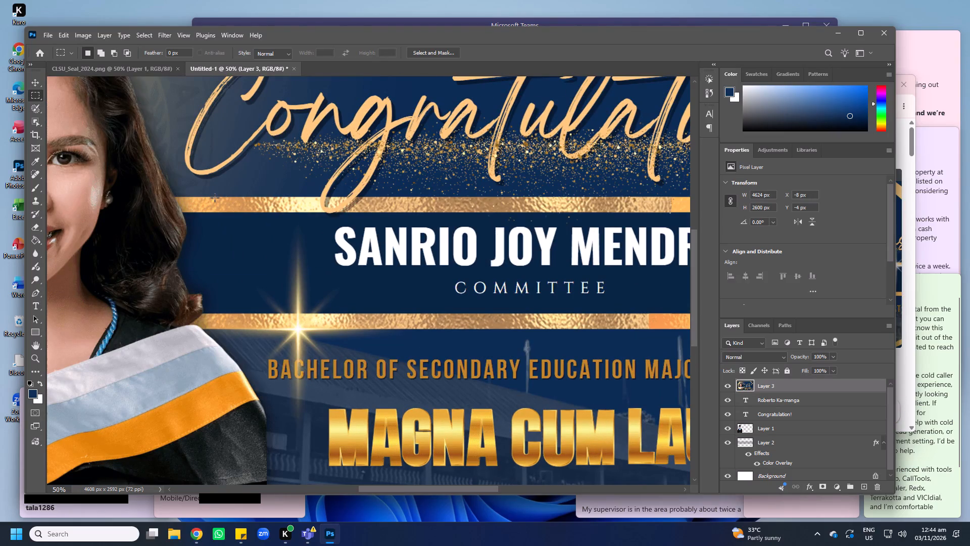
{"action": "left_click_drag", "start_coordinate": [216, 197], "coordinate": [554, 342]}
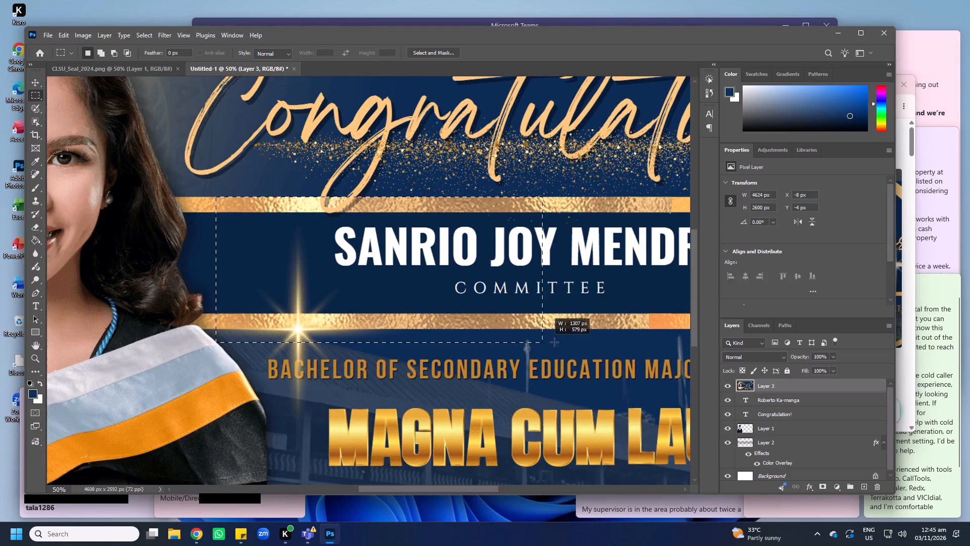
{"action": "left_click_drag", "start_coordinate": [554, 342], "coordinate": [632, 334]}
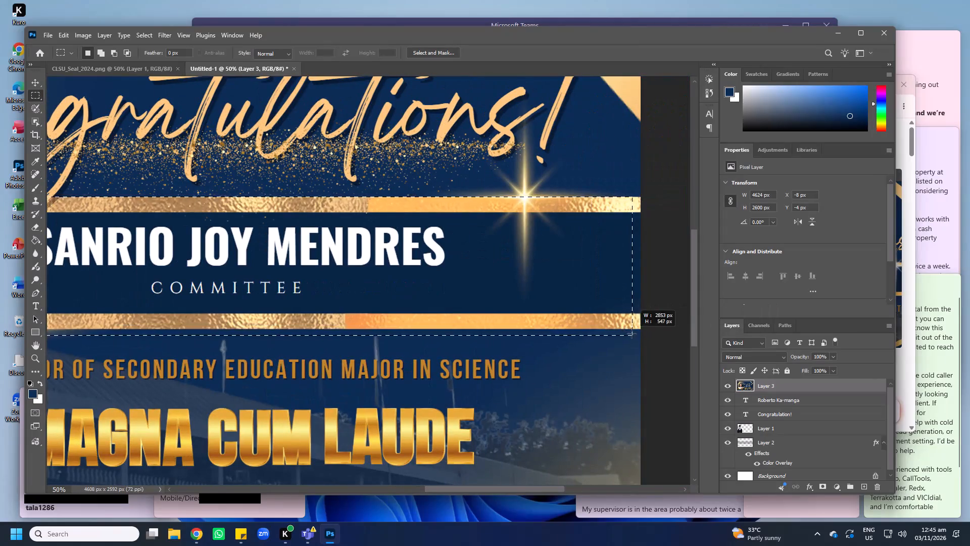
{"action": "left_click_drag", "start_coordinate": [632, 334], "coordinate": [641, 329]}
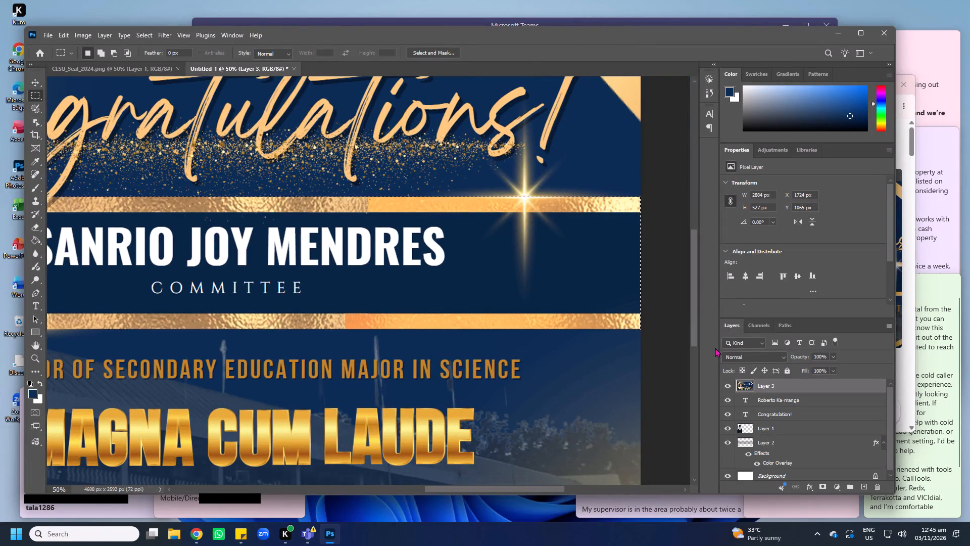
{"action": "key", "text": "ctrl+x"}
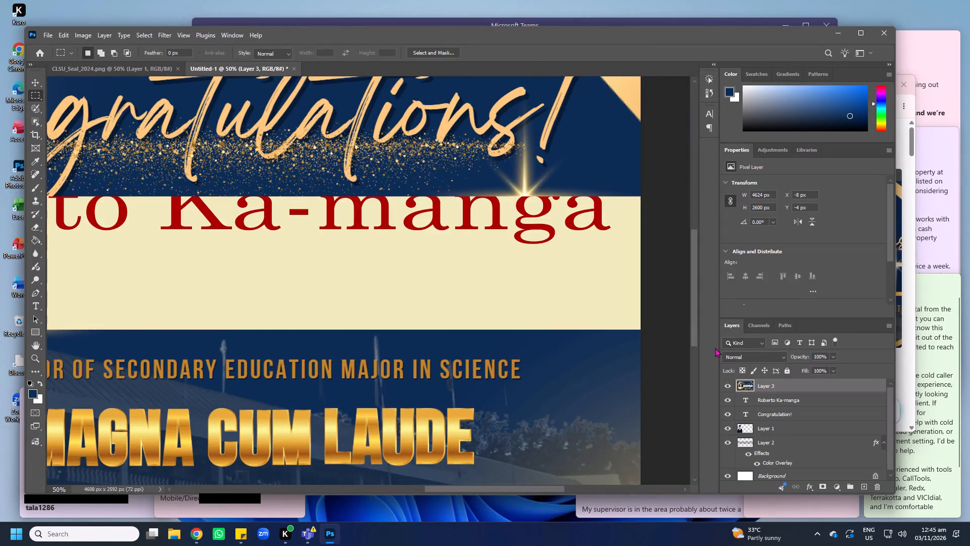
{"action": "key", "text": "ctrl+z"}
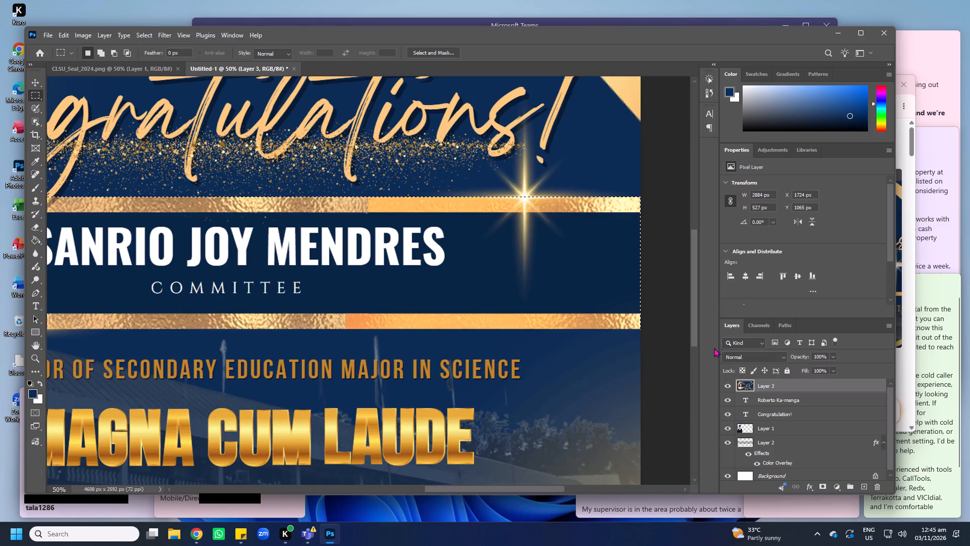
{"action": "key", "text": "ctrl+c"}
{"action": "key", "text": "ctrl+c"}
Hide the pasted navy and gold design layer and delete the cream band behind the graduate's name.
{"action": "left_click", "coordinate": [728, 386]}
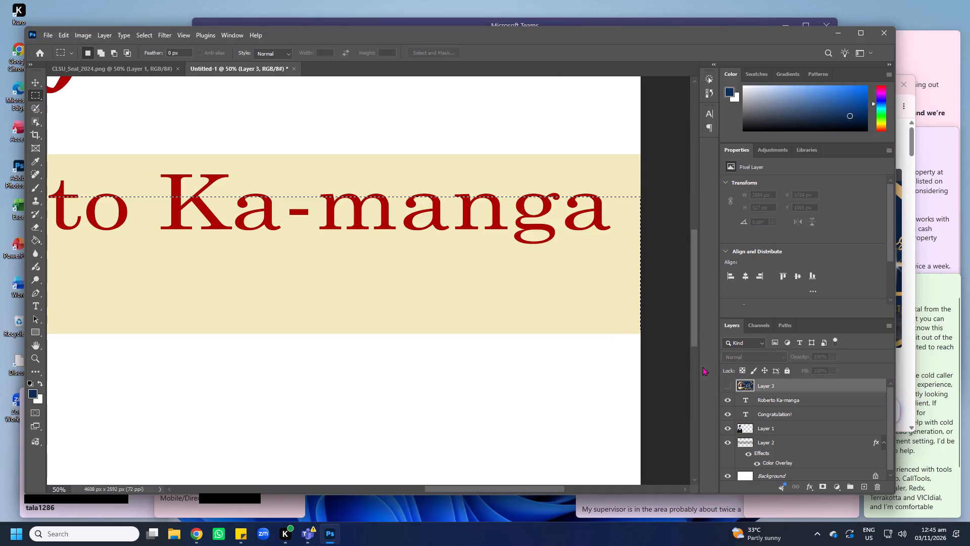
{"action": "left_click", "coordinate": [579, 300]}
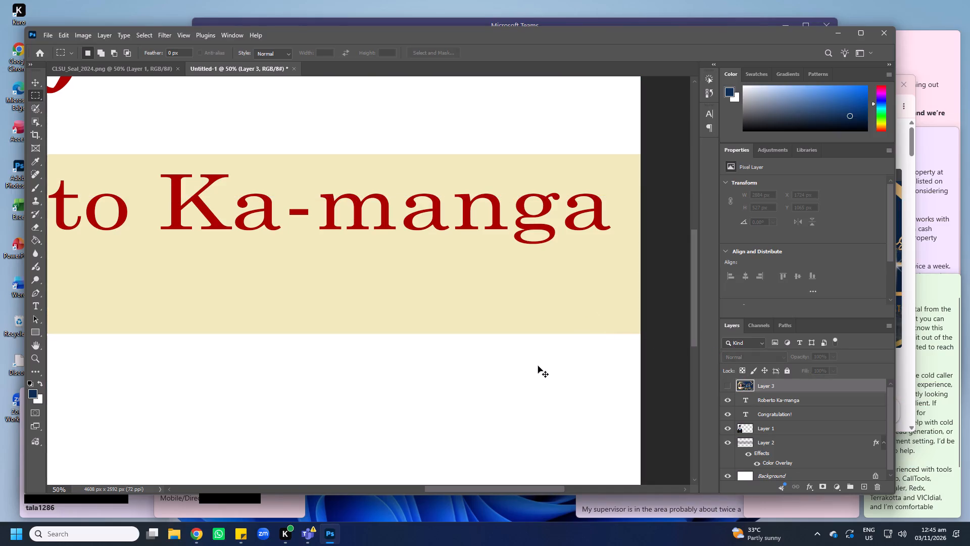
{"action": "scroll", "coordinate": [539, 366], "scroll_direction": "down", "scroll_amount": 11, "text": "alt"}
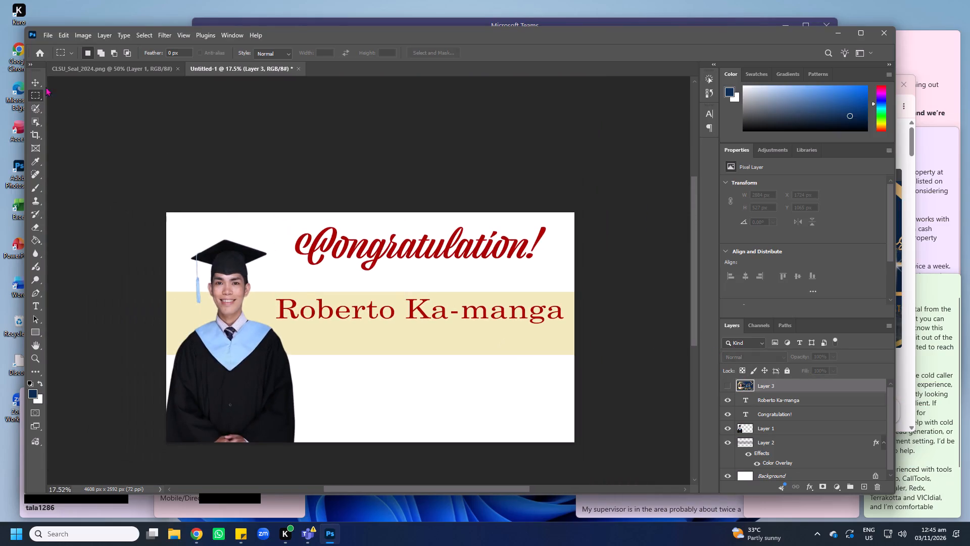
{"action": "double_click", "coordinate": [42, 86]}
{"action": "key", "text": "v"}
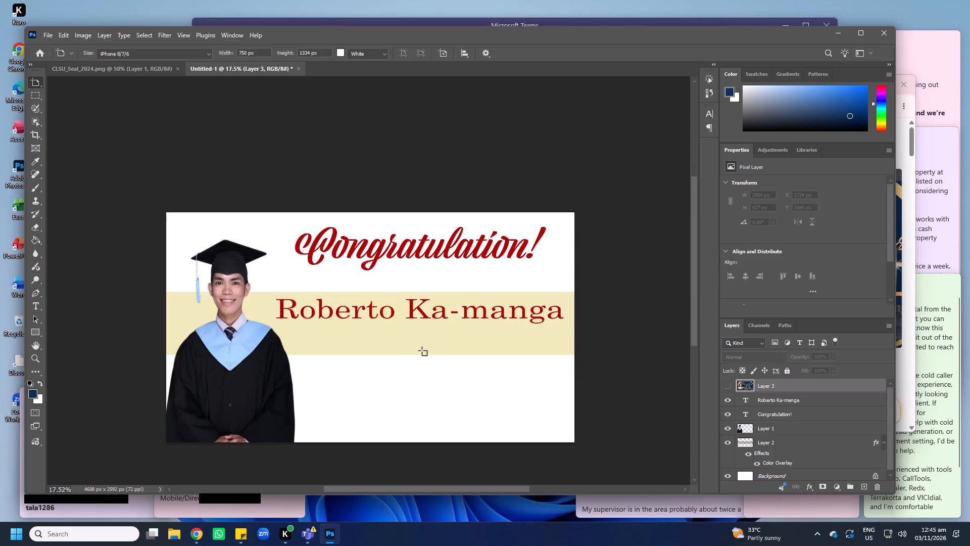
{"action": "right_click", "coordinate": [424, 345]}
{"action": "left_click", "coordinate": [437, 349]}
{"action": "key", "text": "Delete"}
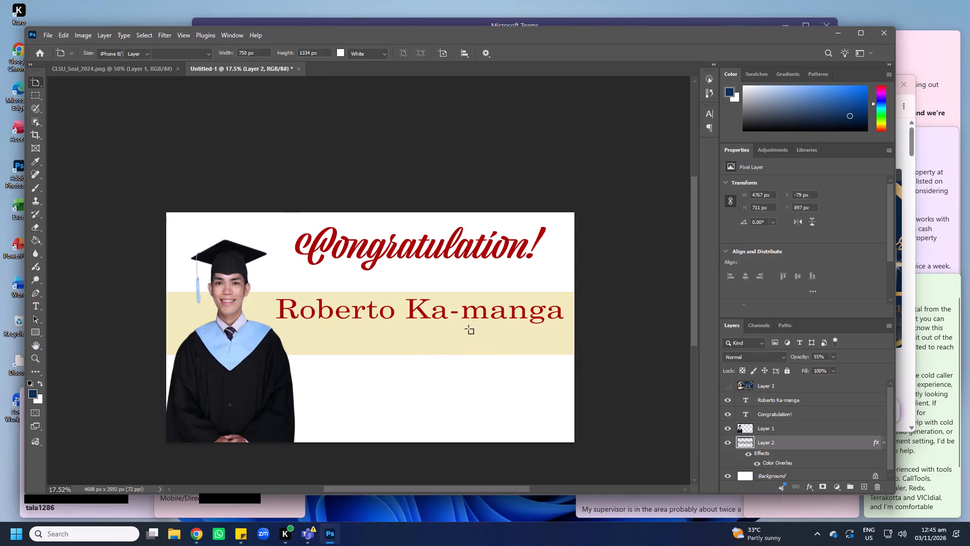
Paste the copied banner, scale it to about 123%, roughly 3557 x 650 px, and position it below the Congratulation heading.
{"action": "key", "text": "ctrl+v"}
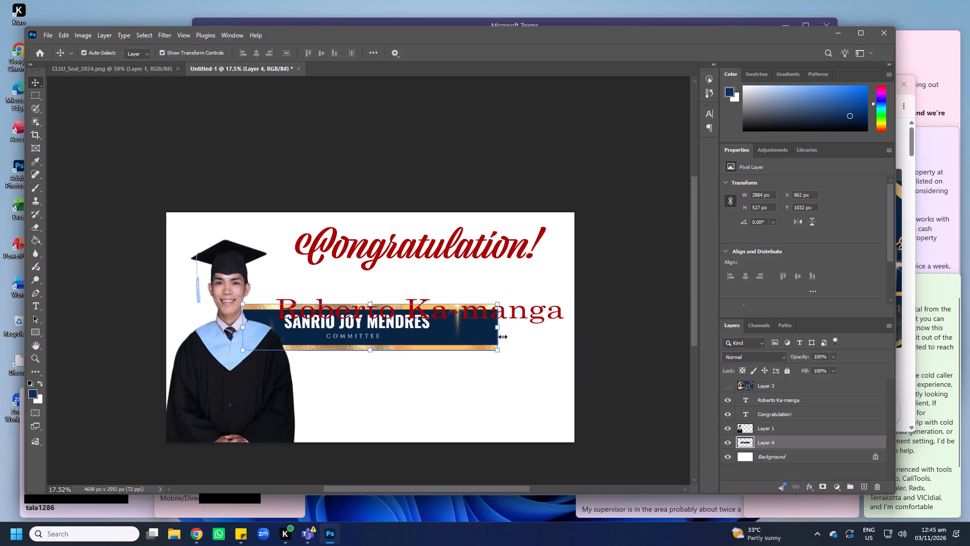
{"action": "left_click_drag", "start_coordinate": [501, 334], "coordinate": [579, 333], "text": "alt"}
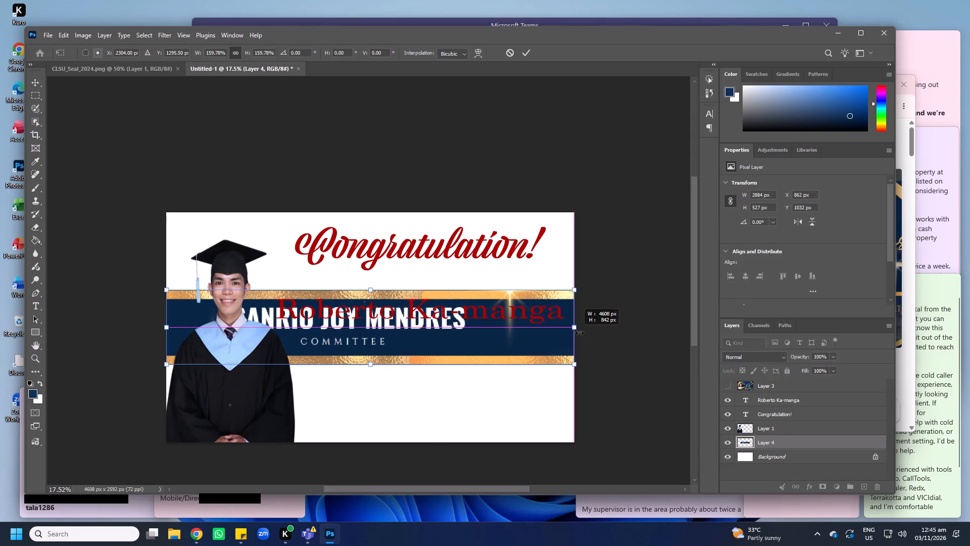
{"action": "left_click_drag", "start_coordinate": [579, 333], "coordinate": [549, 339], "text": "alt"}
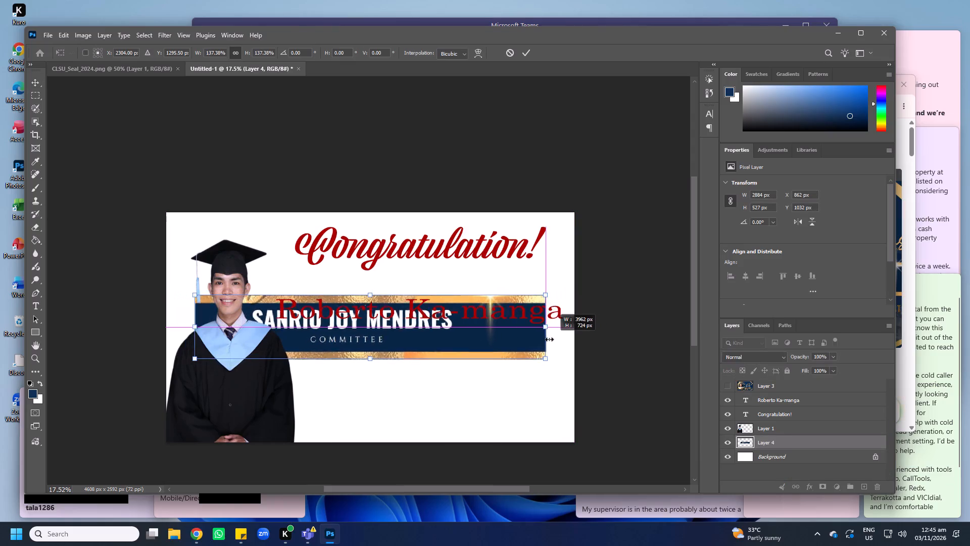
{"action": "left_click_drag", "start_coordinate": [549, 339], "coordinate": [531, 343], "text": "alt"}
{"action": "left_click_drag", "start_coordinate": [488, 344], "coordinate": [537, 338]}
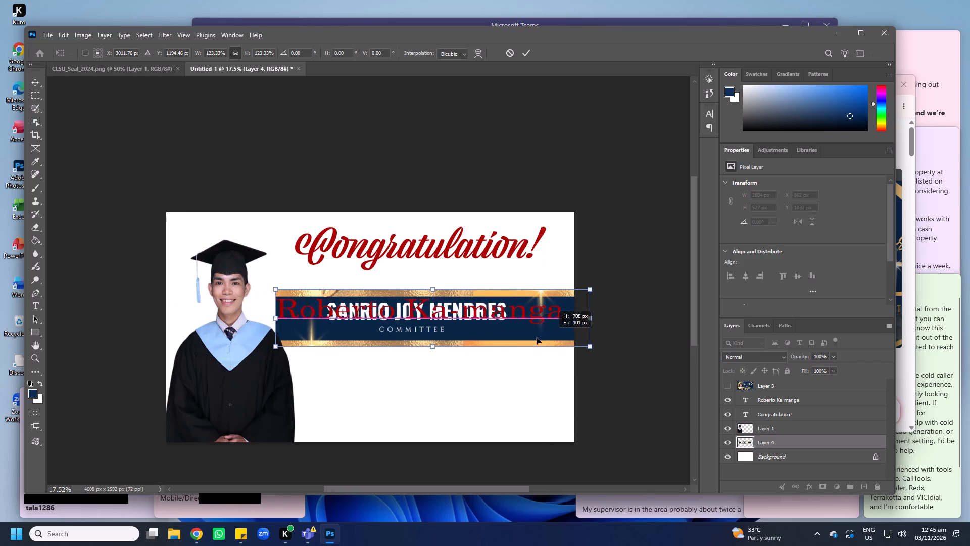
{"action": "left_click_drag", "start_coordinate": [537, 338], "coordinate": [522, 337]}
Apply the banner transform and delete the graduate's red name text that overlaps the banner.
{"action": "right_click", "coordinate": [474, 311]}
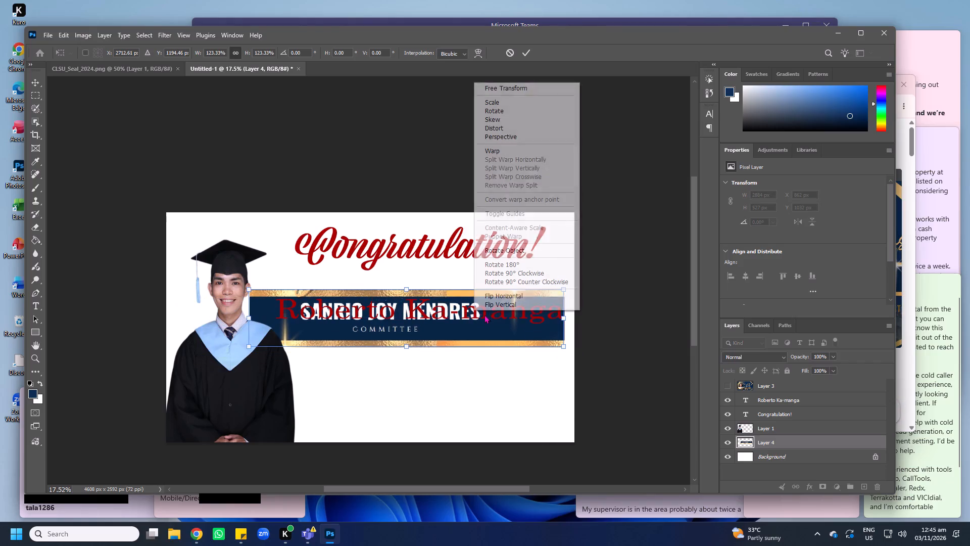
{"action": "left_click", "coordinate": [464, 317]}
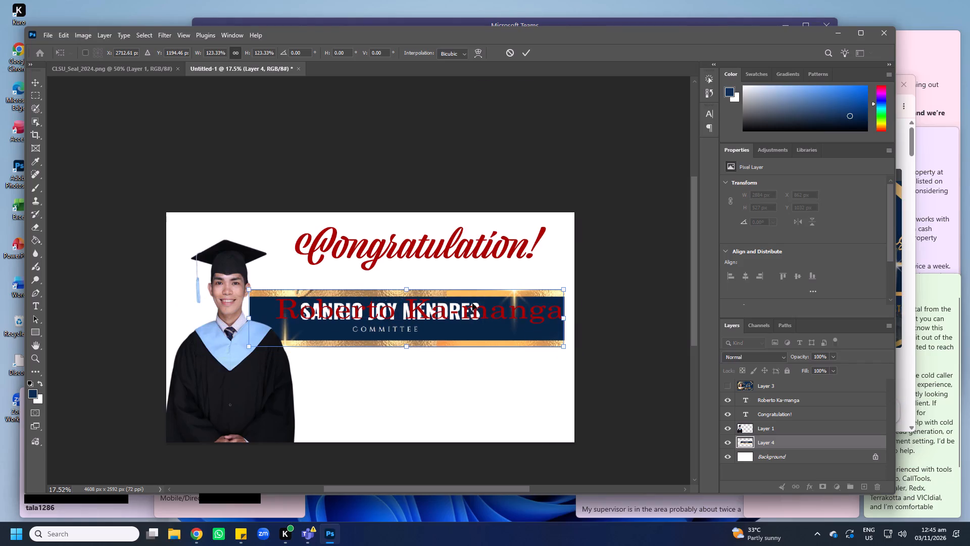
{"action": "key", "text": "Delete"}
{"action": "right_click", "coordinate": [492, 318]}
{"action": "left_click", "coordinate": [481, 315]}
{"action": "left_click", "coordinate": [34, 86]}
{"action": "right_click", "coordinate": [503, 313]}
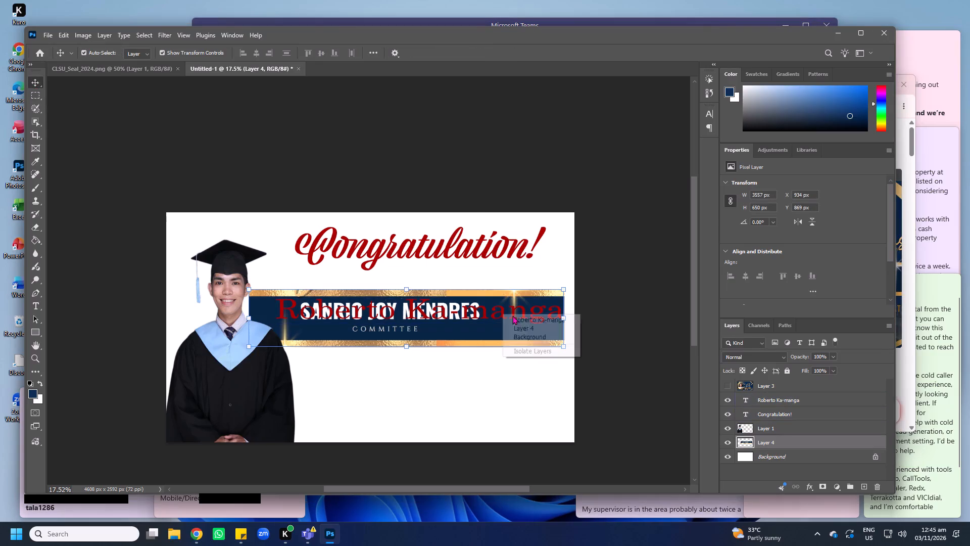
{"action": "left_click", "coordinate": [518, 321]}
{"action": "key", "text": "Delete"}
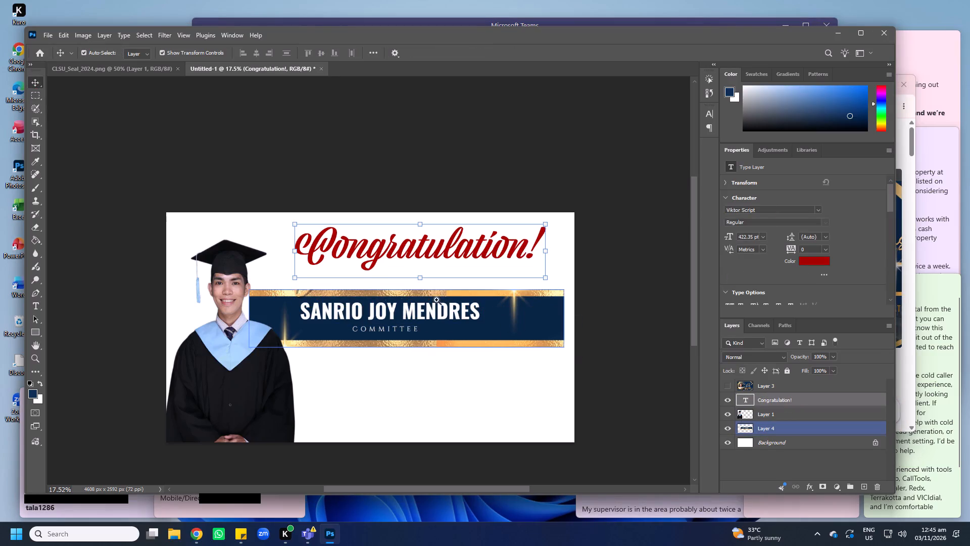
Examine the placed banner up close, including its name and COMMITTEE text and its gold borders.
{"action": "key", "text": "space"}
{"action": "double_click", "coordinate": [424, 316], "text": "ctrl"}
{"action": "key", "text": "space"}
{"action": "key", "text": "space"}
{"action": "key", "text": "space"}
{"action": "key", "text": "space"}
{"action": "key", "text": "space"}
{"action": "key", "text": "space"}
{"action": "key", "text": "space"}
{"action": "key", "text": "space"}
{"action": "key", "text": "space"}
{"action": "key", "text": "space"}
{"action": "key", "text": "space"}
{"action": "key", "text": "space"}
{"action": "key", "text": "space"}
{"action": "key", "text": "space"}
{"action": "key", "text": "space"}
{"action": "key", "text": "space"}
{"action": "key", "text": "space"}
{"action": "key", "text": "space"}
{"action": "key", "text": "space"}
{"action": "key", "text": "space"}
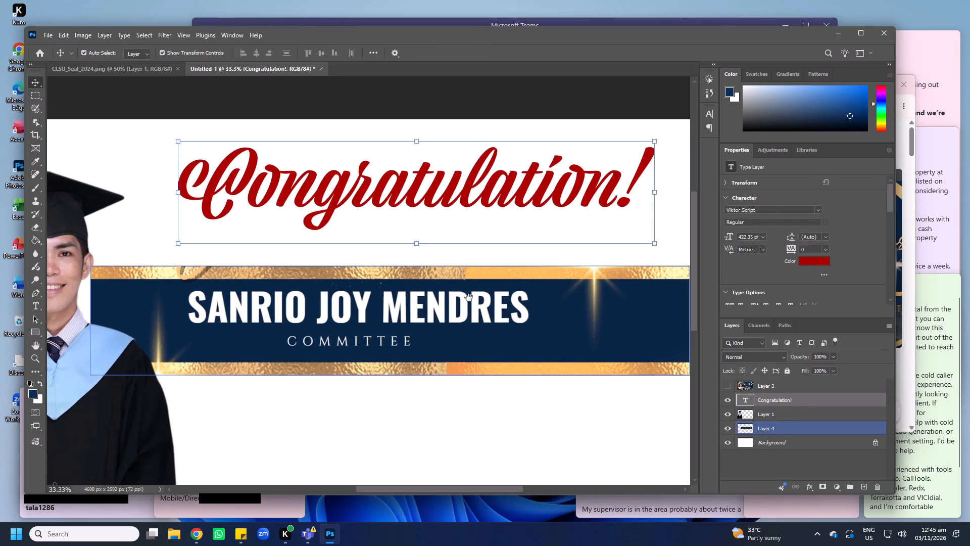
{"action": "left_click_drag", "start_coordinate": [469, 287], "coordinate": [466, 311]}
{"action": "key", "text": "space"}
{"action": "double_click", "coordinate": [336, 347], "text": "ctrl"}
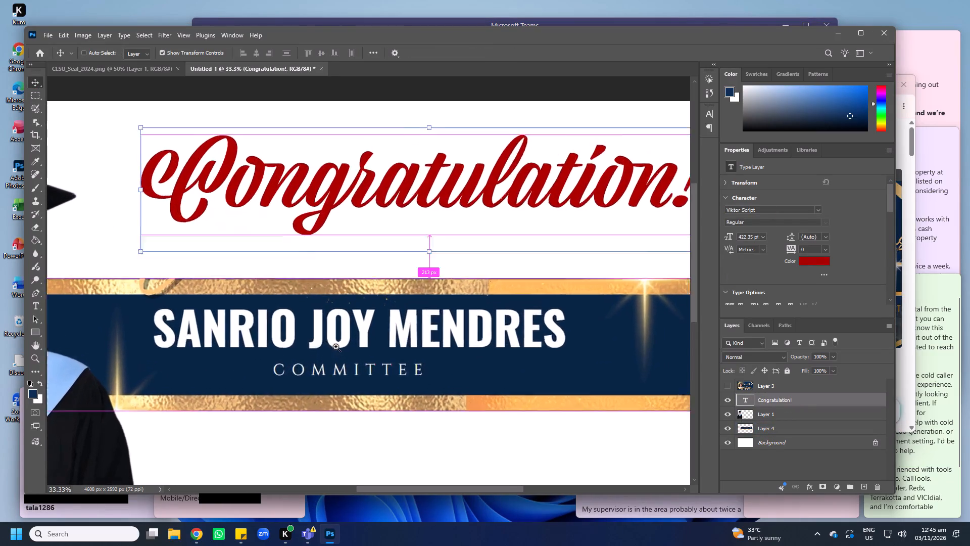
{"action": "left_click_drag", "start_coordinate": [287, 333], "coordinate": [413, 332]}
{"action": "scroll", "coordinate": [412, 333], "scroll_direction": "down", "scroll_amount": 8, "text": "alt"}
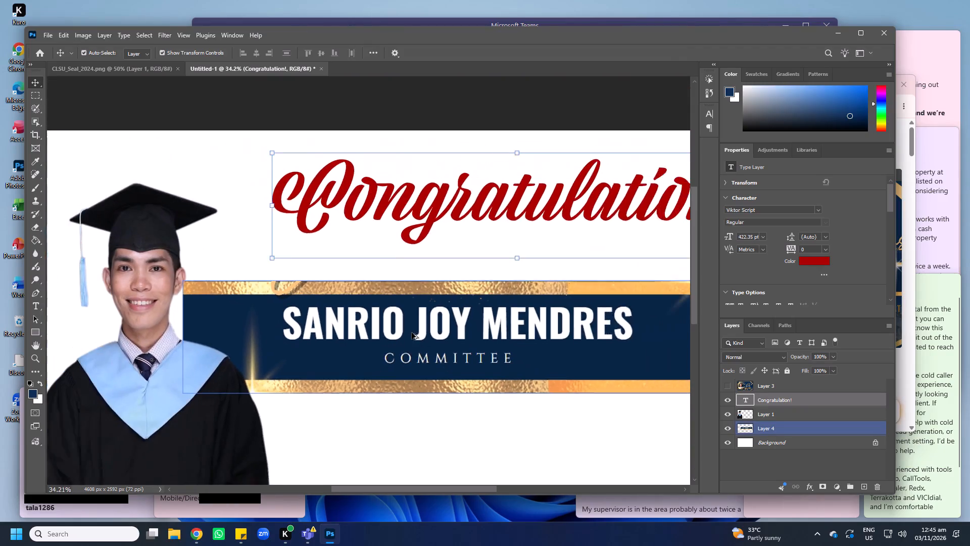
Trace a Pen tool path around the old name and COMMITTEE text on the navy banner.
{"action": "key", "text": "m"}
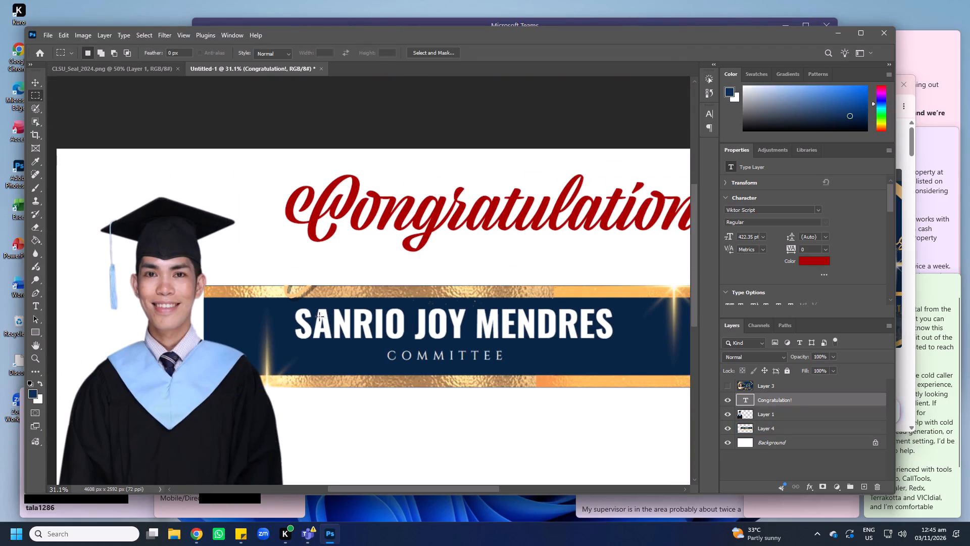
{"action": "key", "text": "p"}
{"action": "left_click", "coordinate": [351, 354]}
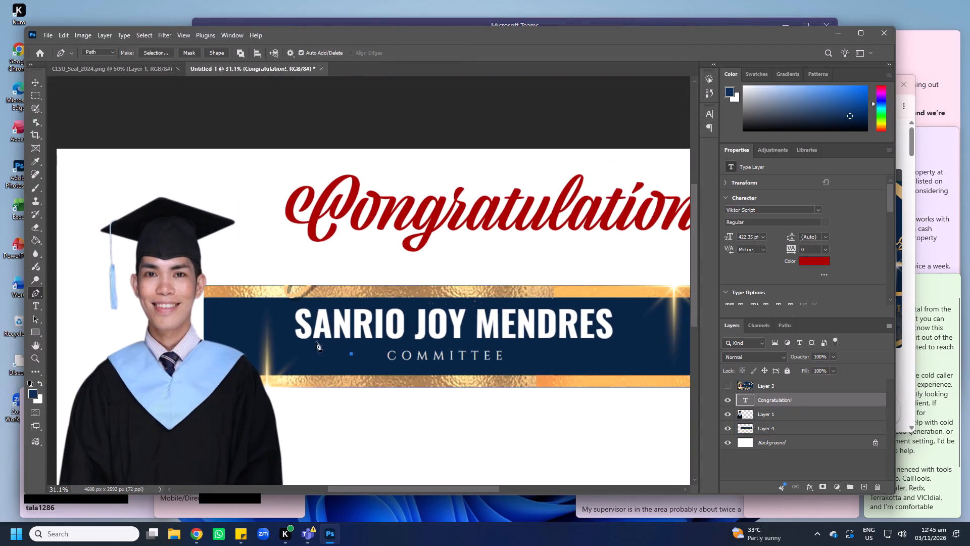
{"action": "left_click_drag", "start_coordinate": [287, 323], "coordinate": [294, 297]}
{"action": "left_click_drag", "start_coordinate": [294, 297], "coordinate": [294, 298]}
{"action": "left_click_drag", "start_coordinate": [312, 304], "coordinate": [328, 306]}
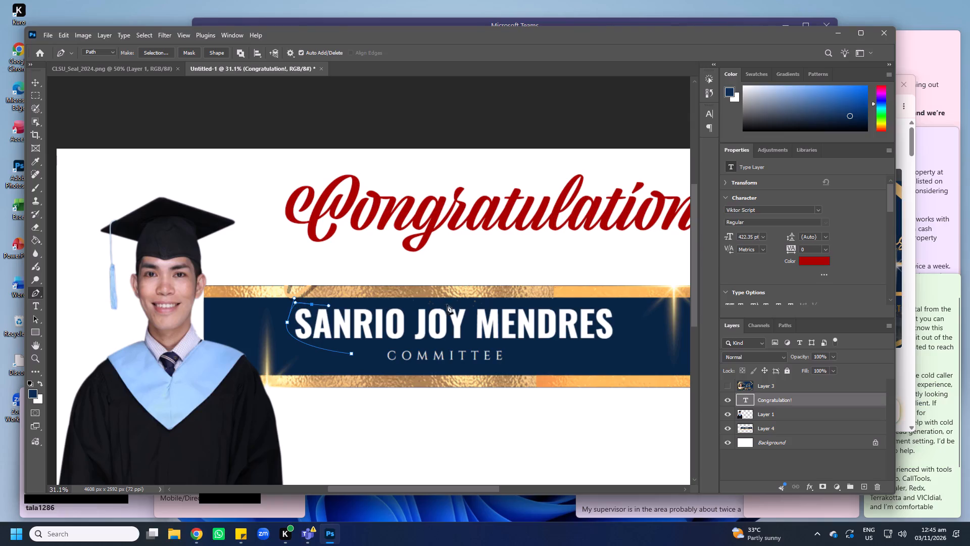
{"action": "left_click_drag", "start_coordinate": [618, 307], "coordinate": [628, 314]}
{"action": "left_click_drag", "start_coordinate": [628, 325], "coordinate": [627, 327]}
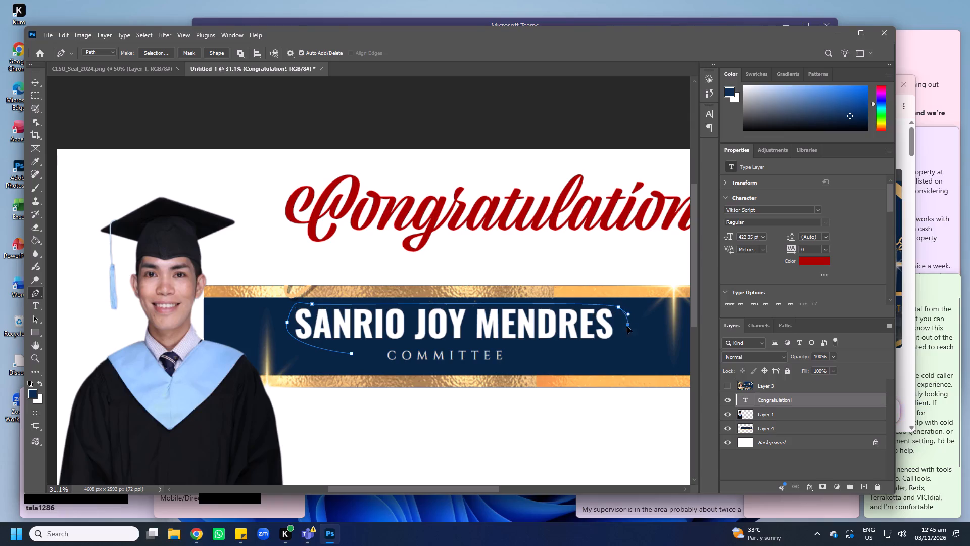
{"action": "left_click_drag", "start_coordinate": [627, 327], "coordinate": [626, 332]}
{"action": "left_click", "coordinate": [624, 338]}
{"action": "left_click_drag", "start_coordinate": [616, 345], "coordinate": [607, 347]}
{"action": "left_click_drag", "start_coordinate": [583, 354], "coordinate": [564, 357]}
{"action": "left_click", "coordinate": [560, 358]}
{"action": "left_click_drag", "start_coordinate": [538, 362], "coordinate": [528, 364]}
{"action": "left_click", "coordinate": [526, 365]}
{"action": "left_click_drag", "start_coordinate": [501, 368], "coordinate": [486, 368]}
{"action": "left_click_drag", "start_coordinate": [480, 368], "coordinate": [472, 368]}
{"action": "left_click", "coordinate": [470, 368]}
{"action": "left_click_drag", "start_coordinate": [443, 368], "coordinate": [433, 368]}
{"action": "left_click_drag", "start_coordinate": [429, 368], "coordinate": [411, 367]}
{"action": "left_click", "coordinate": [410, 367]}
{"action": "left_click_drag", "start_coordinate": [378, 365], "coordinate": [373, 363]}
{"action": "left_click", "coordinate": [361, 360]}
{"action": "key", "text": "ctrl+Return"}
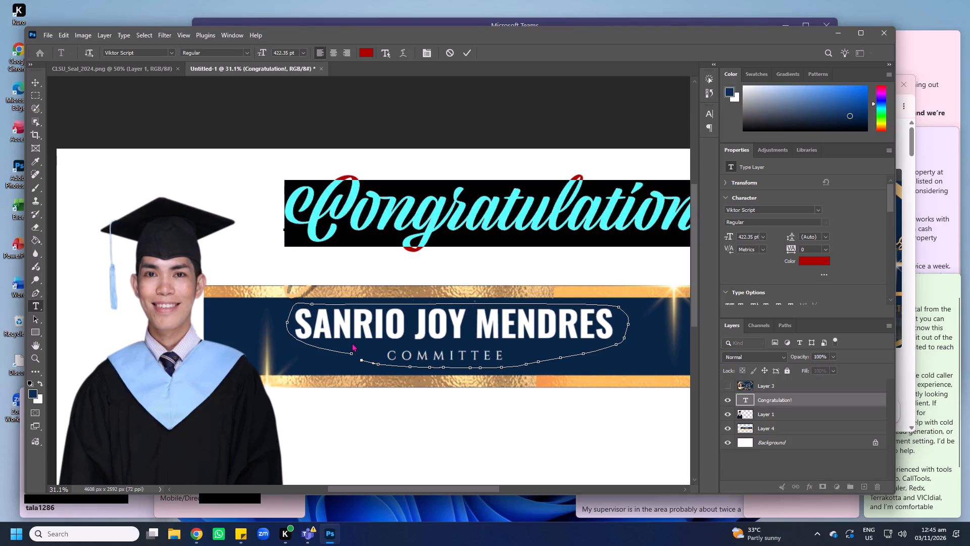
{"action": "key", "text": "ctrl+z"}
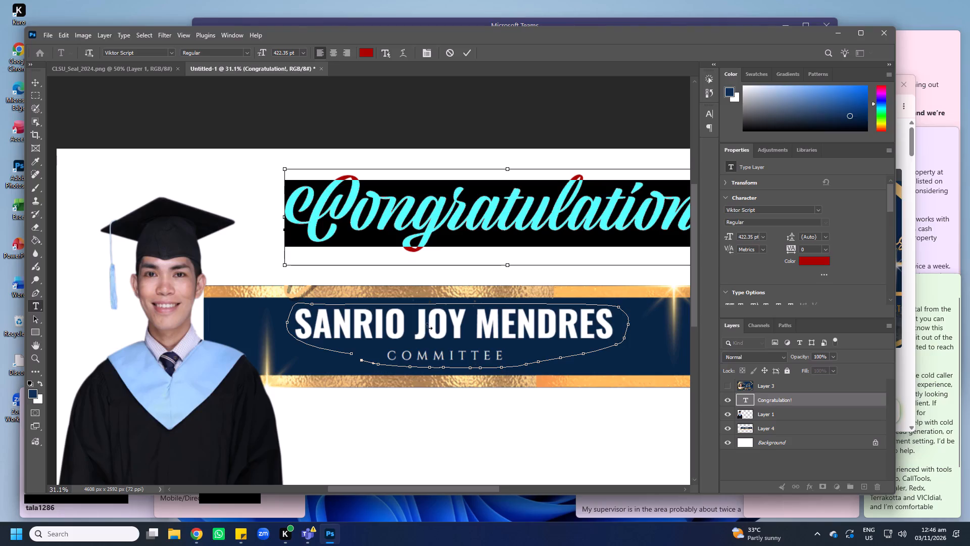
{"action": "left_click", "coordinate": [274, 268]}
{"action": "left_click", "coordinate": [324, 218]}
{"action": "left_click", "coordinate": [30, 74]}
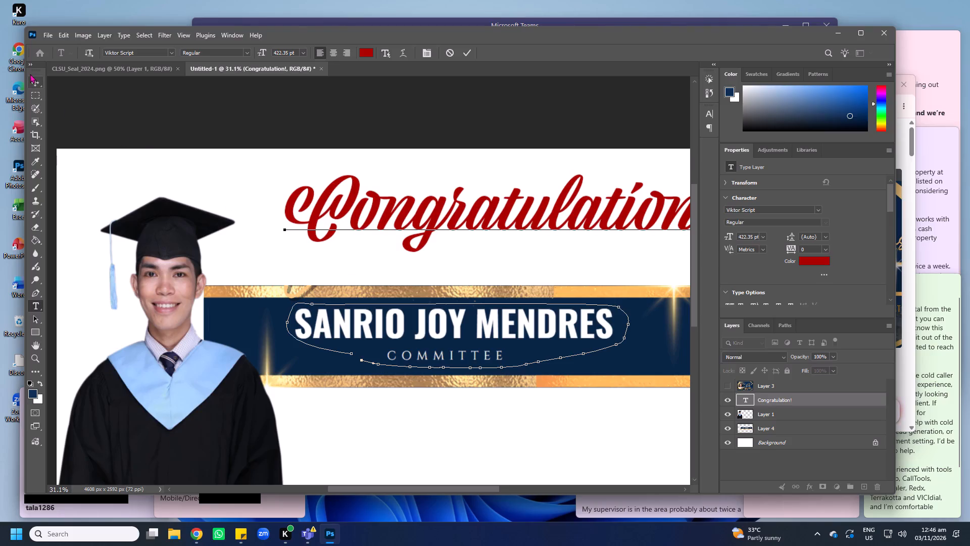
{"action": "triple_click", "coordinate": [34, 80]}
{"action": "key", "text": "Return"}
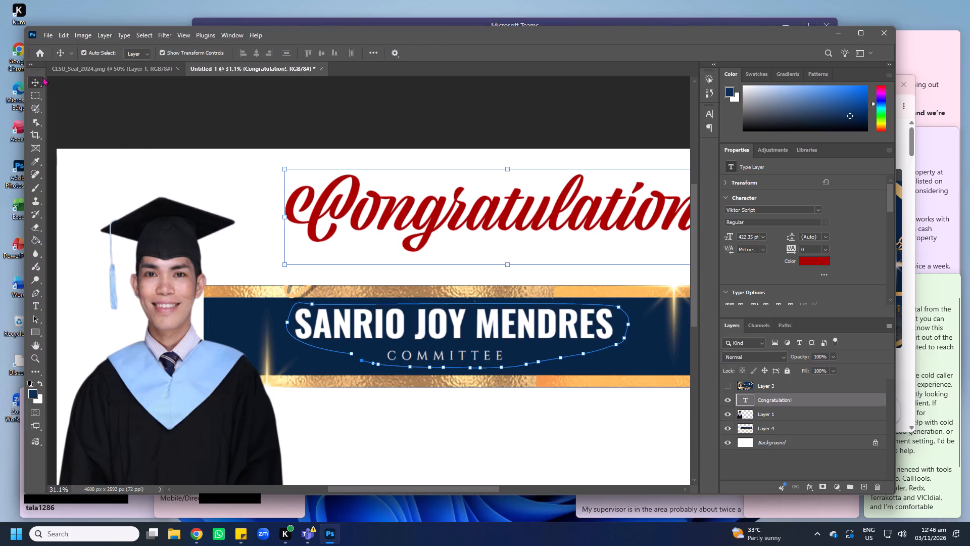
Make the banner layer, Layer 4, active and convert the traced path into a selection.
{"action": "right_click", "coordinate": [490, 342]}
{"action": "left_click", "coordinate": [511, 349]}
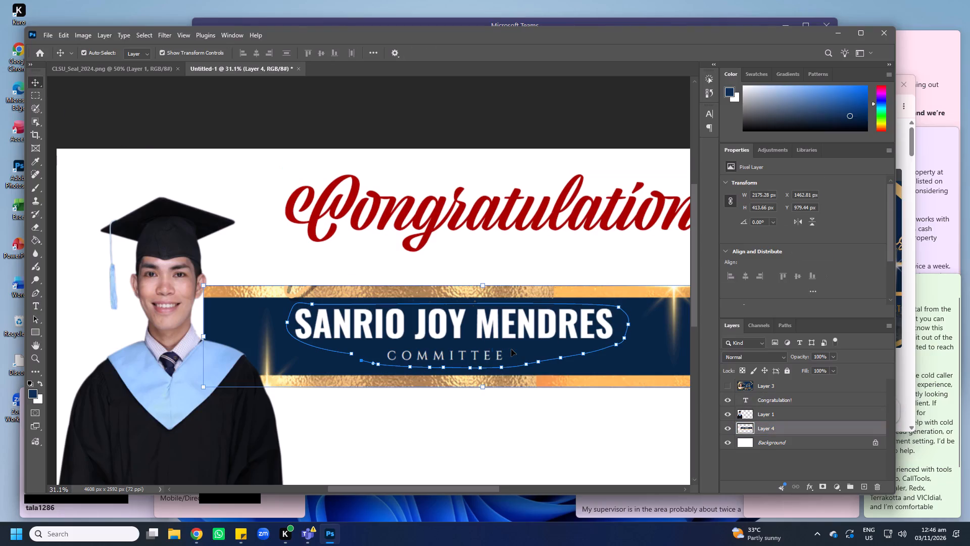
{"action": "key", "text": "ctrl+Return"}
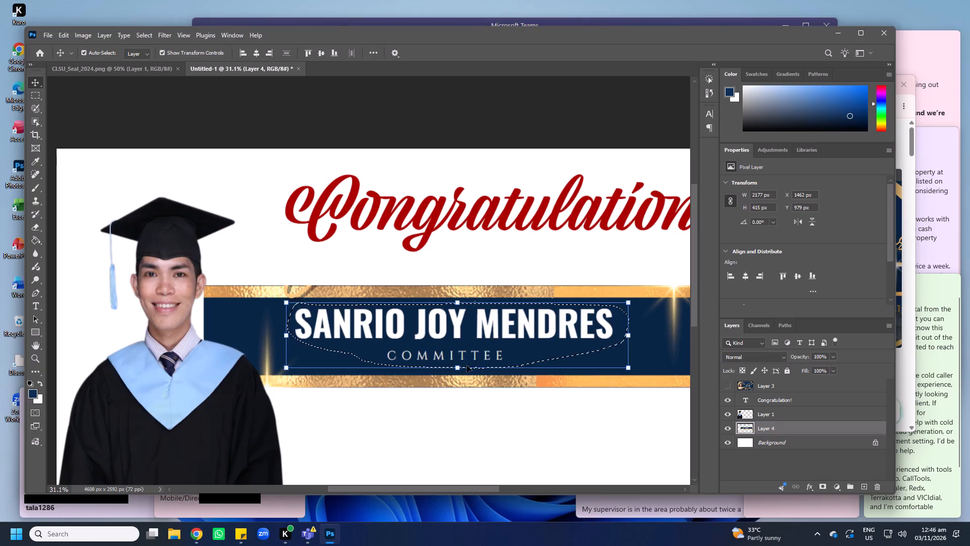
Brush over the old name and COMMITTEE text inside the selection with the banner's sampled navy, and clear the selection.
{"action": "key", "text": "b"}
{"action": "left_click", "coordinate": [602, 355], "text": "alt"}
{"action": "left_click", "coordinate": [628, 357], "text": "alt"}
{"action": "left_click_drag", "start_coordinate": [576, 344], "coordinate": [458, 355]}
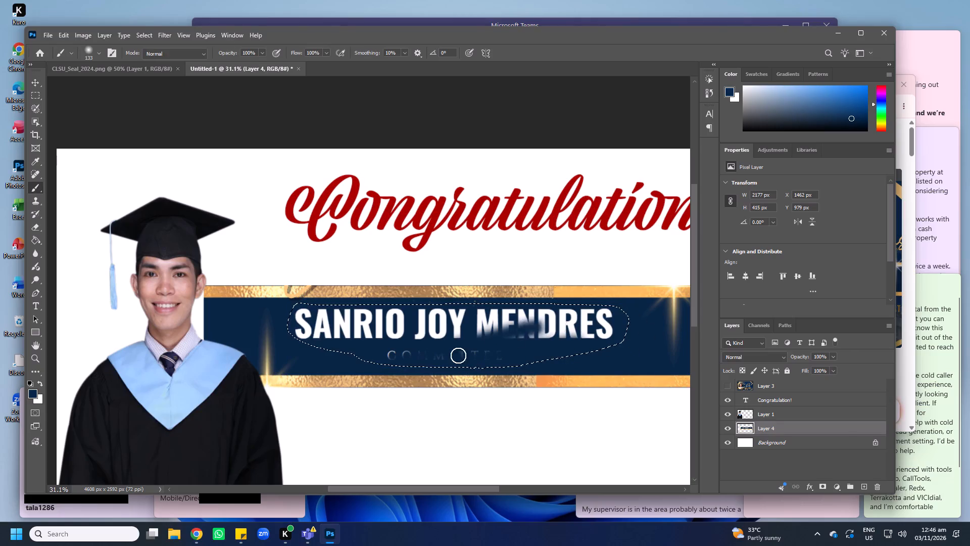
{"action": "left_click_drag", "start_coordinate": [458, 355], "coordinate": [556, 295]}
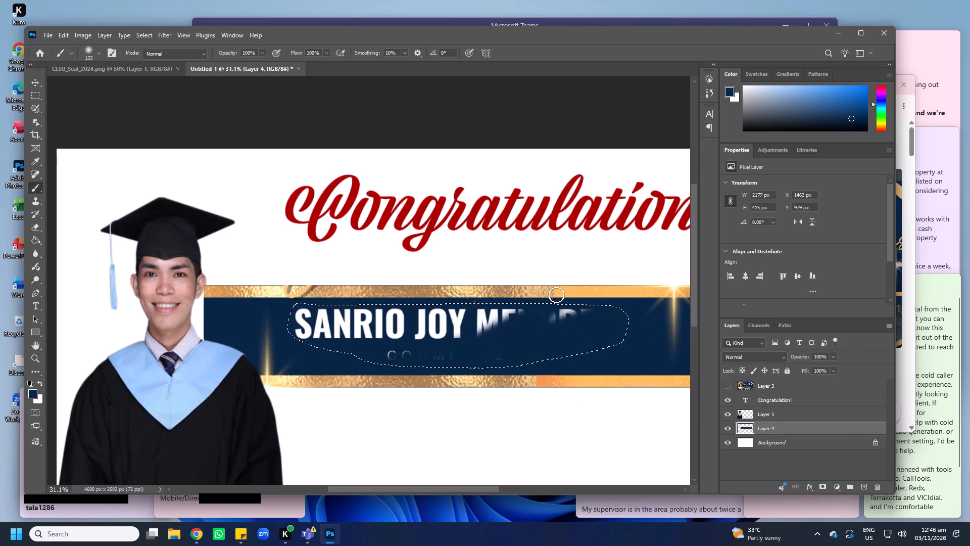
{"action": "left_click_drag", "start_coordinate": [556, 295], "coordinate": [271, 367]}
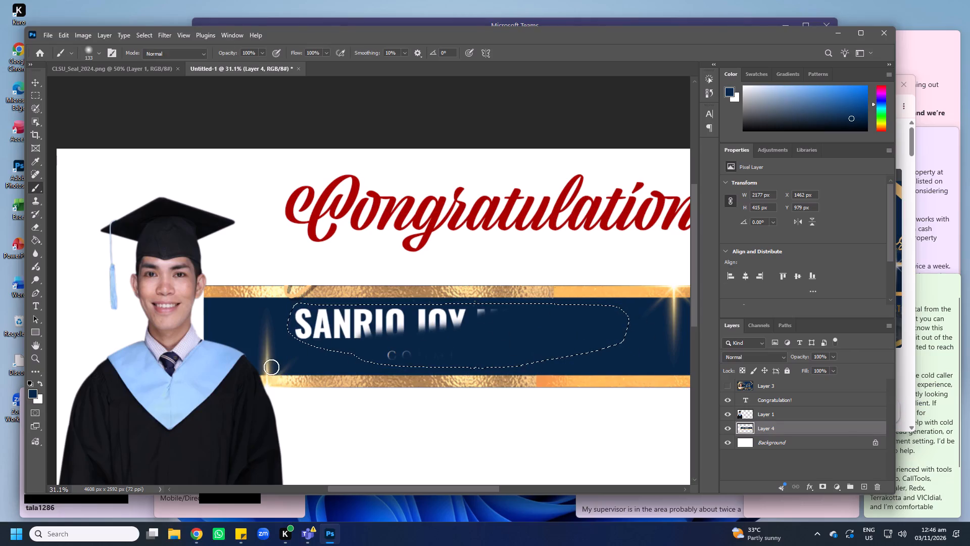
{"action": "left_click_drag", "start_coordinate": [271, 367], "coordinate": [432, 353]}
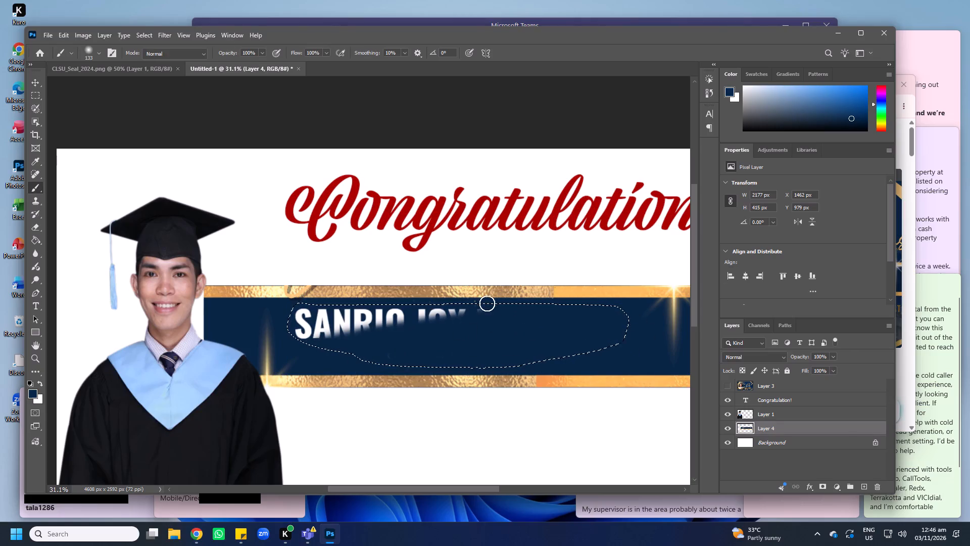
{"action": "left_click_drag", "start_coordinate": [486, 303], "coordinate": [477, 313]}
{"action": "left_click_drag", "start_coordinate": [464, 312], "coordinate": [432, 320]}
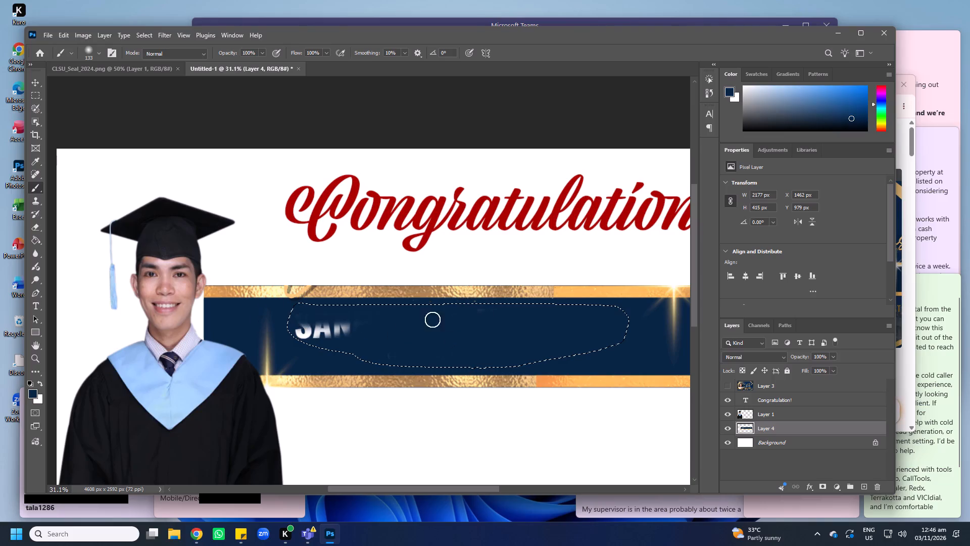
{"action": "left_click_drag", "start_coordinate": [432, 320], "coordinate": [424, 356]}
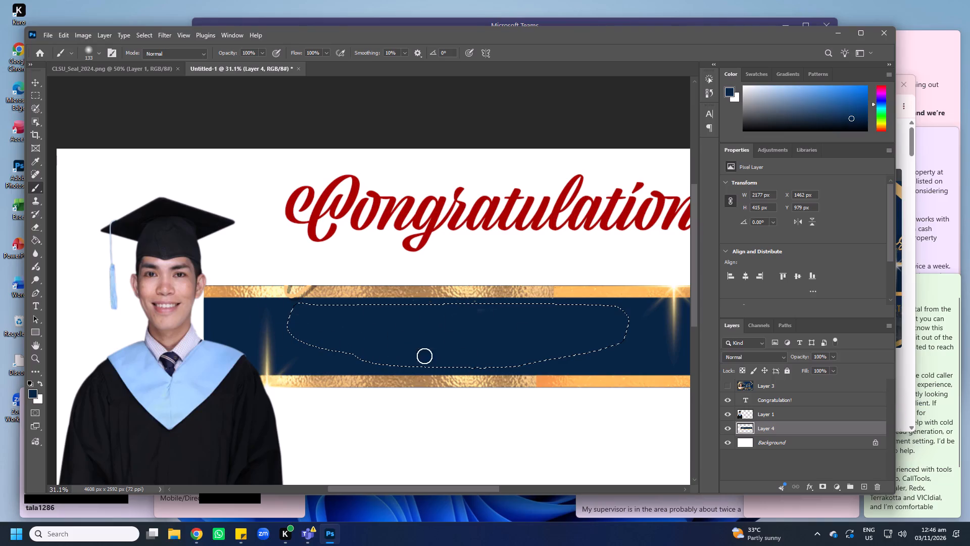
{"action": "left_click_drag", "start_coordinate": [424, 356], "coordinate": [521, 361]}
{"action": "key", "text": "m"}
{"action": "left_click", "coordinate": [641, 357]}
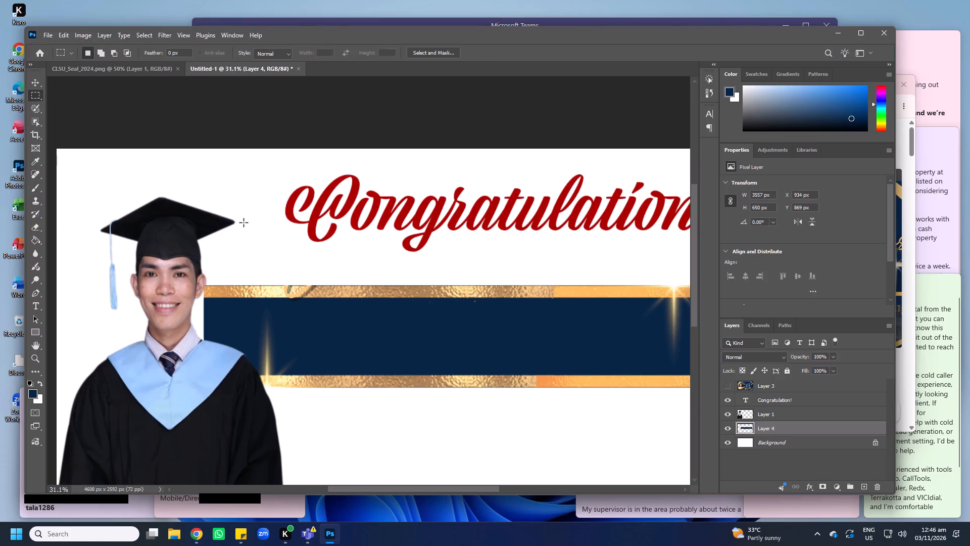
Enlarge the blank banner to about 3963 x 703 px, extending it behind the graduate and to the canvas's right edge.
{"action": "double_click", "coordinate": [31, 84]}
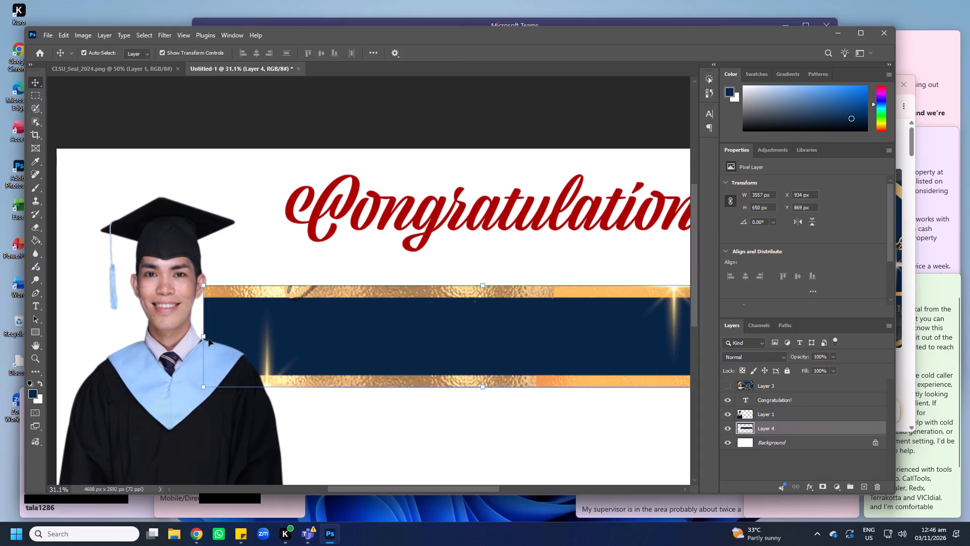
{"action": "left_click_drag", "start_coordinate": [203, 339], "coordinate": [158, 336]}
{"action": "scroll", "coordinate": [224, 354], "scroll_direction": "down", "scroll_amount": 2, "text": "alt"}
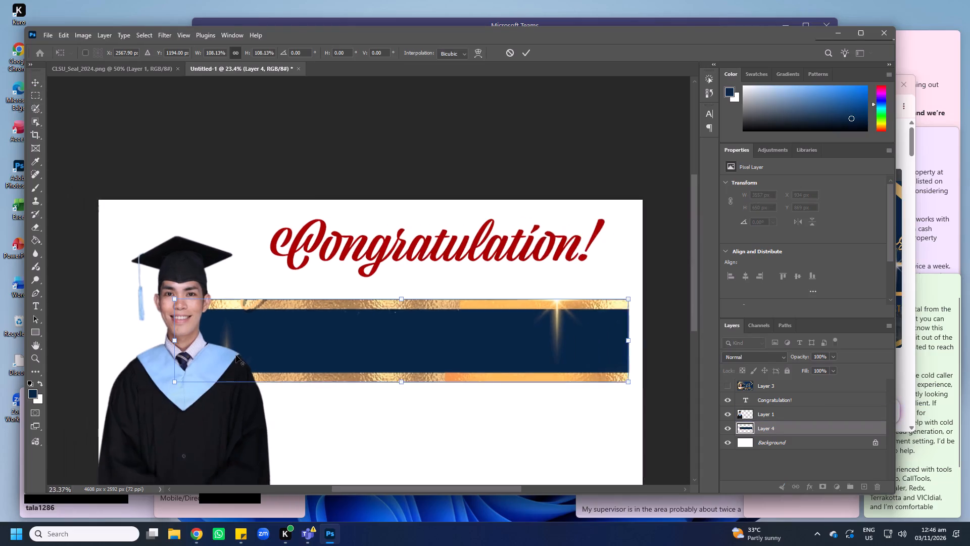
{"action": "scroll", "coordinate": [236, 355], "scroll_direction": "down", "scroll_amount": 3, "text": "alt"}
{"action": "left_click", "coordinate": [561, 345]}
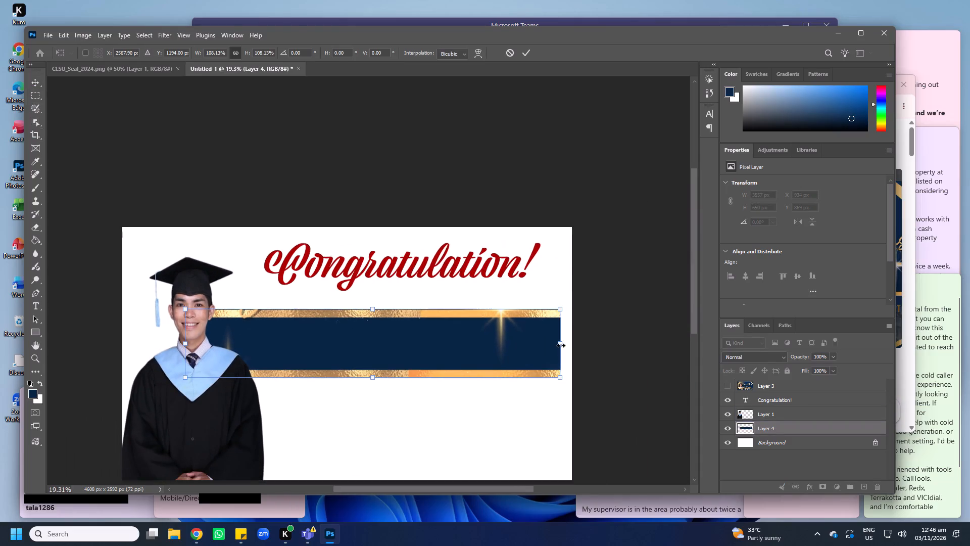
{"action": "left_click_drag", "start_coordinate": [561, 345], "coordinate": [571, 346]}
{"action": "left_click_drag", "start_coordinate": [563, 346], "coordinate": [573, 346], "text": "shift"}
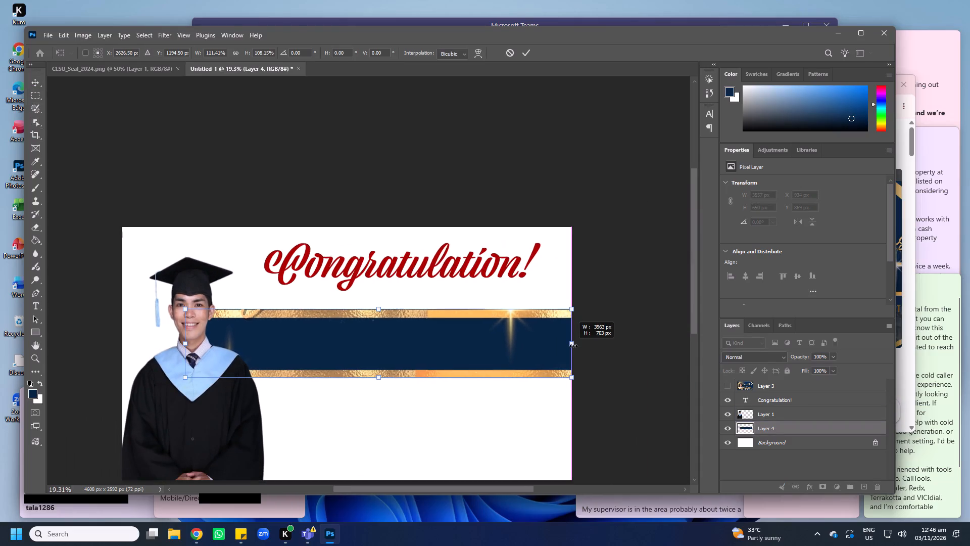
{"action": "left_click_drag", "start_coordinate": [573, 346], "coordinate": [574, 346], "text": "shift"}
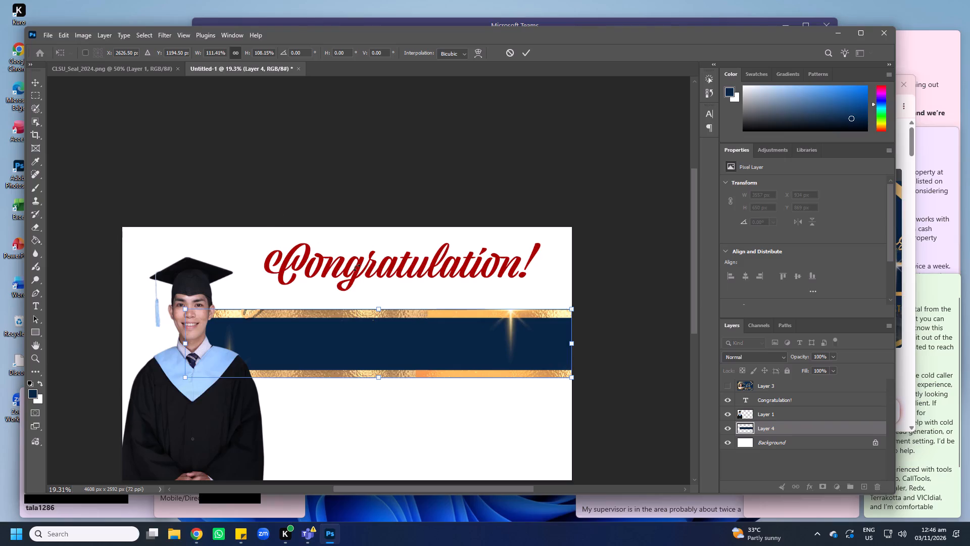
{"action": "double_click", "coordinate": [30, 84]}
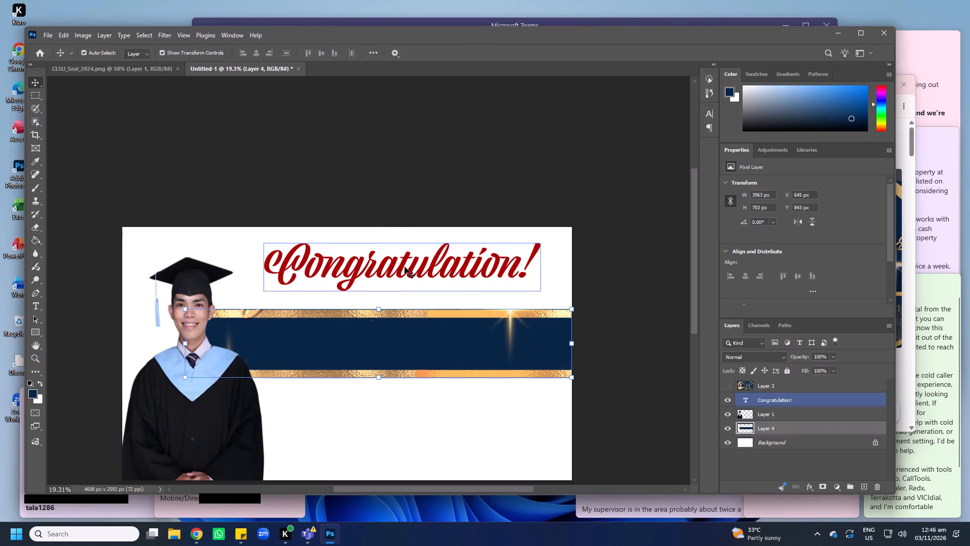
Duplicate the red Congratulation heading and place the copy on the blank navy banner.
{"action": "right_click", "coordinate": [405, 267]}
{"action": "left_click", "coordinate": [421, 275]}
{"action": "left_click_drag", "start_coordinate": [418, 267], "coordinate": [395, 342], "text": "alt"}
Replace the copied heading's text on the banner with the graduate's name.
{"action": "key", "text": "t"}
{"action": "left_click", "coordinate": [395, 343]}
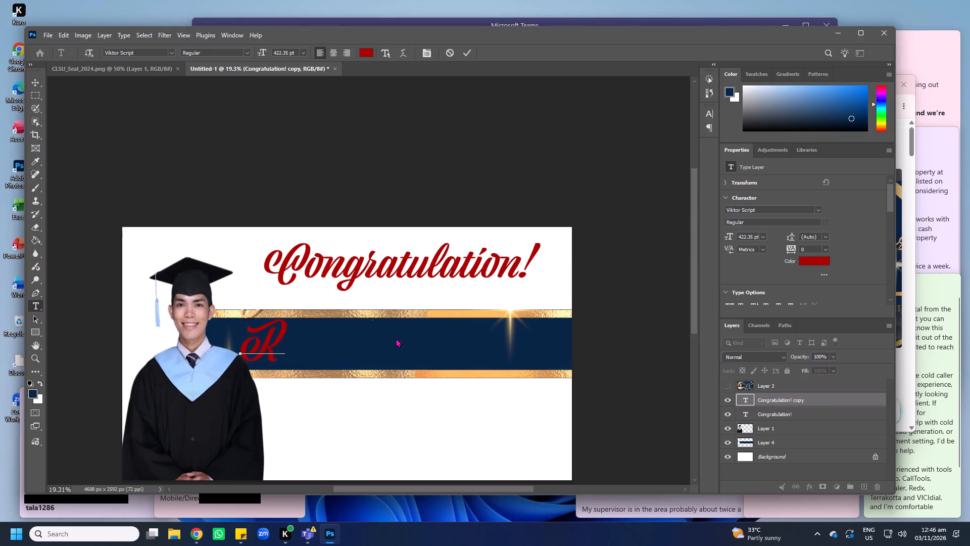
{"action": "type", "text": "obertoi"}
{"action": "key", "text": "BackSpace"}
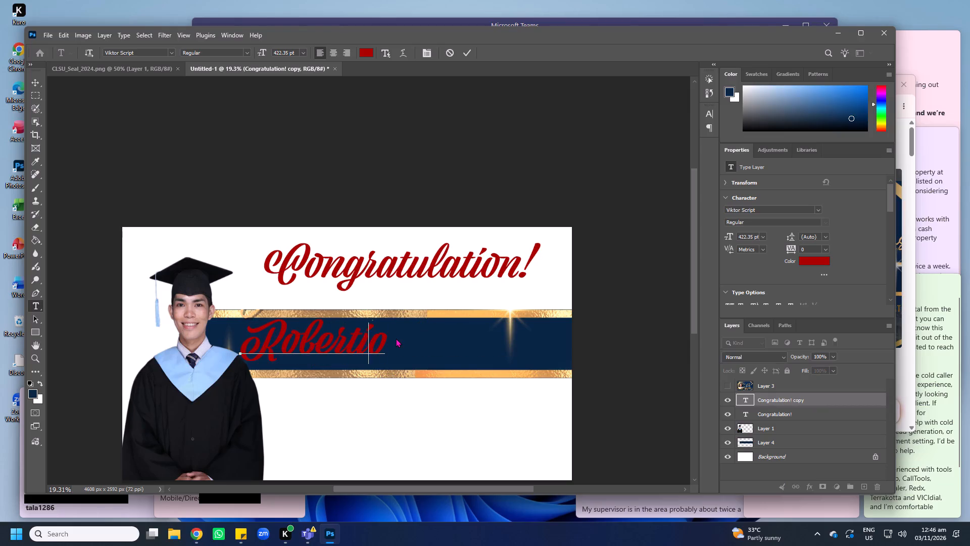
{"action": "key", "text": "BackSpace"}
{"action": "type", "text": "to"}
{"action": "key", "text": "BackSpace"}
{"action": "key", "text": "BackSpace"}
{"action": "type", "text": "op"}
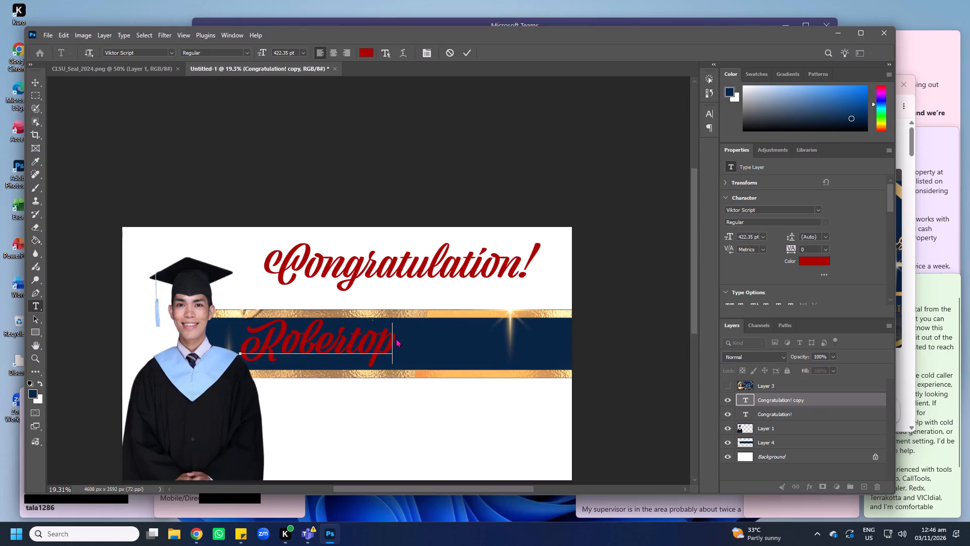
{"action": "key", "text": "BackSpace"}
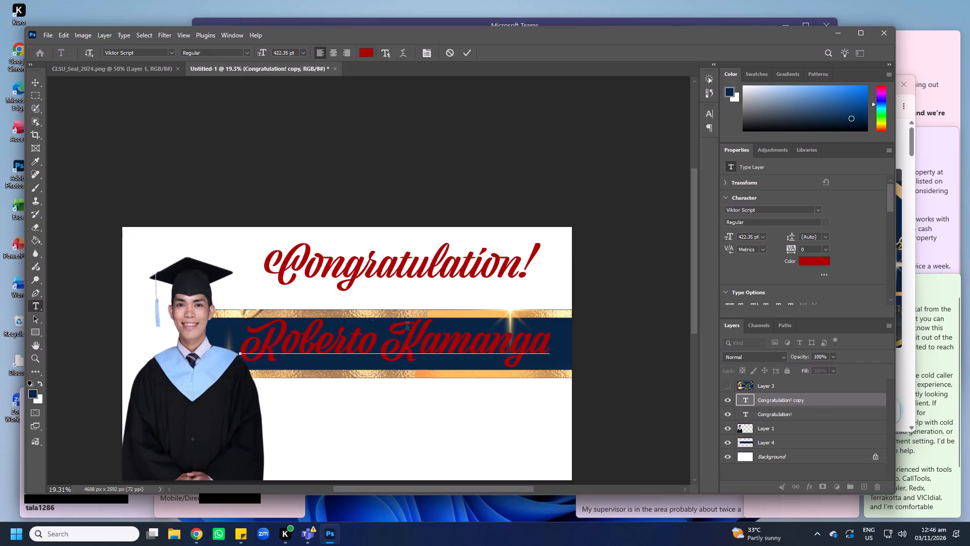
Recolour the whole graduate's name white (#ffffff) and commit the text.
{"action": "left_click", "coordinate": [432, 346]}
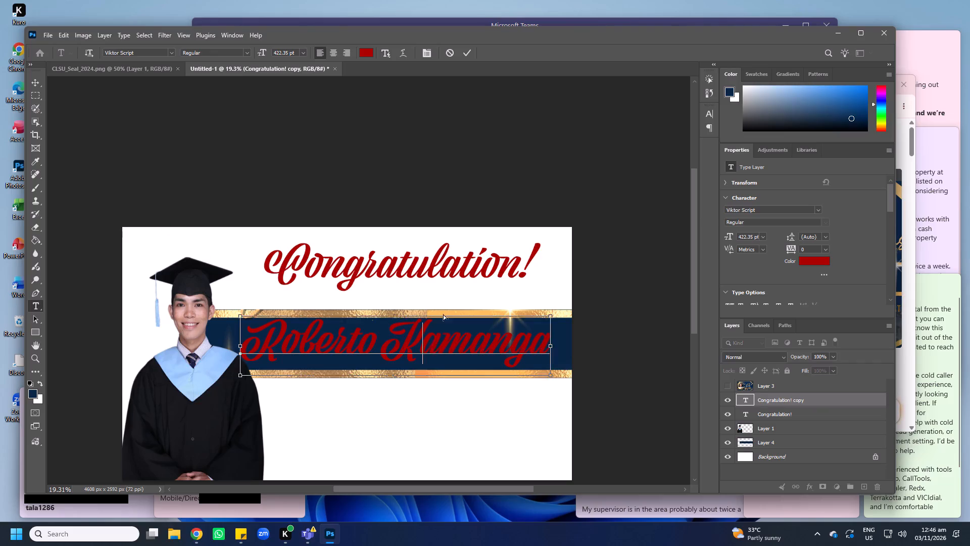
{"action": "key", "text": "ctrl+a"}
{"action": "left_click", "coordinate": [363, 51]}
{"action": "left_click_drag", "start_coordinate": [380, 181], "coordinate": [207, 28]}
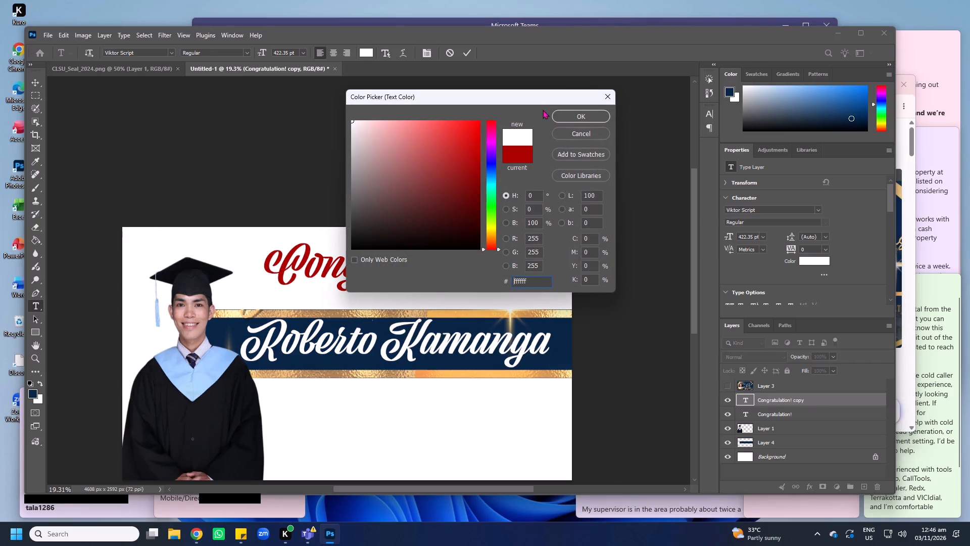
{"action": "left_click", "coordinate": [557, 116]}
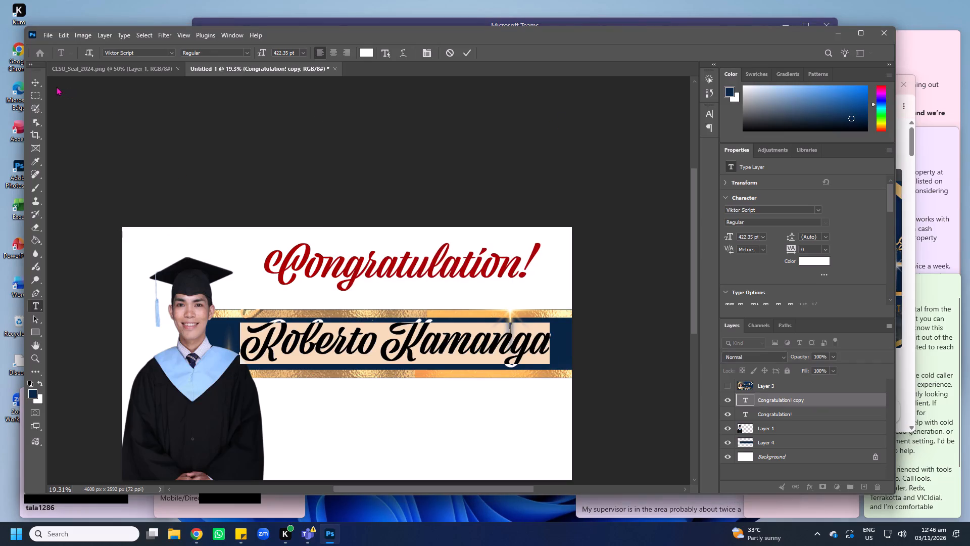
{"action": "double_click", "coordinate": [37, 86]}
Scale the graduate's name down to about 70% (295.76 pt) and reposition it within the navy band of the banner.
{"action": "left_click_drag", "start_coordinate": [547, 373], "coordinate": [547, 373], "text": "alt"}
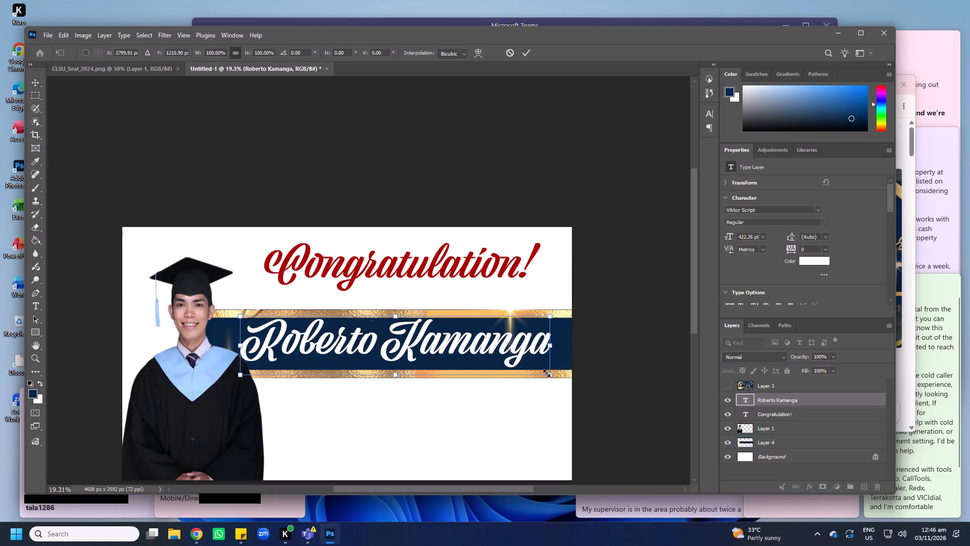
{"action": "left_click_drag", "start_coordinate": [547, 373], "coordinate": [501, 361], "text": "alt"}
{"action": "left_click_drag", "start_coordinate": [474, 346], "coordinate": [475, 343]}
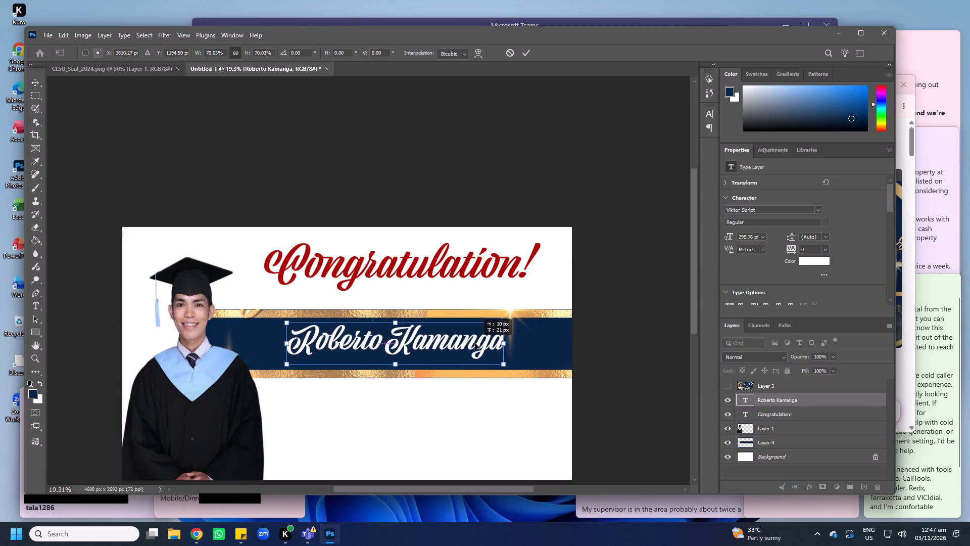
{"action": "left_click_drag", "start_coordinate": [475, 343], "coordinate": [455, 347]}
{"action": "left_click_drag", "start_coordinate": [452, 344], "coordinate": [456, 345]}
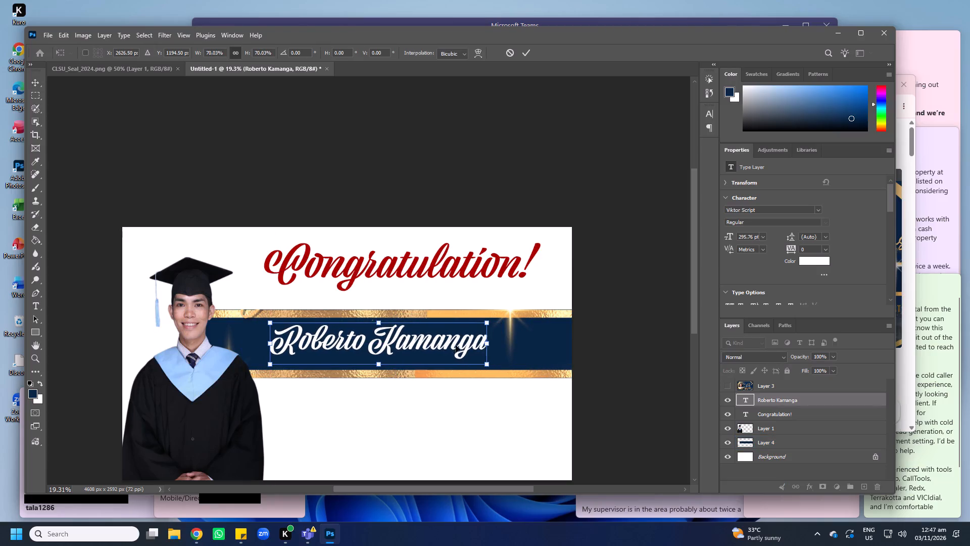
{"action": "left_click_drag", "start_coordinate": [456, 345], "coordinate": [457, 349]}
{"action": "key", "text": "t"}
{"action": "left_click", "coordinate": [457, 349]}
{"action": "key", "text": "ctrl+a"}
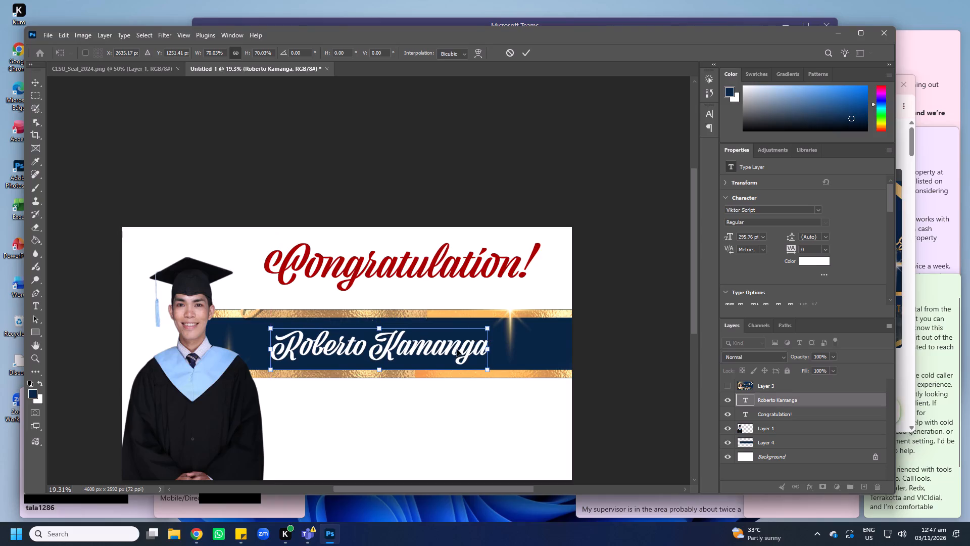
{"action": "double_click", "coordinate": [457, 349]}
{"action": "left_click", "coordinate": [457, 349]}
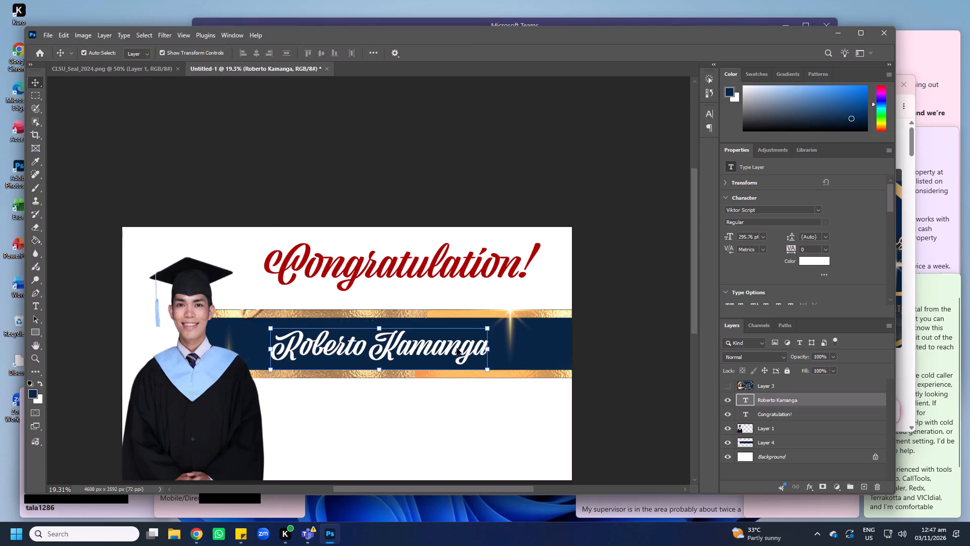
Try different fonts on the graduate's whole name, set it in Cooper Black, and commit the text.
{"action": "key", "text": "t"}
{"action": "left_click", "coordinate": [455, 347]}
{"action": "key", "text": "ctrl+a"}
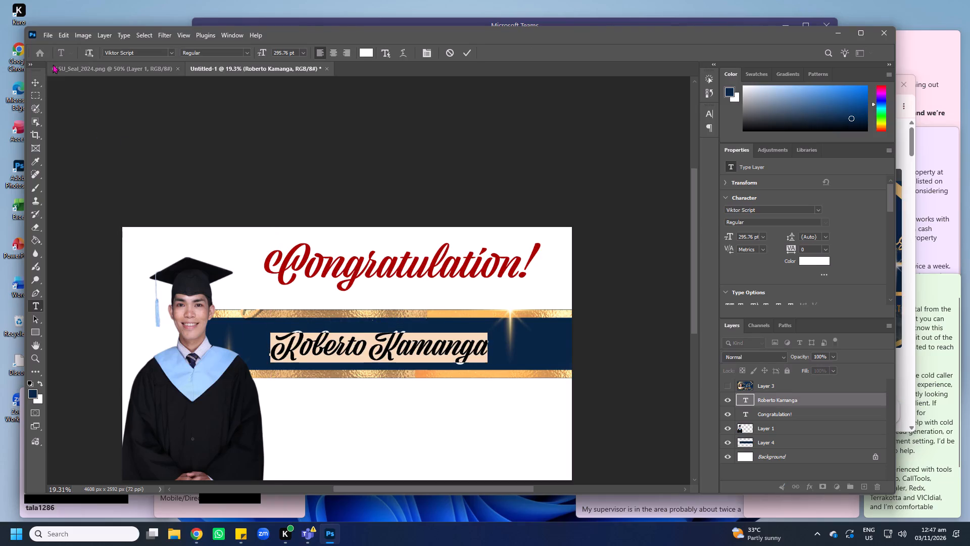
{"action": "left_click", "coordinate": [147, 55]}
{"action": "key", "text": "Down"}
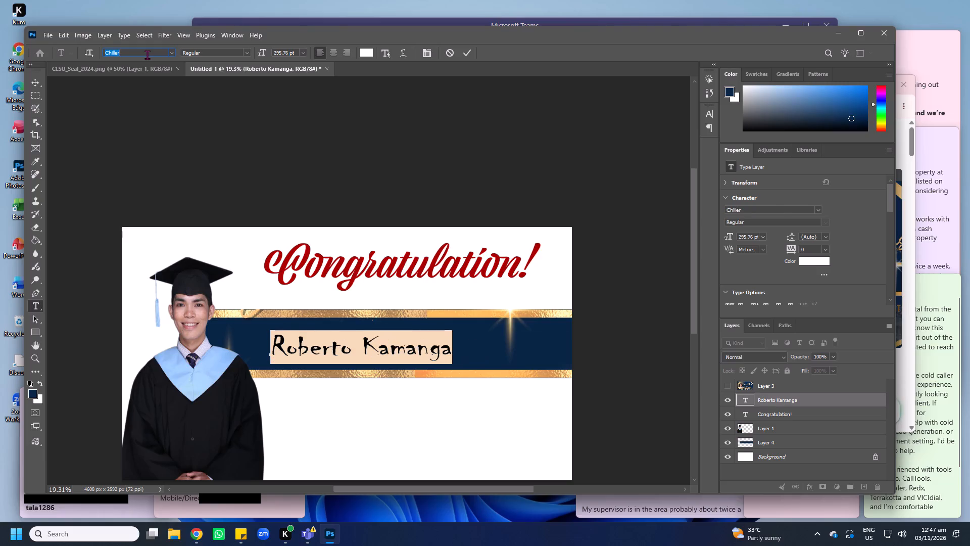
{"action": "key", "text": "Up"}
{"action": "key", "text": "Up"}
{"action": "key", "text": "Up"}
{"action": "key", "text": "Up"}
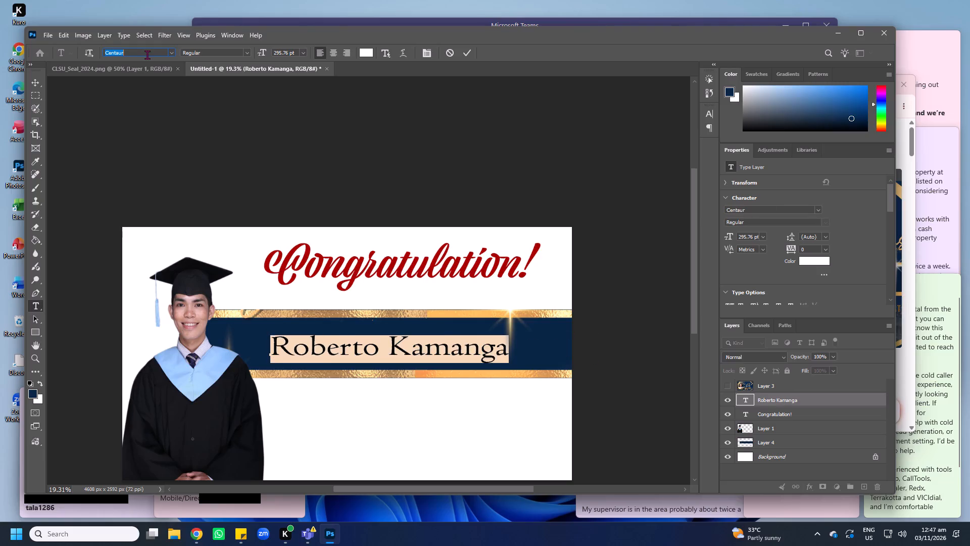
{"action": "key", "text": "Up"}
{"action": "key", "text": "Up"}
{"action": "key", "text": "Up"}
{"action": "key", "text": "Down"}
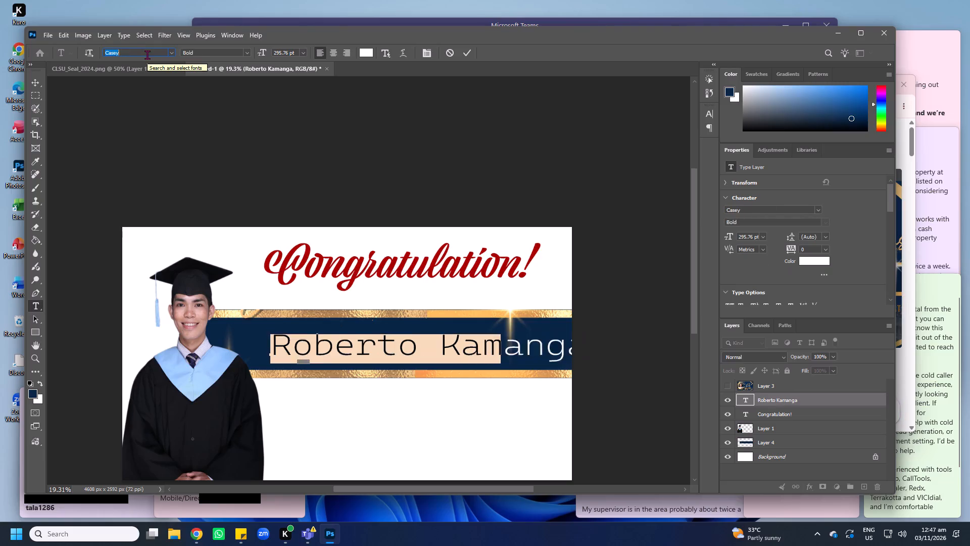
{"action": "key", "text": "Down"}
{"action": "key", "text": "Down"}
{"action": "key", "text": "Down"}
{"action": "key", "text": "Down"}
{"action": "key", "text": "Down"}
{"action": "key", "text": "Down"}
{"action": "key", "text": "Down"}
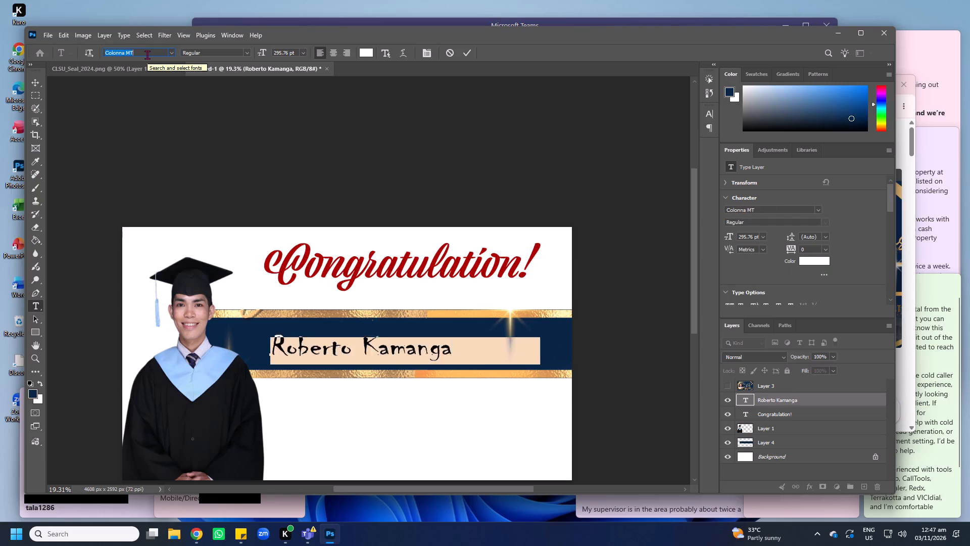
{"action": "key", "text": "Down"}
{"action": "key", "text": "Down"}
{"action": "key", "text": "Down"}
{"action": "key", "text": "Down"}
{"action": "key", "text": "Down"}
{"action": "key", "text": "Down"}
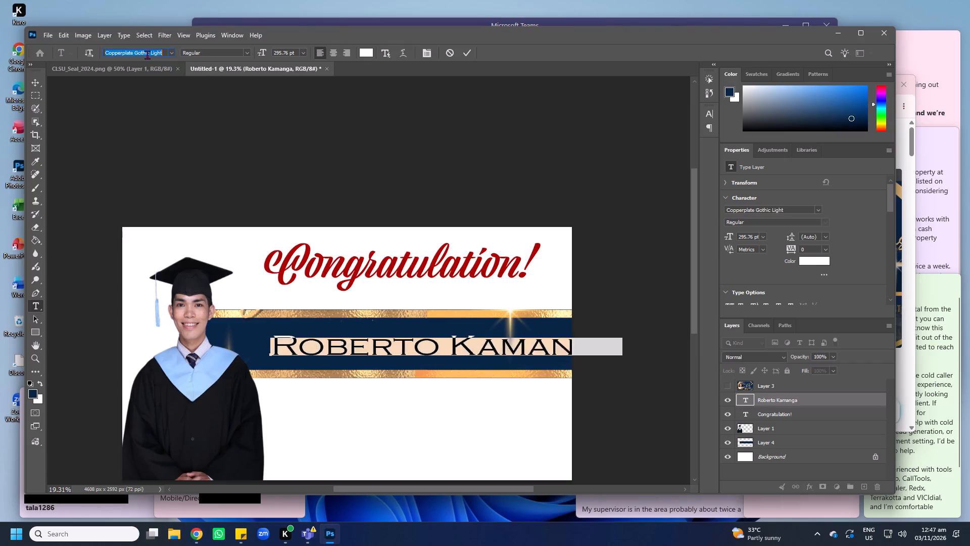
{"action": "key", "text": "Down"}
{"action": "key", "text": "Up"}
{"action": "key", "text": "Up"}
{"action": "key", "text": "Up"}
{"action": "key", "text": "Up"}
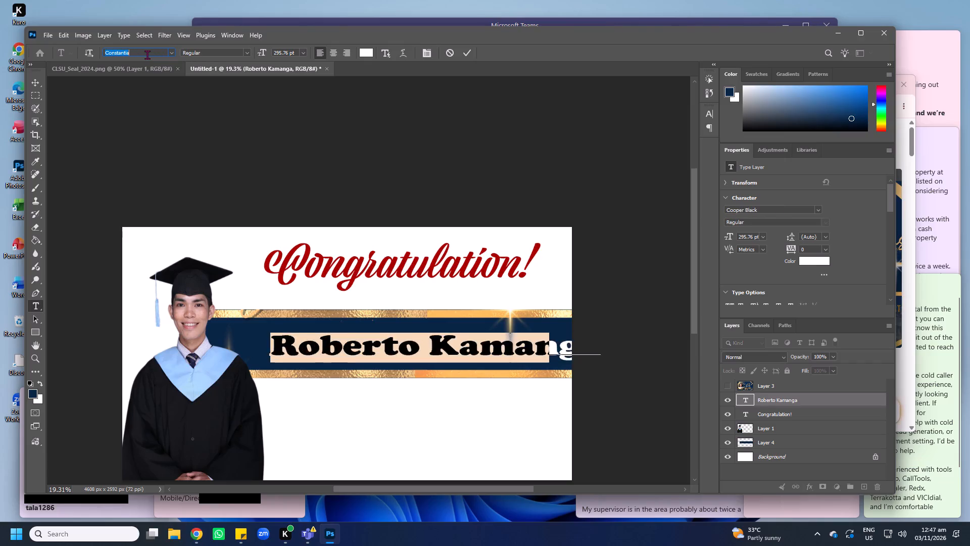
{"action": "key", "text": "Up"}
{"action": "key", "text": "Up"}
{"action": "key", "text": "Down"}
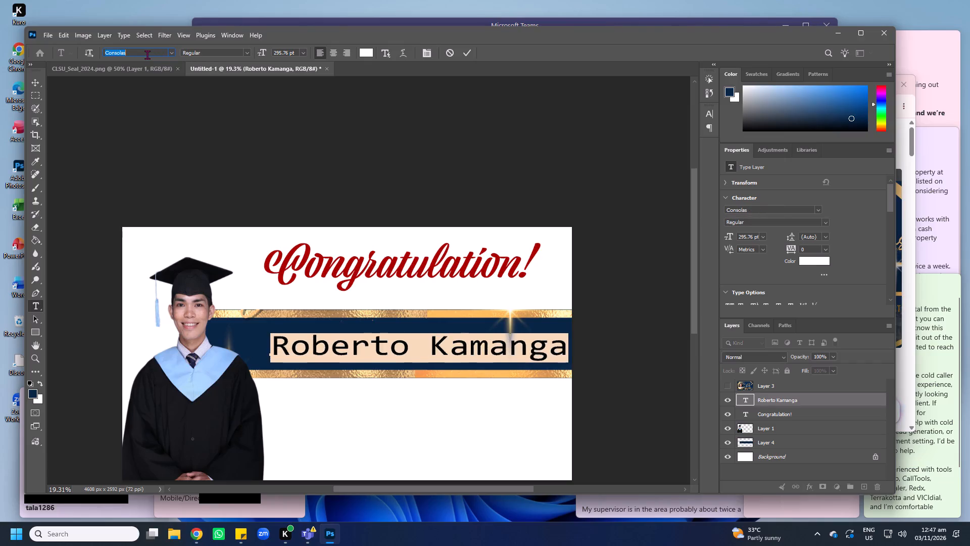
{"action": "key", "text": "Down"}
{"action": "key", "text": "Down"}
{"action": "key", "text": "Down"}
{"action": "key", "text": "Up"}
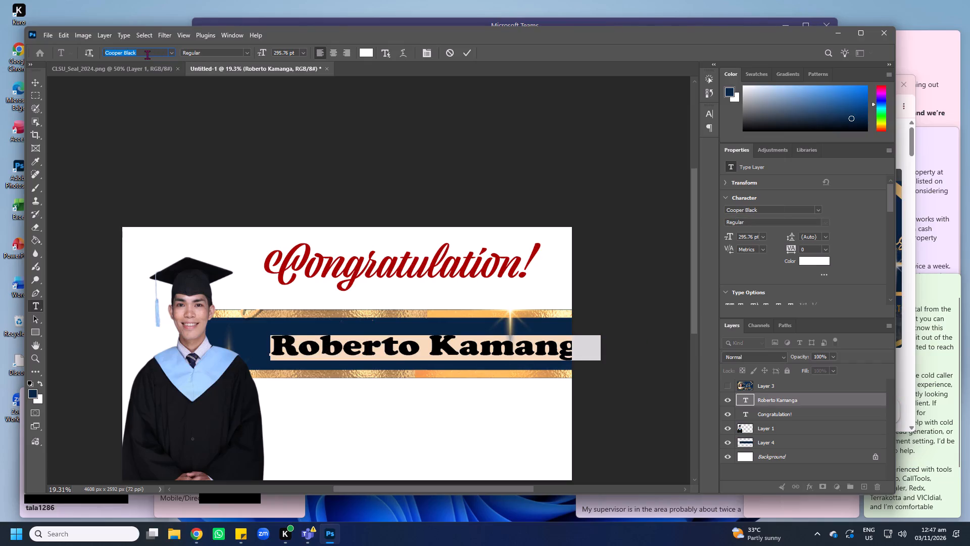
{"action": "double_click", "coordinate": [35, 79]}
Move the graduate's name toward the portrait so that it fits within the banner's navy band.
{"action": "left_click_drag", "start_coordinate": [503, 347], "coordinate": [479, 338]}
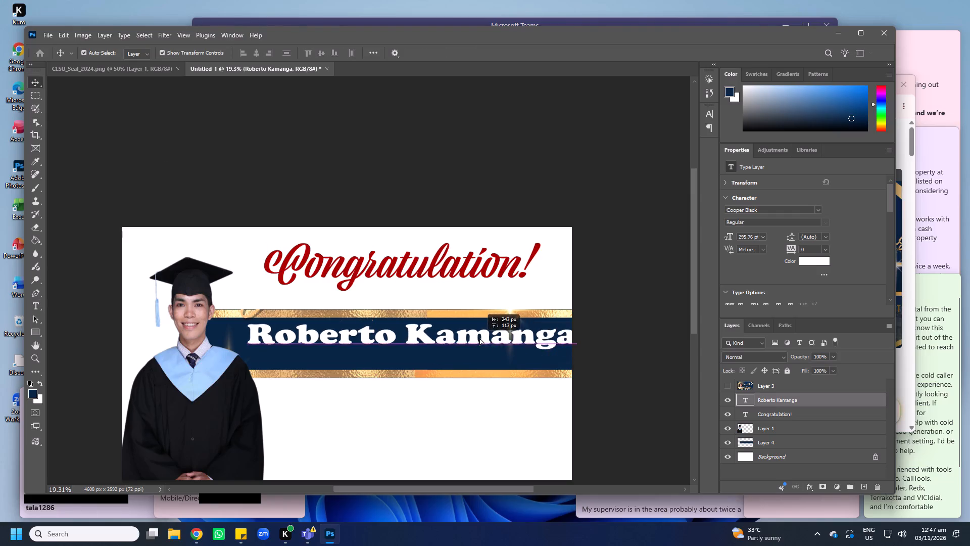
{"action": "left_click_drag", "start_coordinate": [479, 338], "coordinate": [468, 343]}
Switch to Chrome and examine the Raket graduation tarpaulin layout page as a reference, then return to Photoshop.
{"action": "key", "text": "alt+Tab"}
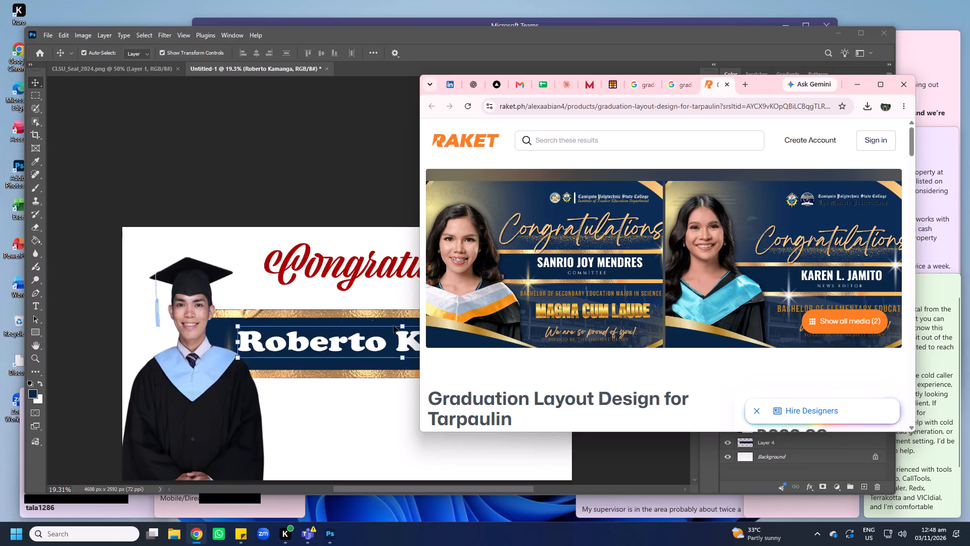
{"action": "scroll", "coordinate": [591, 283], "scroll_direction": "down", "scroll_amount": 8}
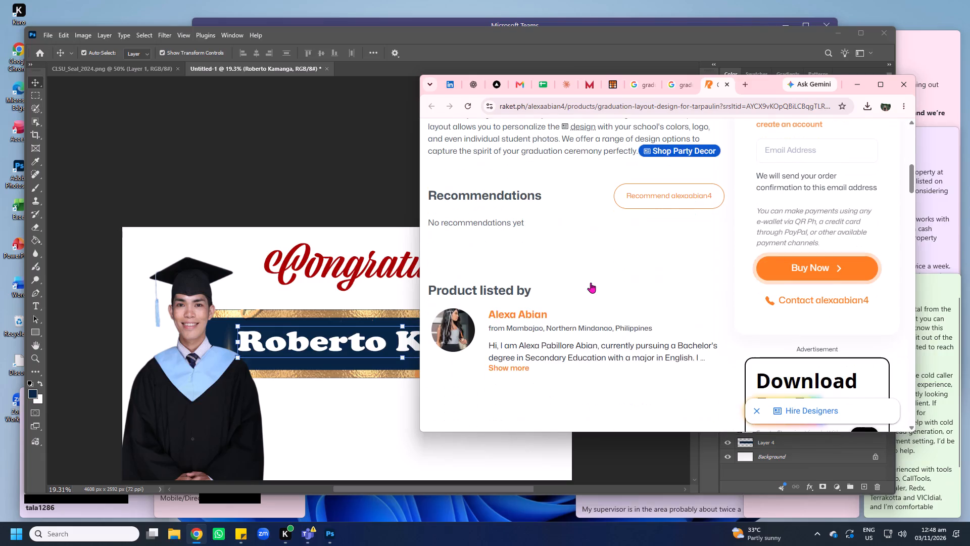
{"action": "scroll", "coordinate": [591, 283], "scroll_direction": "up", "scroll_amount": 2}
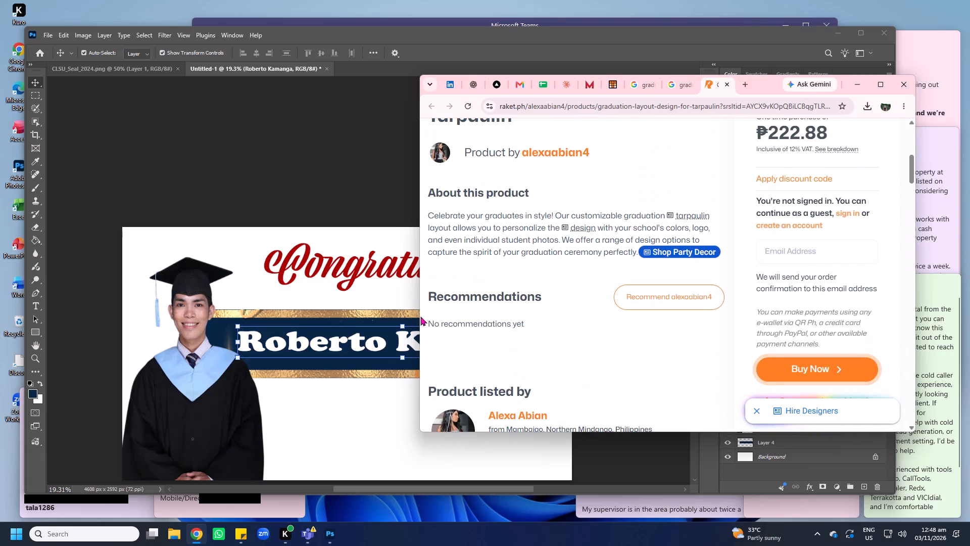
{"action": "left_click", "coordinate": [322, 166]}
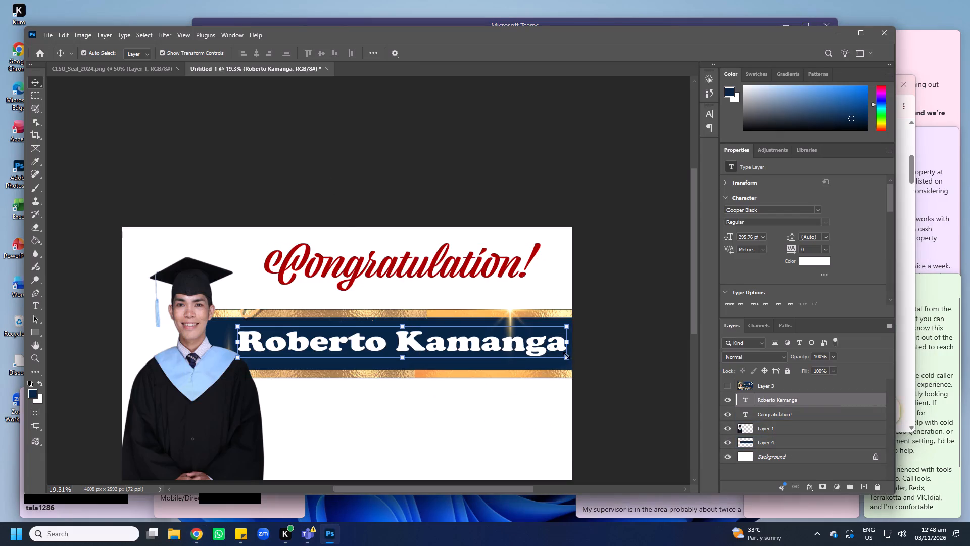
Scale the graduate's name to about 89.5% (264.77 pt) and shift it slightly up within the navy band.
{"action": "left_click_drag", "start_coordinate": [567, 358], "coordinate": [550, 355], "text": "alt"}
{"action": "left_click_drag", "start_coordinate": [496, 345], "coordinate": [488, 338]}
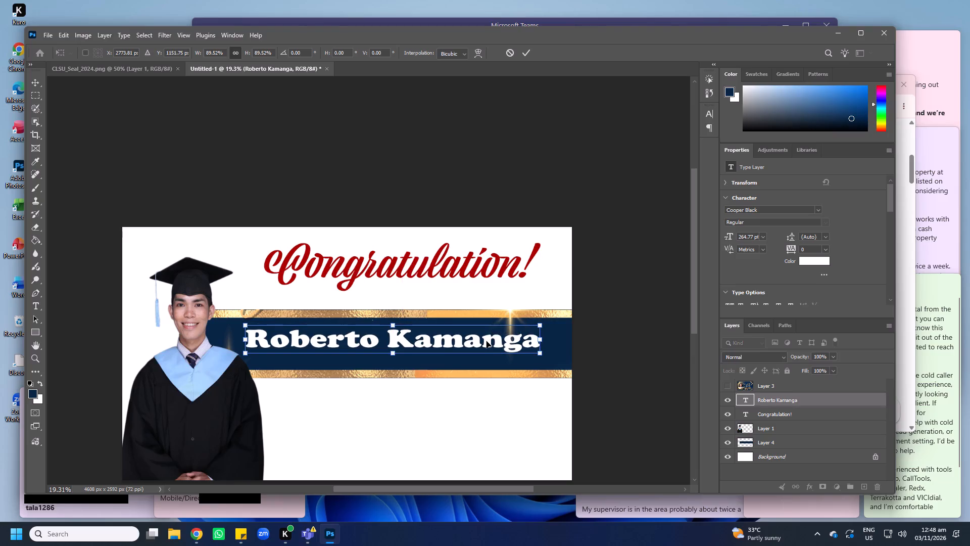
Switch to Chrome to consult the Raket graduation layout page again.
{"action": "key", "text": "alt+Tab"}
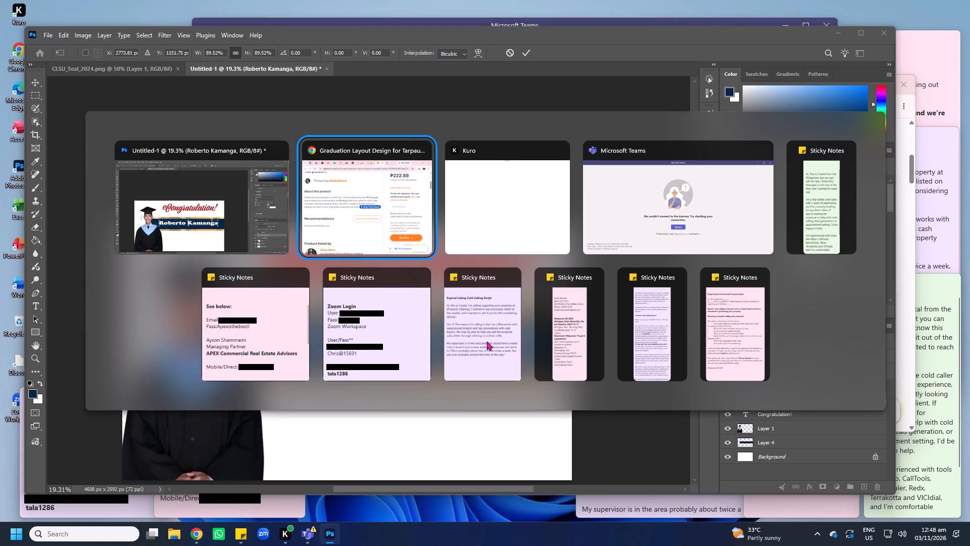
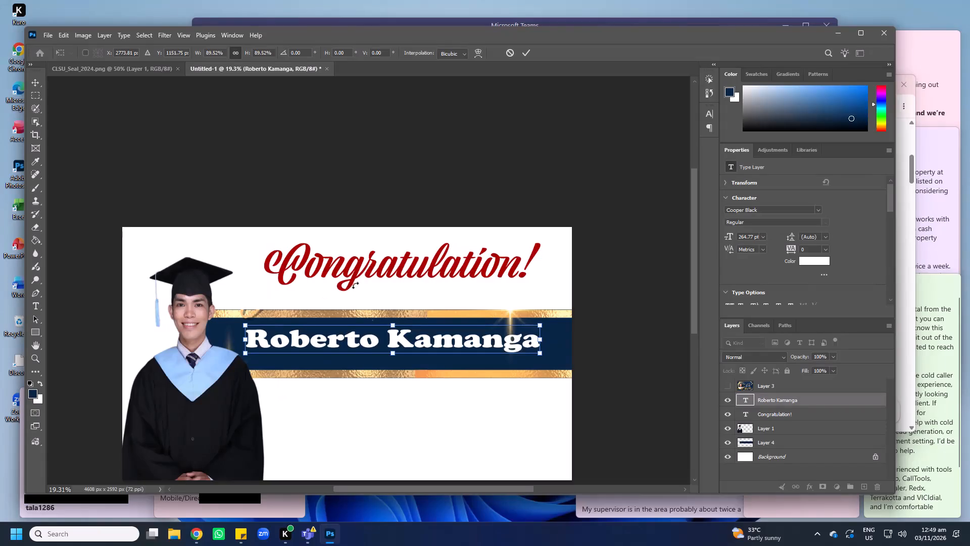
Show the reference layout layer (Layer 3) over the design and examine its portrait and name banner up close.
{"action": "right_click", "coordinate": [444, 338], "text": "alt"}
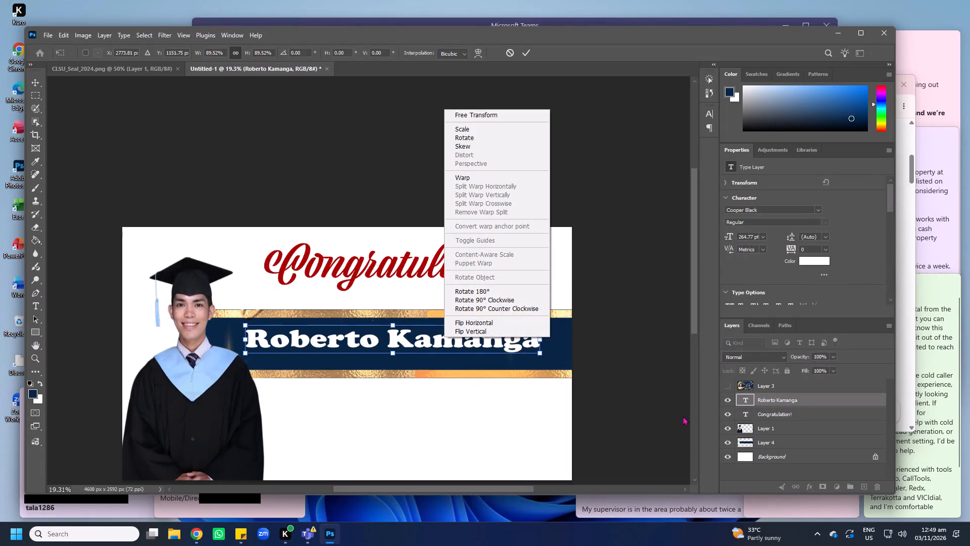
{"action": "left_click", "coordinate": [729, 386], "text": "alt"}
{"action": "left_click", "coordinate": [729, 386], "text": "alt"}
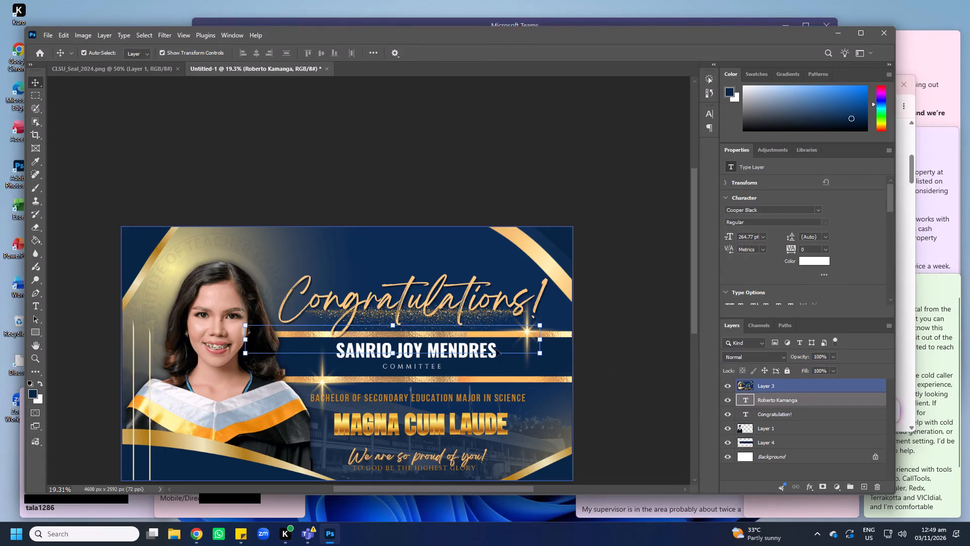
{"action": "left_click", "coordinate": [494, 344], "text": "alt"}
{"action": "key", "text": "ctrl+space"}
{"action": "key", "text": "ctrl+space"}
{"action": "key", "text": "ctrl+space"}
{"action": "key", "text": "ctrl+space"}
{"action": "key", "text": "ctrl+space"}
{"action": "key", "text": "ctrl+space"}
{"action": "key", "text": "ctrl+space"}
{"action": "key", "text": "ctrl+space"}
{"action": "key", "text": "ctrl+space"}
{"action": "key", "text": "ctrl+space"}
{"action": "key", "text": "ctrl+space"}
{"action": "key", "text": "ctrl+space"}
{"action": "key", "text": "ctrl+space"}
{"action": "key", "text": "ctrl+space"}
{"action": "key", "text": "ctrl+space"}
{"action": "key", "text": "ctrl+space"}
{"action": "key", "text": "ctrl+space"}
{"action": "key", "text": "ctrl+space"}
{"action": "key", "text": "ctrl+space"}
{"action": "double_click", "coordinate": [272, 342], "text": "ctrl"}
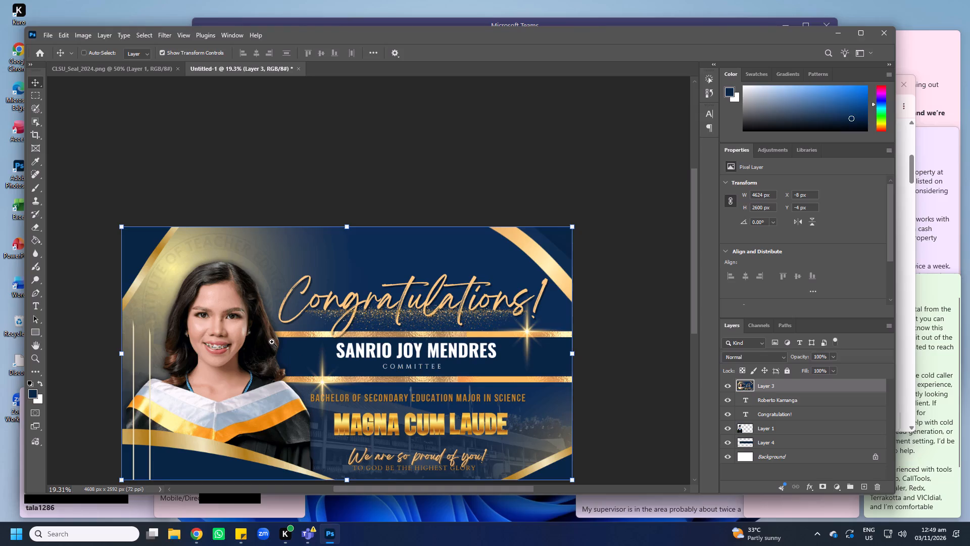
{"action": "key", "text": "ctrl+space"}
{"action": "key", "text": "ctrl+space"}
{"action": "key", "text": "ctrl+space"}
{"action": "key", "text": "ctrl+space"}
{"action": "key", "text": "ctrl+space"}
{"action": "key", "text": "ctrl+space"}
{"action": "key", "text": "ctrl+space"}
{"action": "key", "text": "ctrl+space"}
{"action": "key", "text": "ctrl+space"}
{"action": "key", "text": "ctrl+space"}
{"action": "key", "text": "ctrl+space"}
{"action": "key", "text": "ctrl+space"}
{"action": "key", "text": "ctrl+space"}
{"action": "key", "text": "ctrl+space"}
{"action": "key", "text": "ctrl+space"}
{"action": "key", "text": "ctrl+space"}
{"action": "key", "text": "ctrl+space"}
{"action": "key", "text": "ctrl+space"}
{"action": "key", "text": "ctrl+space"}
{"action": "key", "text": "ctrl+space"}
{"action": "left_click", "coordinate": [258, 342], "text": "ctrl"}
{"action": "left_click", "coordinate": [257, 342], "text": "ctrl"}
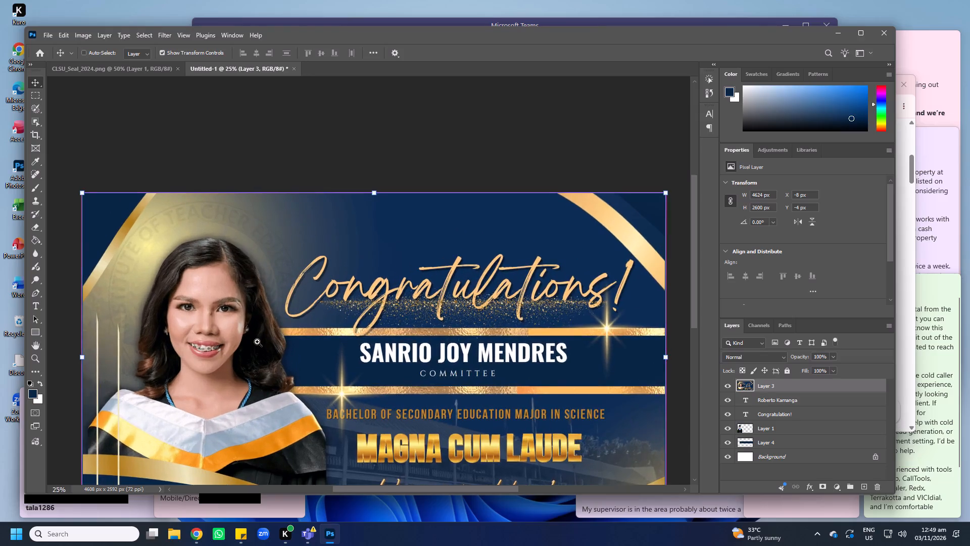
{"action": "scroll", "coordinate": [260, 332], "scroll_direction": "down", "scroll_amount": 4, "text": "alt"}
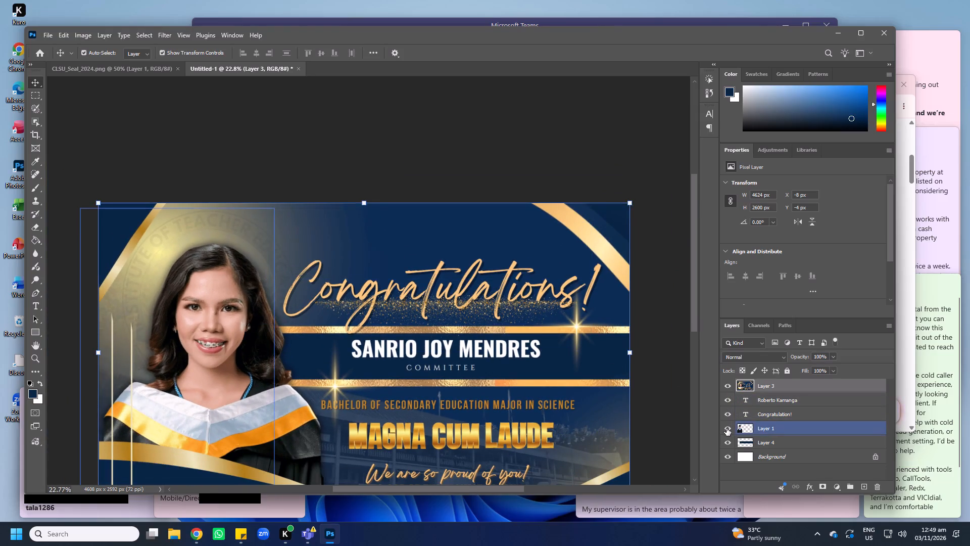
Bring the graduate's portrait layer (Layer 1) to the front, above the reference layout.
{"action": "left_click", "coordinate": [770, 428]}
{"action": "key", "text": "ctrl+shift+bracketright"}
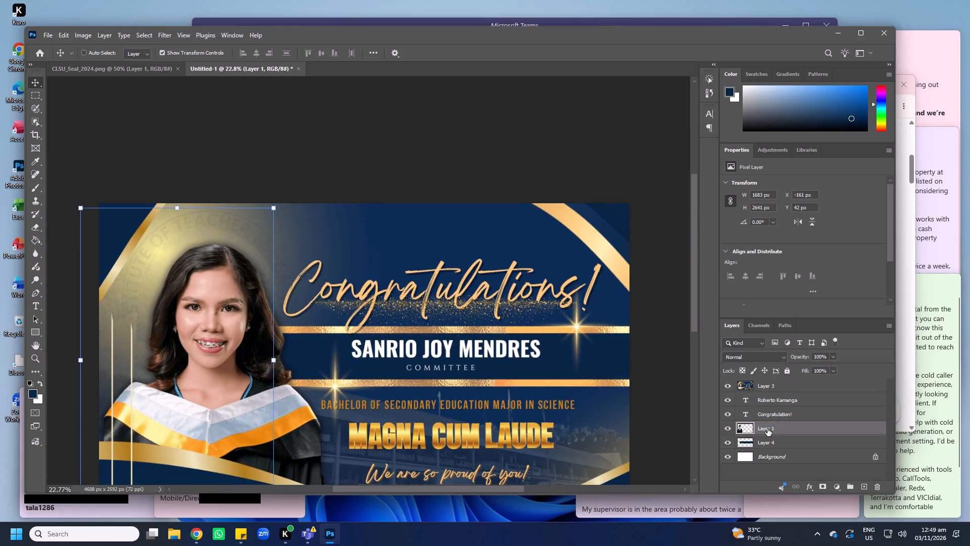
{"action": "key", "text": "ctrl+shift+bracketright"}
{"action": "key", "text": "ctrl+shift+bracketright"}
{"action": "key", "text": "ctrl+shift+bracketright"}
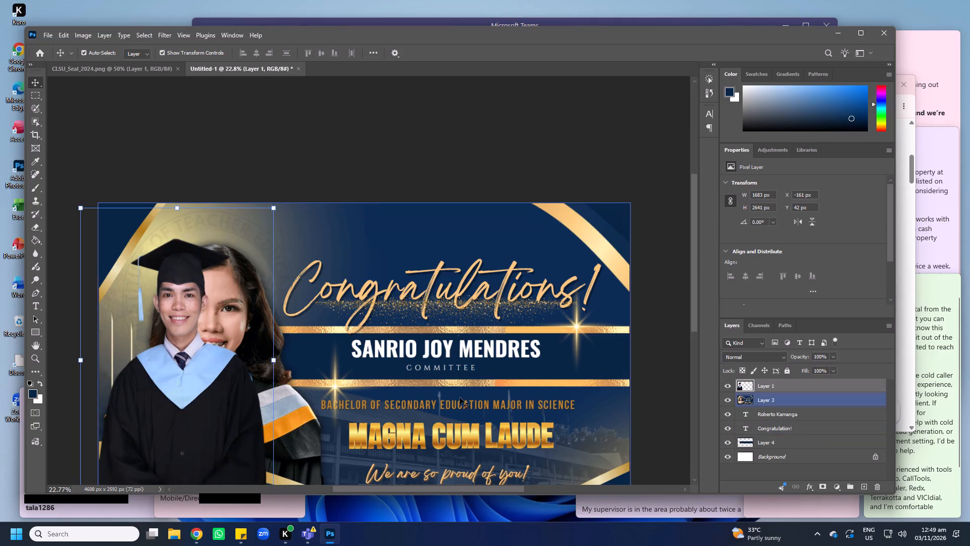
Enlarge the graduate's portrait proportionally to about 161.8%.
{"action": "left_click_drag", "start_coordinate": [275, 361], "coordinate": [307, 365], "text": "alt"}
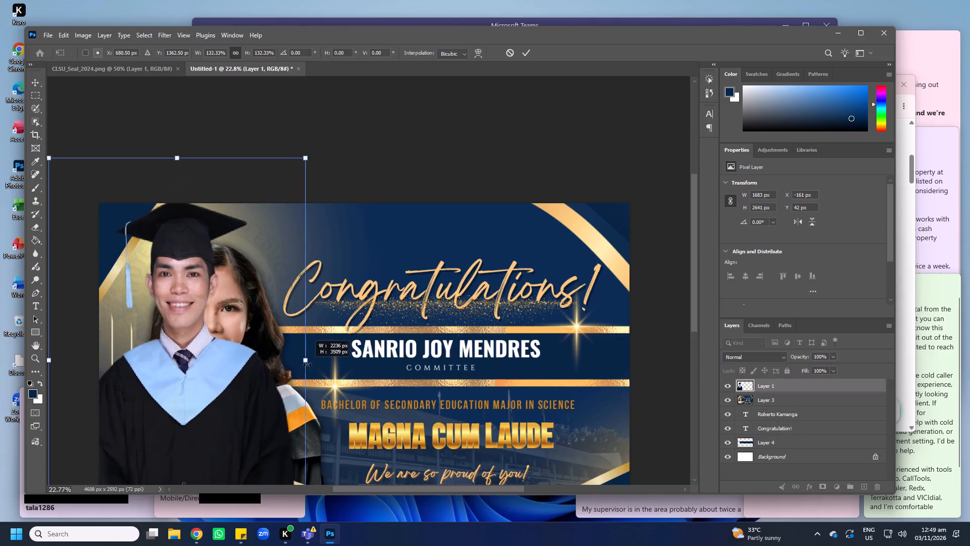
{"action": "left_click_drag", "start_coordinate": [307, 365], "coordinate": [395, 376], "text": "alt"}
{"action": "left_click_drag", "start_coordinate": [318, 373], "coordinate": [364, 423]}
{"action": "left_click_drag", "start_coordinate": [262, 371], "coordinate": [268, 388]}
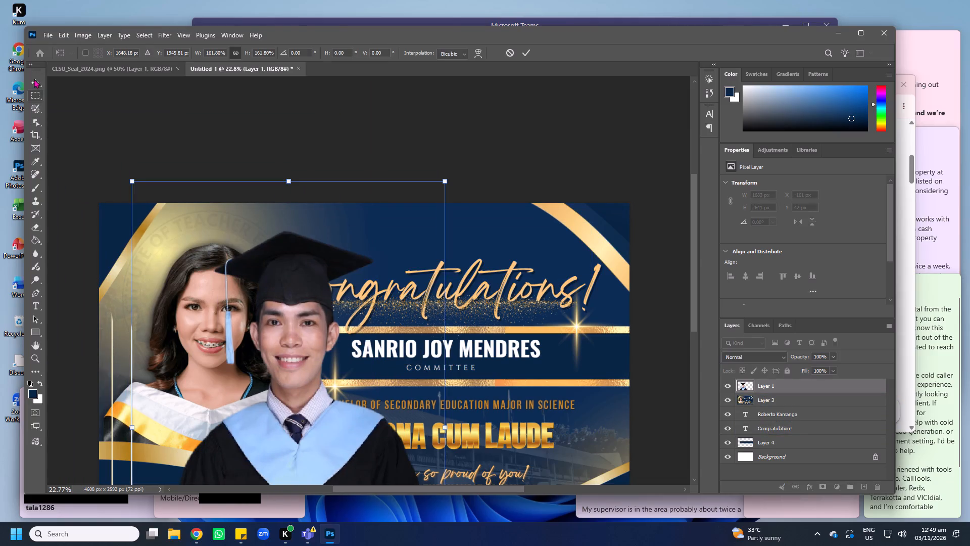
Move the enlarged portrait over the woman in the reference layout and scale it to about 97.4%.
{"action": "double_click", "coordinate": [32, 73]}
{"action": "left_click_drag", "start_coordinate": [302, 321], "coordinate": [216, 257]}
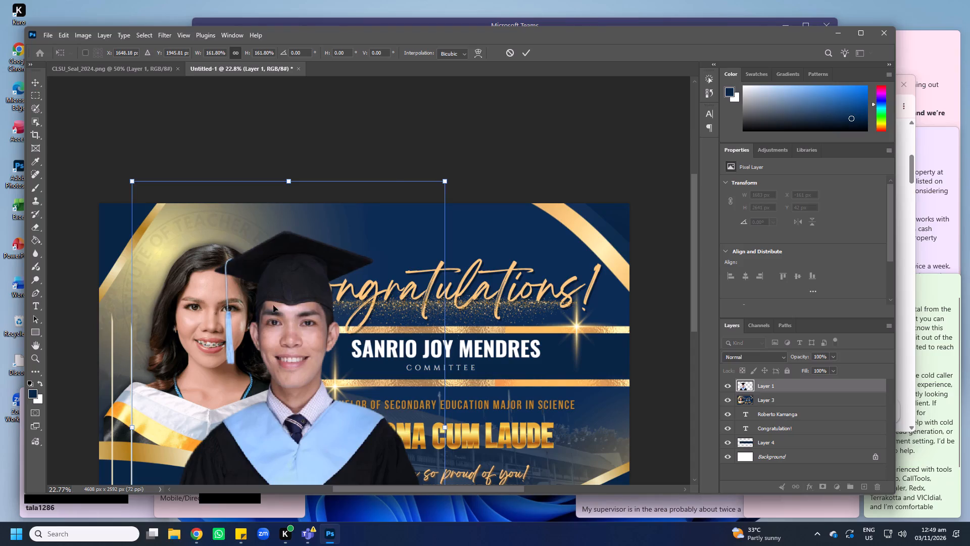
{"action": "right_click", "coordinate": [290, 313]}
{"action": "left_click", "coordinate": [316, 340]}
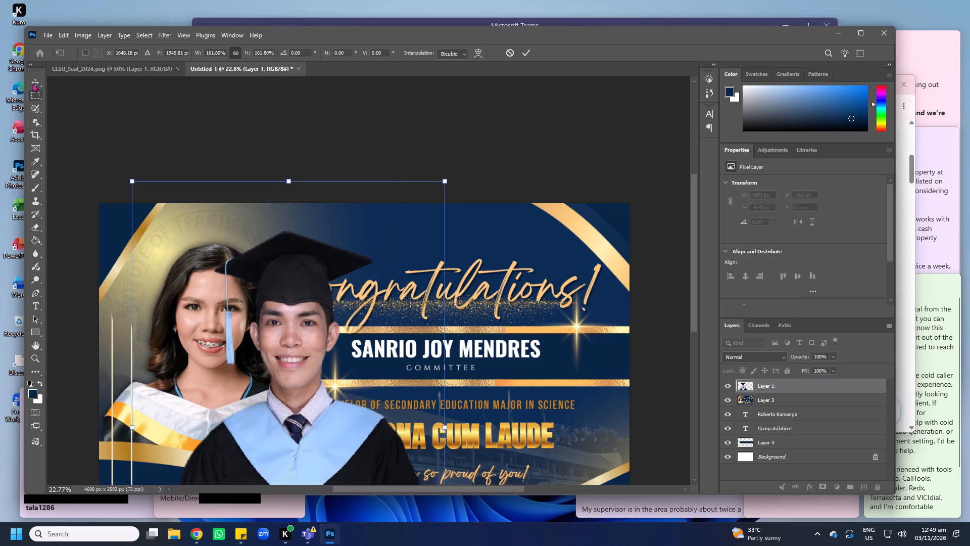
{"action": "double_click", "coordinate": [32, 83]}
{"action": "left_click_drag", "start_coordinate": [316, 292], "coordinate": [221, 258]}
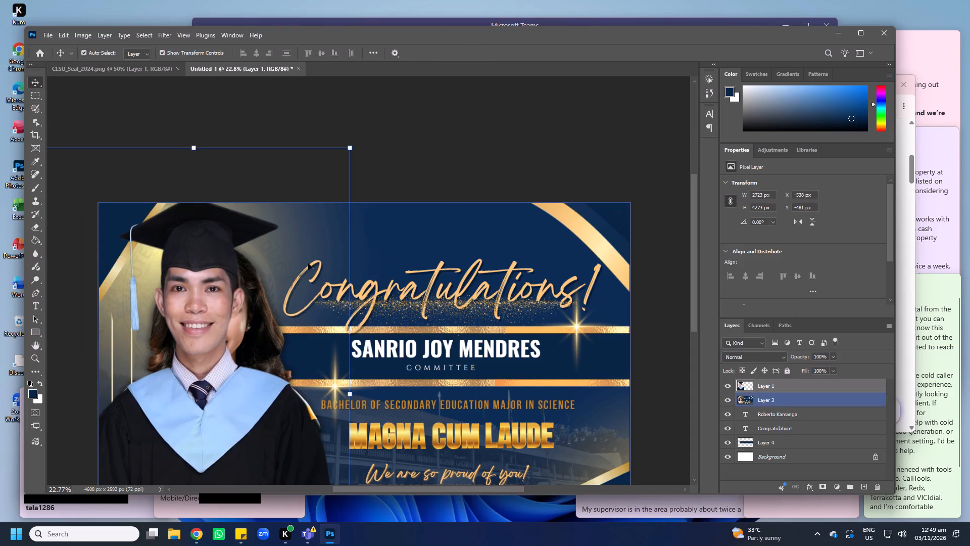
{"action": "left_click", "coordinate": [356, 395], "text": "alt"}
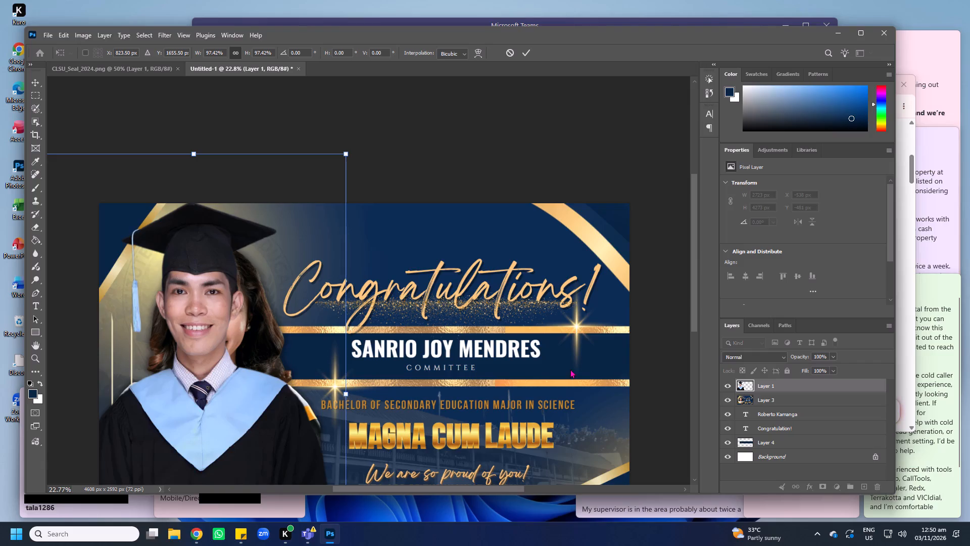
Hide the reference layout layer (Layer 3).
{"action": "left_click", "coordinate": [730, 400]}
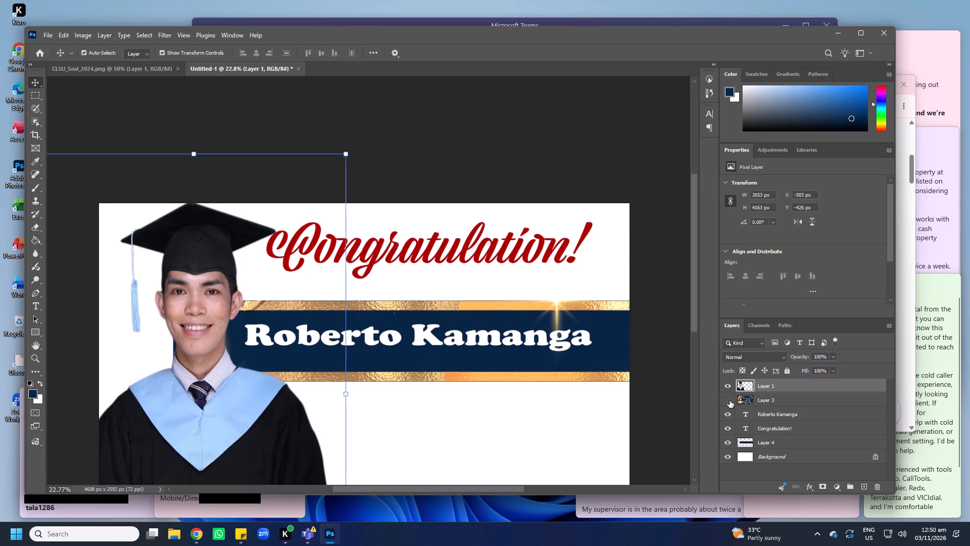
Move the "Congratulation!" heading about 72 px right and 187 px down, close above the banner.
{"action": "right_click", "coordinate": [516, 341]}
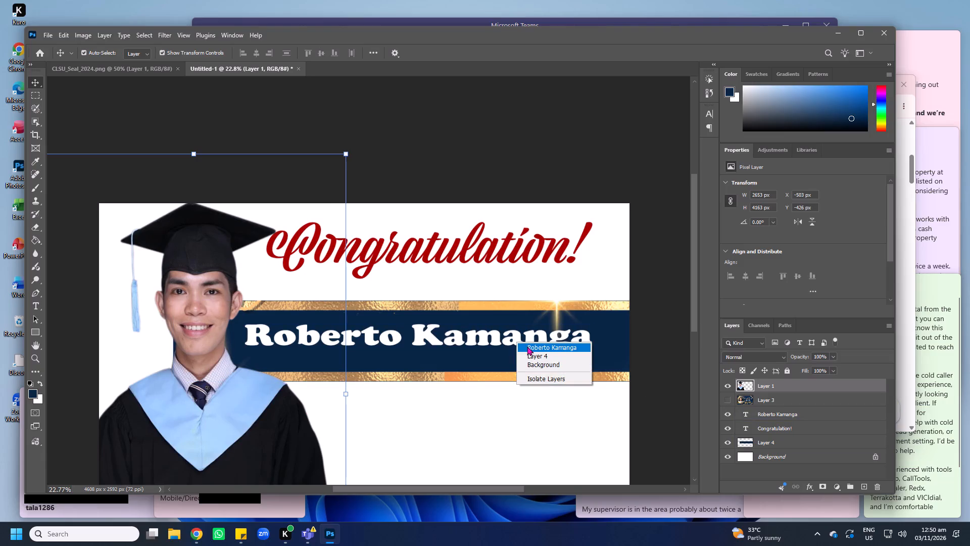
{"action": "right_click", "coordinate": [484, 251]}
{"action": "left_click", "coordinate": [502, 260]}
{"action": "left_click_drag", "start_coordinate": [509, 250], "coordinate": [515, 274]}
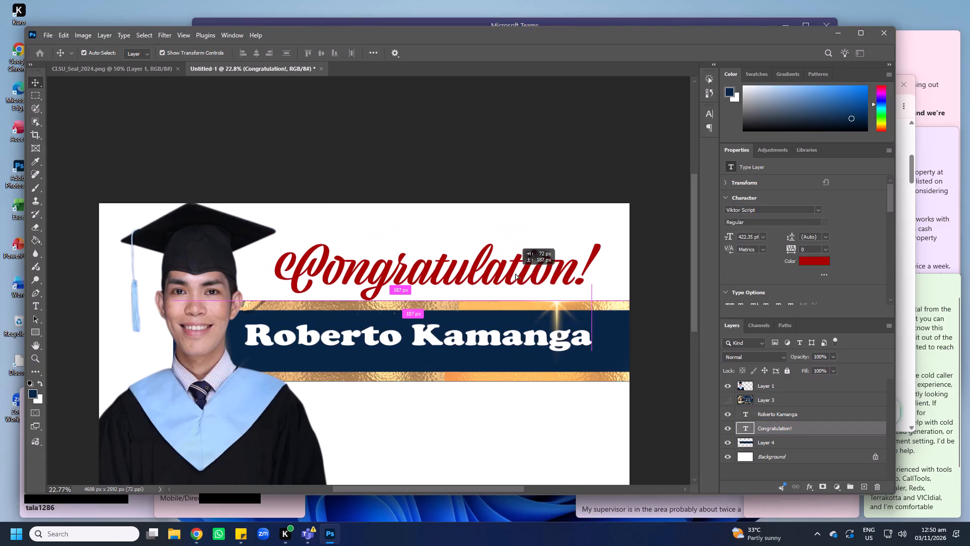
{"action": "left_click_drag", "start_coordinate": [515, 274], "coordinate": [515, 274]}
Delete the navy-and-gold banner layer (Layer 4) behind the graduate's name.
{"action": "right_click", "coordinate": [515, 358]}
{"action": "left_click", "coordinate": [528, 362]}
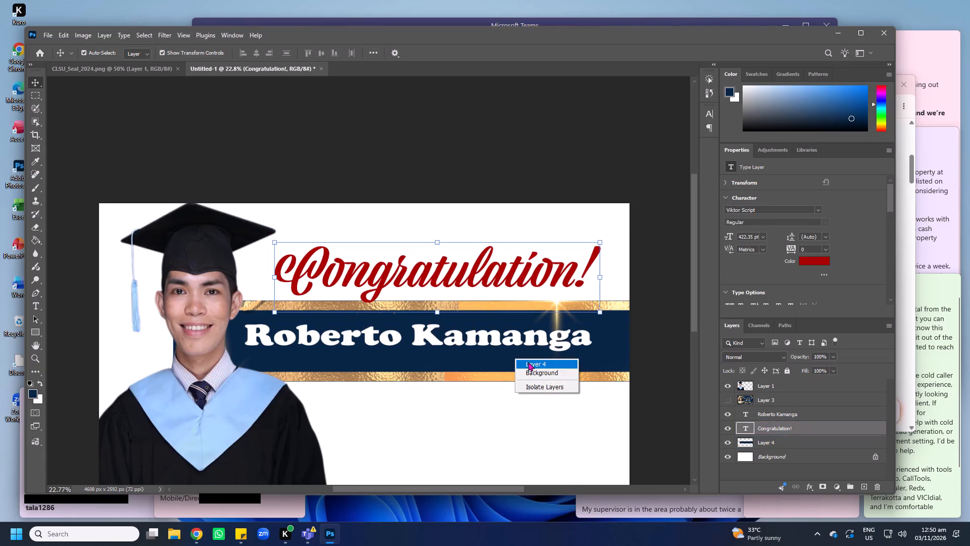
{"action": "key", "text": "Delete"}
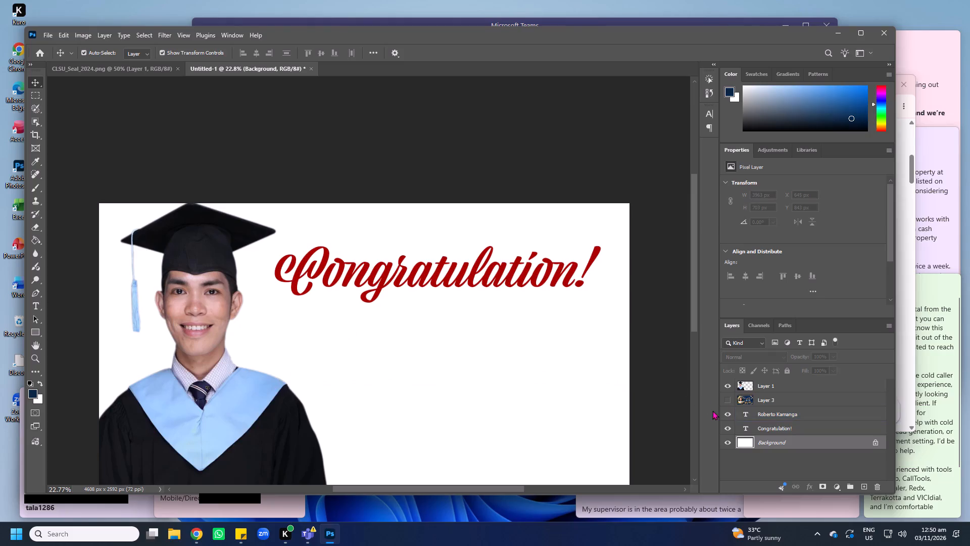
Open the graduate's name text layer for editing and select all of its text.
{"action": "left_click", "coordinate": [772, 418]}
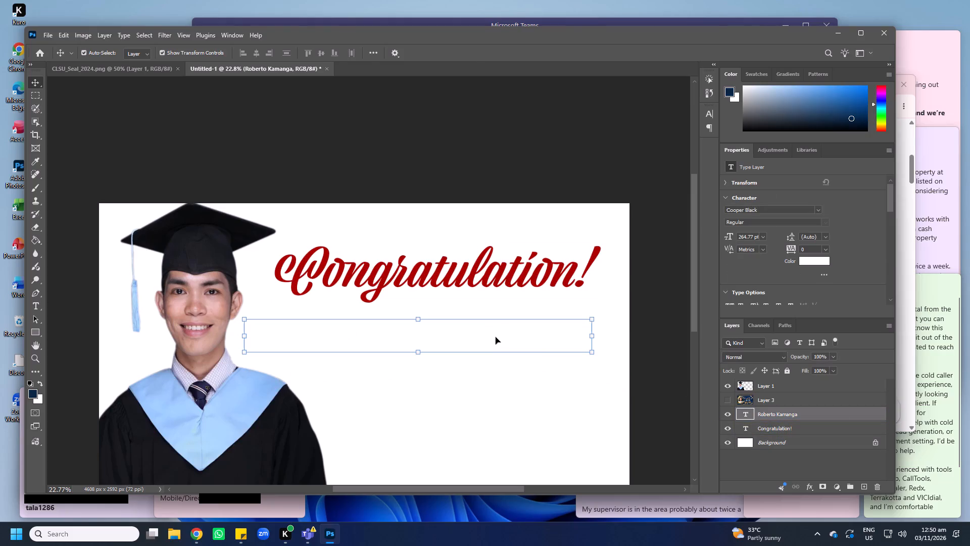
{"action": "key", "text": "t"}
{"action": "left_click", "coordinate": [496, 337]}
{"action": "key", "text": "ctrl+a"}
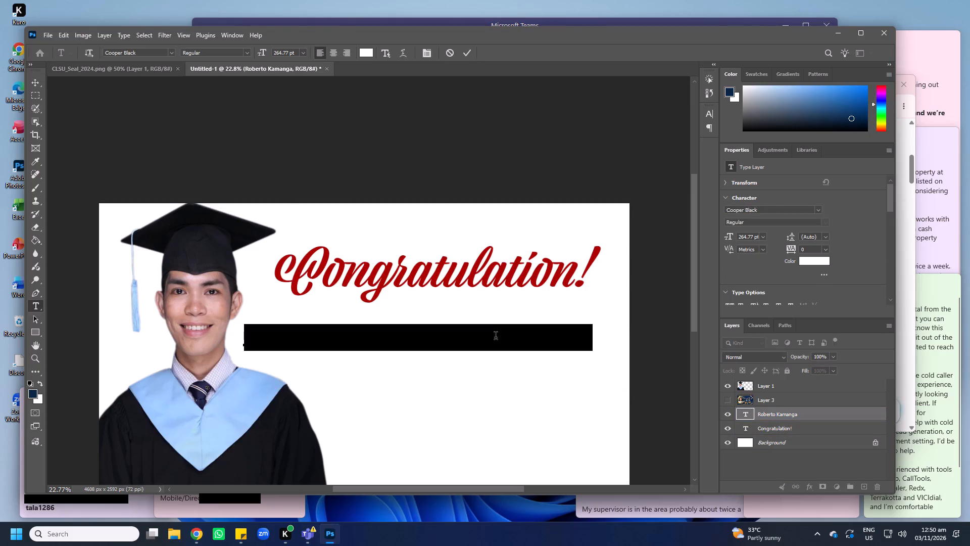
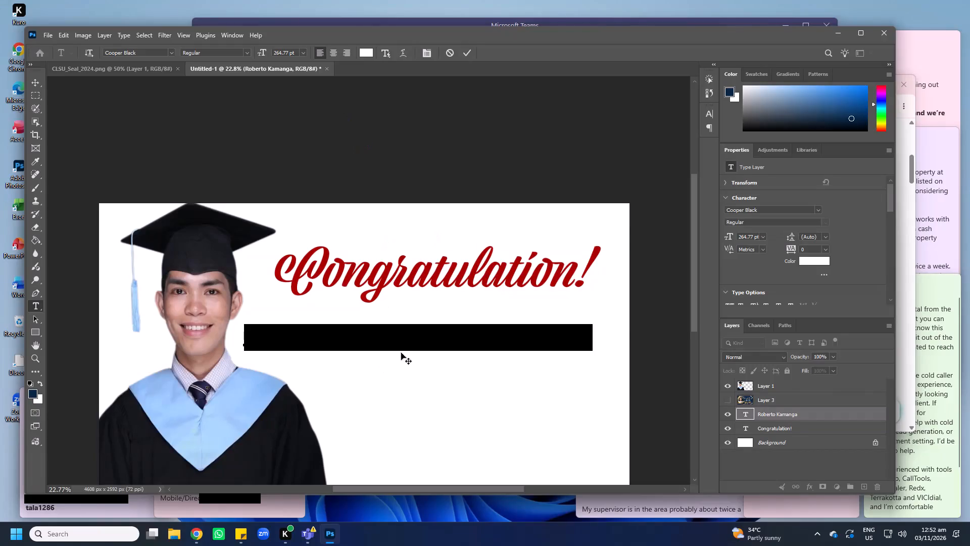
Clear all the text from the graduate's name text layer and leave text editing.
{"action": "left_click", "coordinate": [436, 331]}
{"action": "double_click", "coordinate": [476, 339]}
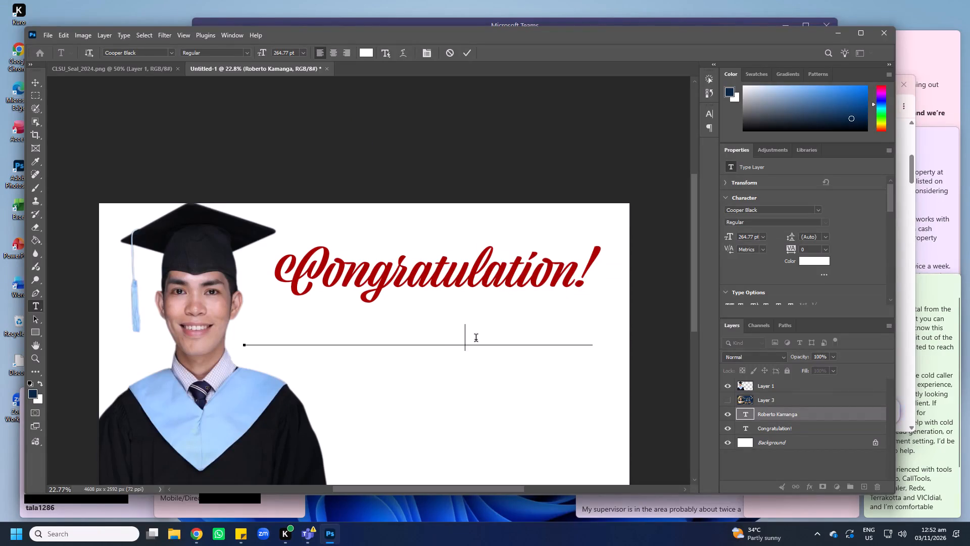
{"action": "key", "text": "ctrl+a"}
{"action": "key", "text": "Delete"}
{"action": "left_click", "coordinate": [352, 314]}
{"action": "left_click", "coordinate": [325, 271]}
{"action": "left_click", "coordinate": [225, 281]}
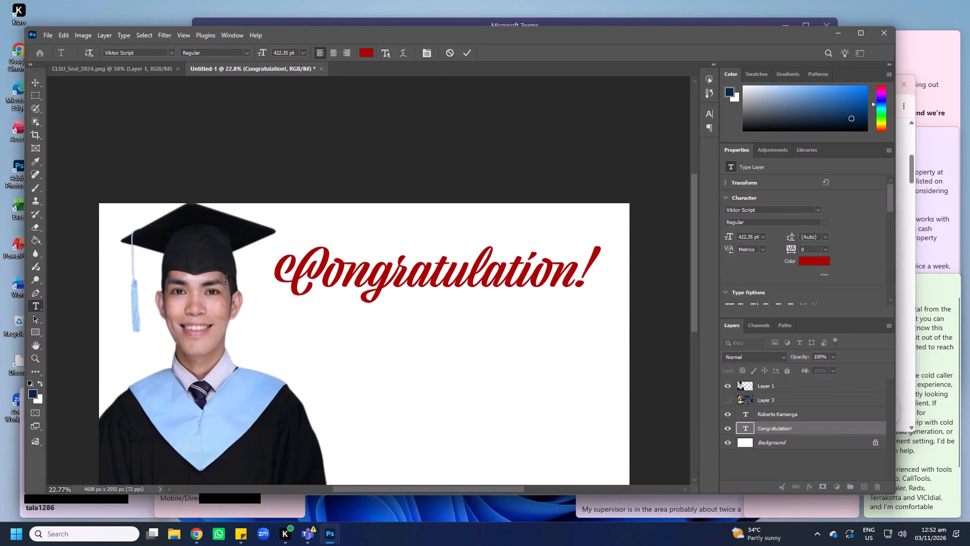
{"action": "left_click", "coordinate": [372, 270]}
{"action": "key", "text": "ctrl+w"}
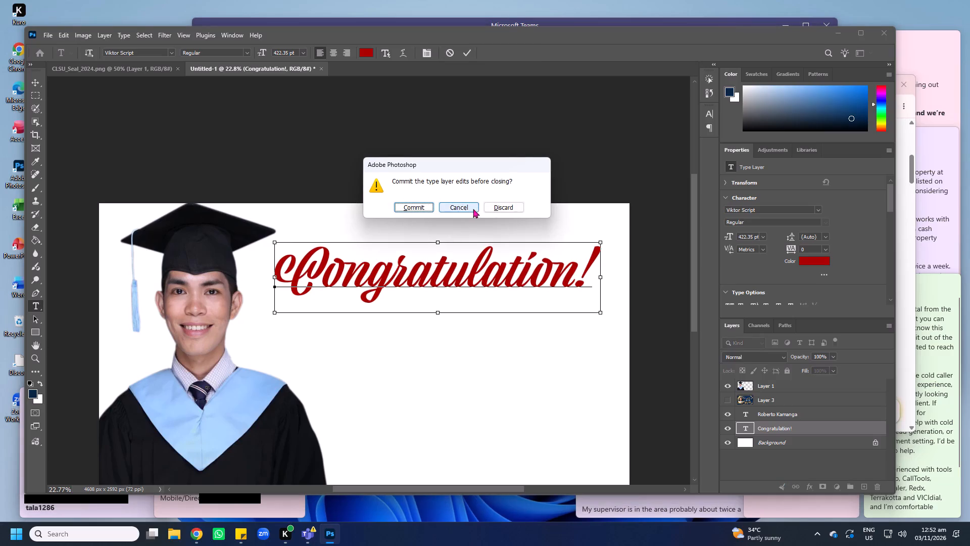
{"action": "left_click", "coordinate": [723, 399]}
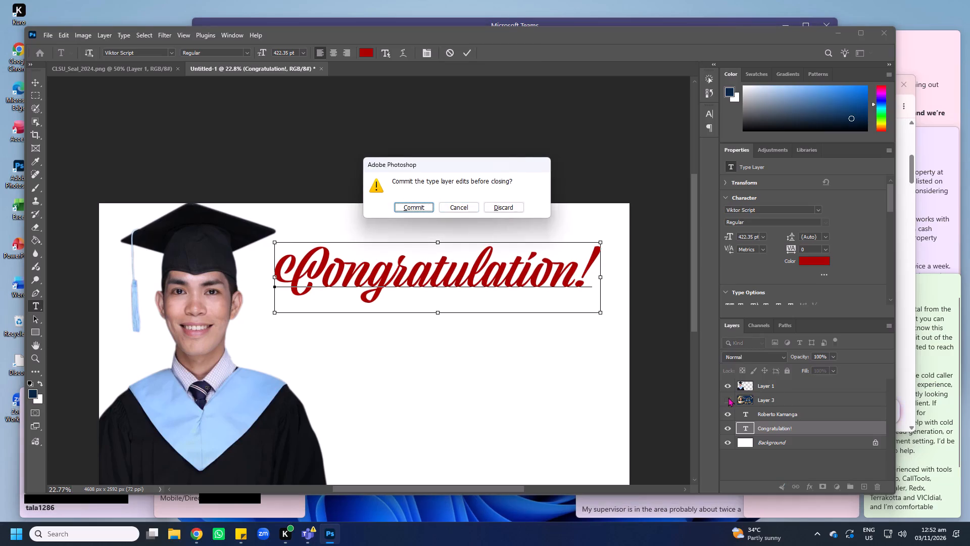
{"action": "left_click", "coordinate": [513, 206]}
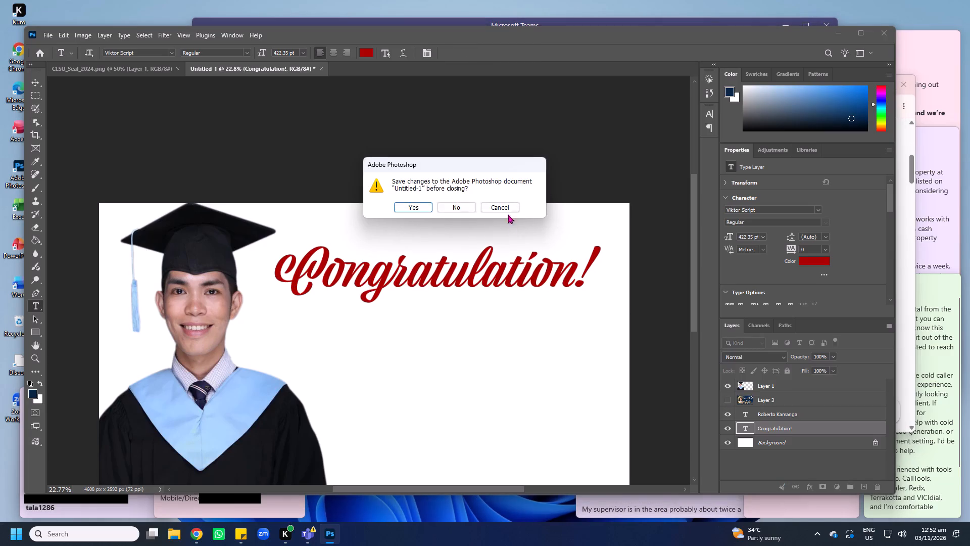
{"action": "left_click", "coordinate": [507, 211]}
Show the reference layout layer (Layer 3) and hide the graduate's cut-out portrait layer (Layer 1).
{"action": "left_click", "coordinate": [731, 398]}
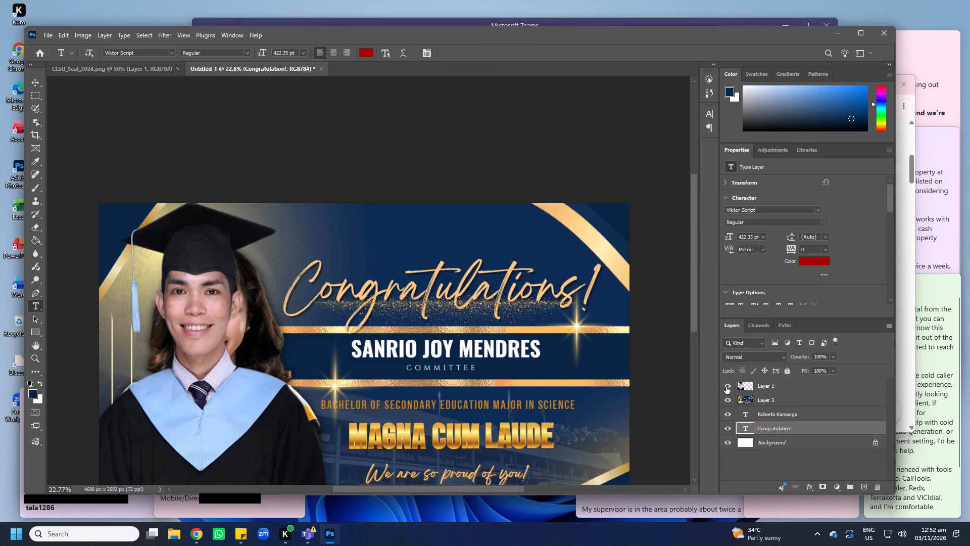
{"action": "left_click", "coordinate": [726, 387]}
{"action": "left_click", "coordinate": [515, 292]}
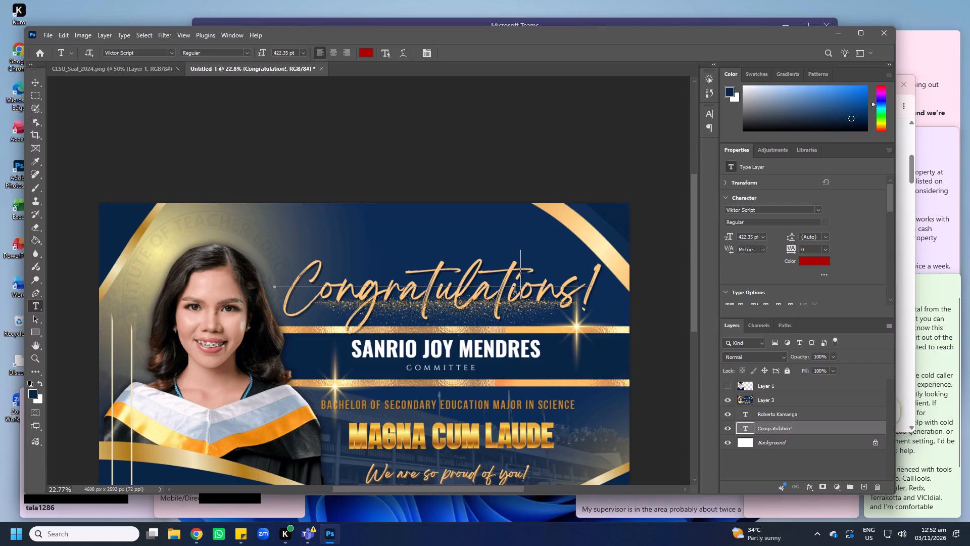
{"action": "left_click", "coordinate": [458, 233]}
{"action": "double_click", "coordinate": [39, 83]}
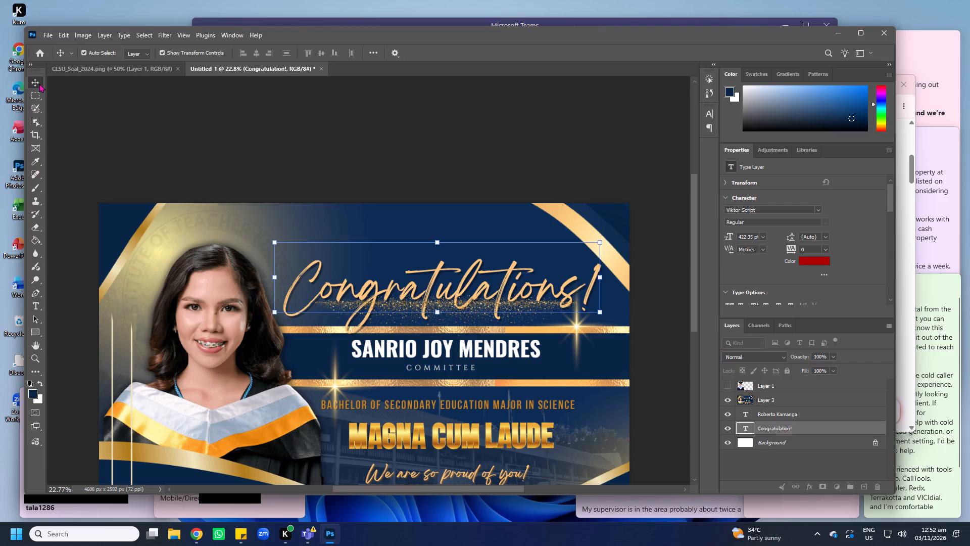
Examine the reference layout's heading, name banner, degree and honours text at different magnifications.
{"action": "scroll", "coordinate": [501, 291], "scroll_direction": "down", "scroll_amount": 3, "text": "alt"}
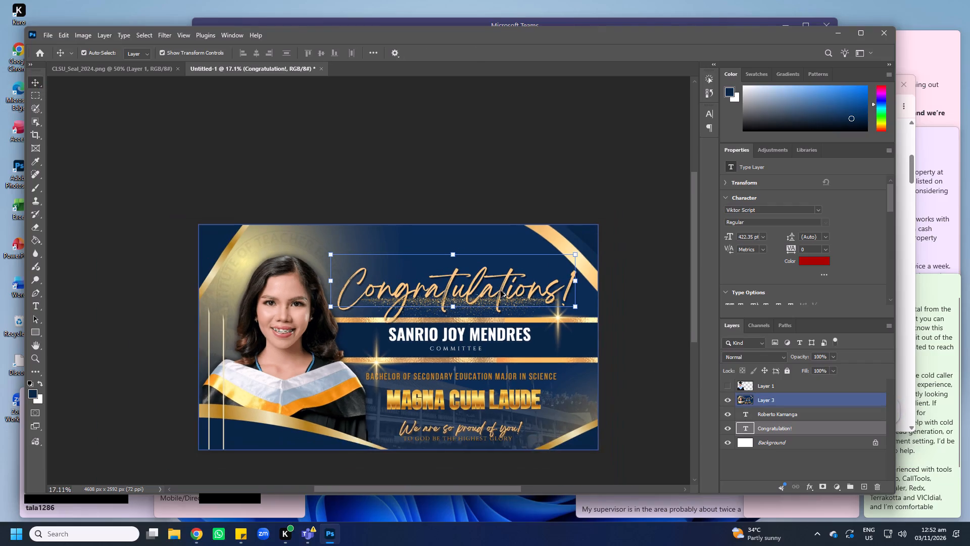
{"action": "scroll", "coordinate": [501, 291], "scroll_direction": "up", "scroll_amount": 1, "text": "alt"}
{"action": "key", "text": "space"}
{"action": "key", "text": "space"}
{"action": "key", "text": "space"}
{"action": "key", "text": "space"}
{"action": "key", "text": "space"}
{"action": "key", "text": "space"}
{"action": "key", "text": "space"}
{"action": "key", "text": "space"}
{"action": "key", "text": "space"}
{"action": "key", "text": "space"}
{"action": "key", "text": "space"}
{"action": "left_click_drag", "start_coordinate": [474, 354], "coordinate": [454, 292]}
{"action": "scroll", "coordinate": [454, 292], "scroll_direction": "up", "scroll_amount": 2, "text": "ctrl"}
{"action": "double_click", "coordinate": [454, 292], "text": "ctrl"}
{"action": "scroll", "coordinate": [454, 292], "scroll_direction": "down", "scroll_amount": 1, "text": "ctrl"}
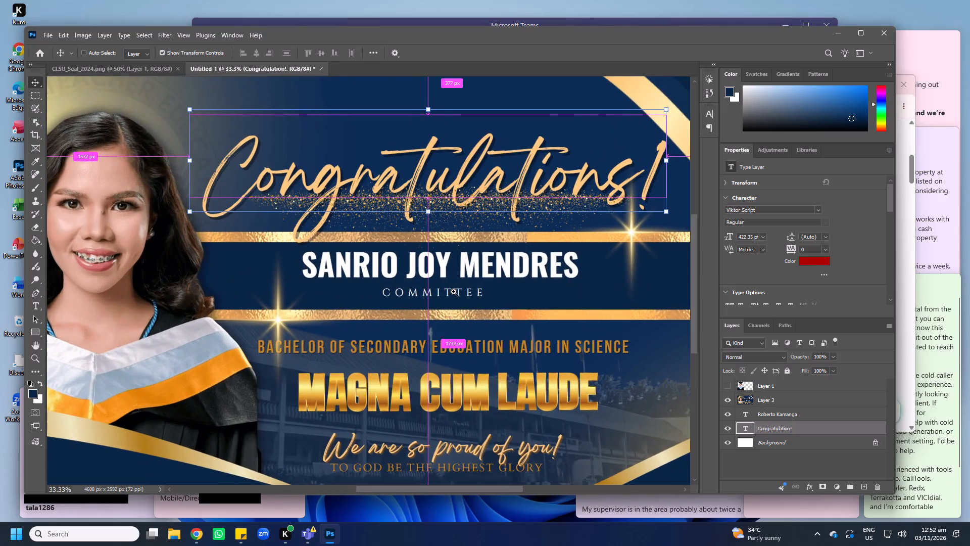
{"action": "scroll", "coordinate": [454, 292], "scroll_direction": "down", "scroll_amount": 2, "text": "alt"}
{"action": "key", "text": "ctrl+space"}
{"action": "key", "text": "ctrl+space"}
{"action": "key", "text": "ctrl+space"}
{"action": "key", "text": "ctrl+space"}
{"action": "key", "text": "ctrl+space"}
{"action": "key", "text": "ctrl+space"}
{"action": "key", "text": "ctrl+space"}
{"action": "key", "text": "ctrl+space"}
{"action": "key", "text": "ctrl+space"}
{"action": "key", "text": "ctrl+space"}
{"action": "key", "text": "ctrl+space"}
{"action": "key", "text": "ctrl+space"}
{"action": "key", "text": "ctrl+space"}
{"action": "key", "text": "ctrl+space"}
{"action": "key", "text": "ctrl+space"}
{"action": "key", "text": "ctrl+space"}
{"action": "key", "text": "ctrl+space"}
{"action": "key", "text": "ctrl+space"}
{"action": "key", "text": "ctrl+space"}
{"action": "key", "text": "ctrl+space"}
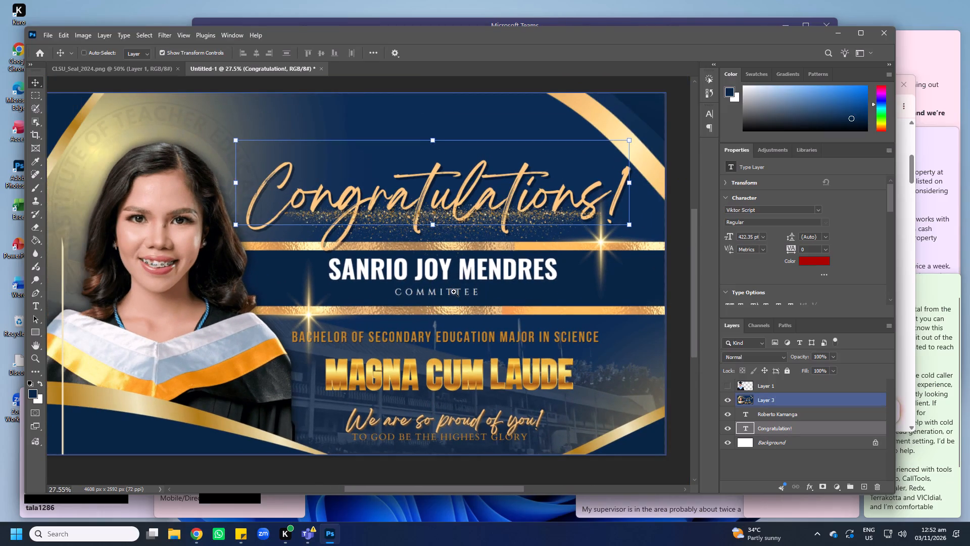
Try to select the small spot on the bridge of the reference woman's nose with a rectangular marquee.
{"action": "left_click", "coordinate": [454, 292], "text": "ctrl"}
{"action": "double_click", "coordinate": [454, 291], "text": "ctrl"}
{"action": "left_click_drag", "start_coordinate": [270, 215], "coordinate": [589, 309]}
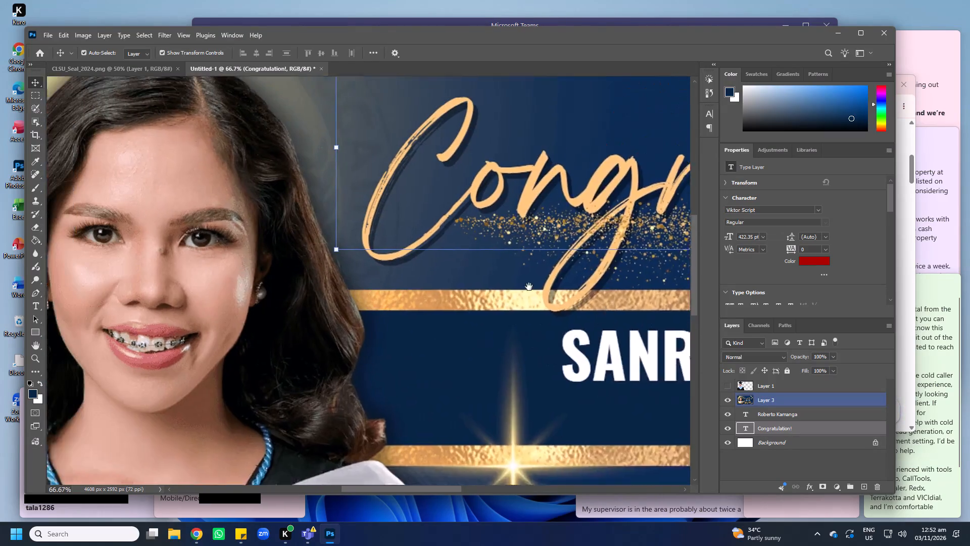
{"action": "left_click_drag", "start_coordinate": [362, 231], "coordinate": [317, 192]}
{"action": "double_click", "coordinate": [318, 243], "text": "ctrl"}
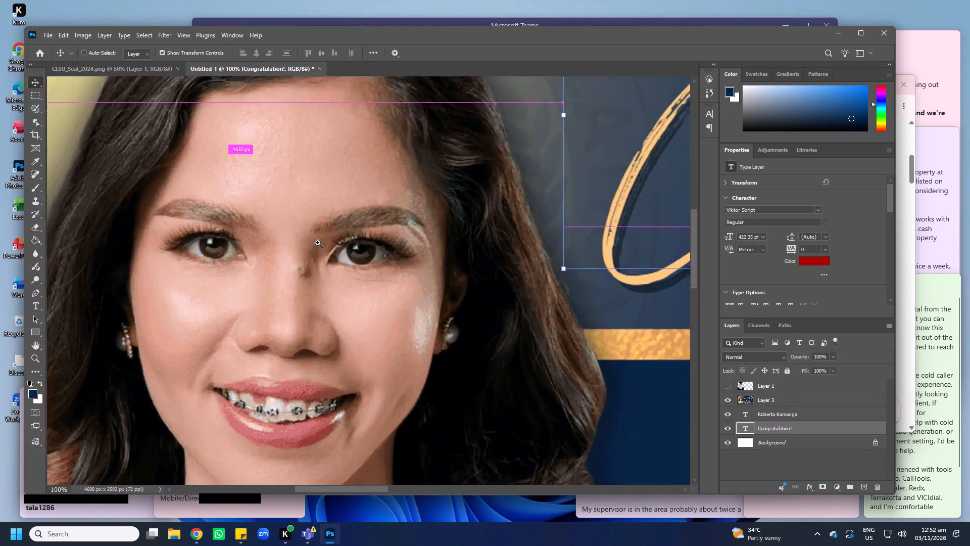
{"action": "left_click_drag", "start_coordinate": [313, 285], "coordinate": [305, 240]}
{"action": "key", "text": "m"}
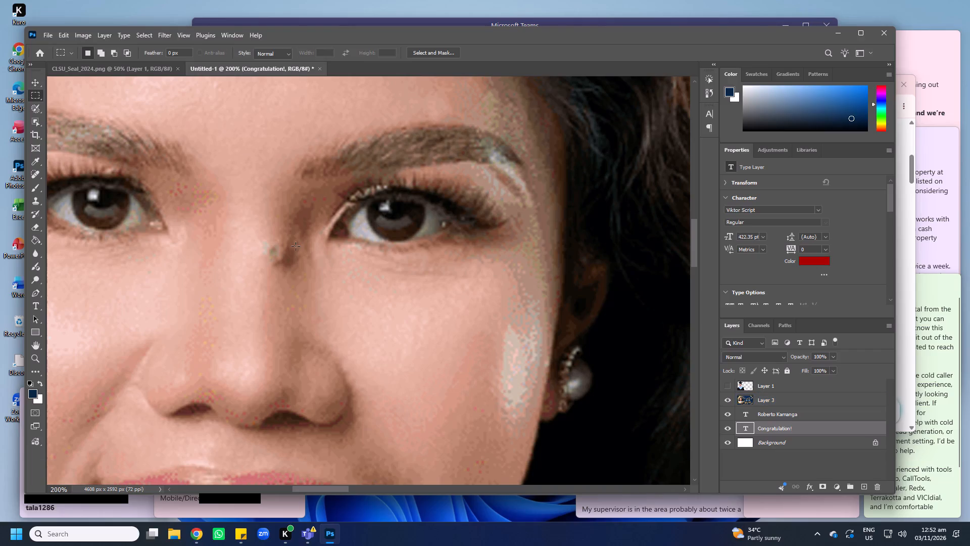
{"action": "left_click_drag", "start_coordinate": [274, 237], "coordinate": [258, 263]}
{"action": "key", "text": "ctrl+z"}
Apply the Dodge tool to Layer 3 under the woman's eye and on the nose-bridge spot, at 50% exposure on midtones.
{"action": "left_click", "coordinate": [36, 278]}
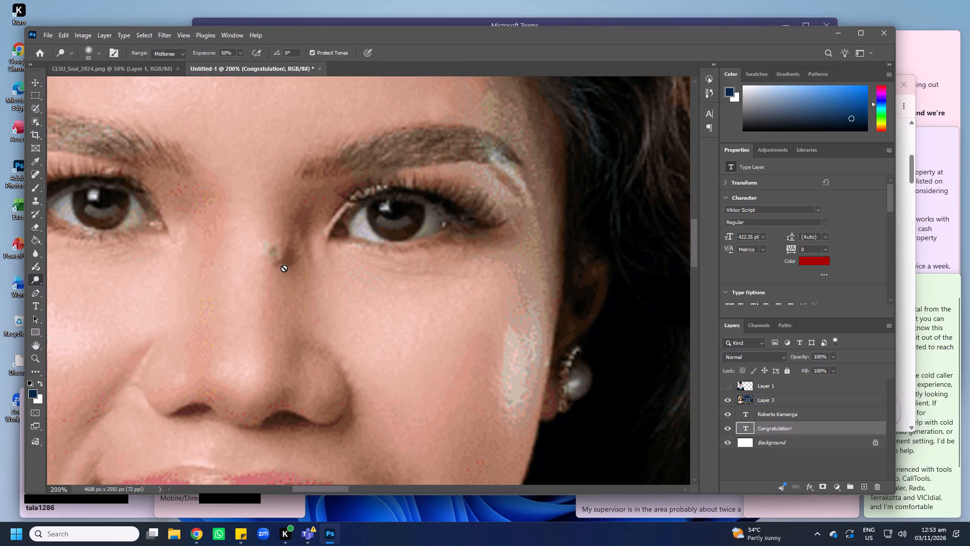
{"action": "left_click", "coordinate": [768, 402]}
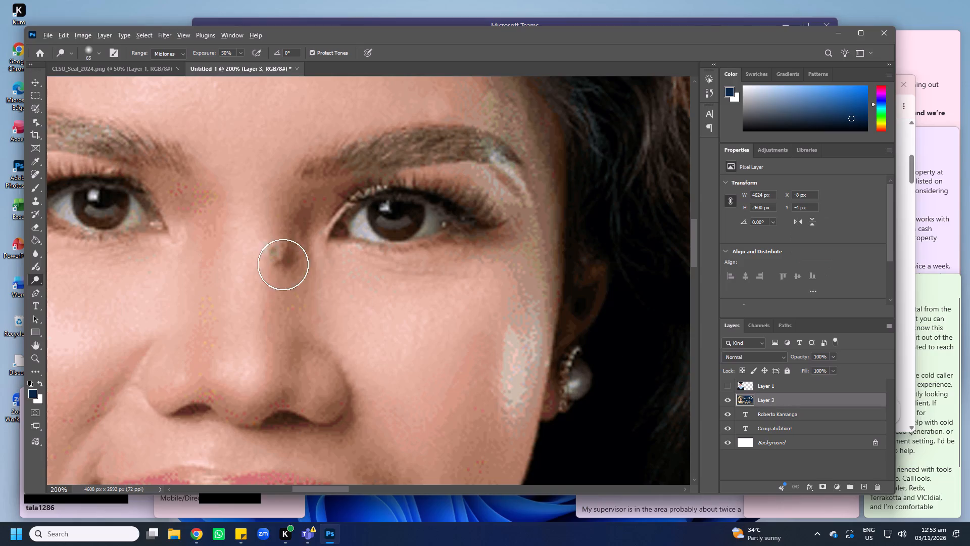
{"action": "left_click", "coordinate": [380, 307], "text": "alt"}
{"action": "left_click", "coordinate": [284, 256]}
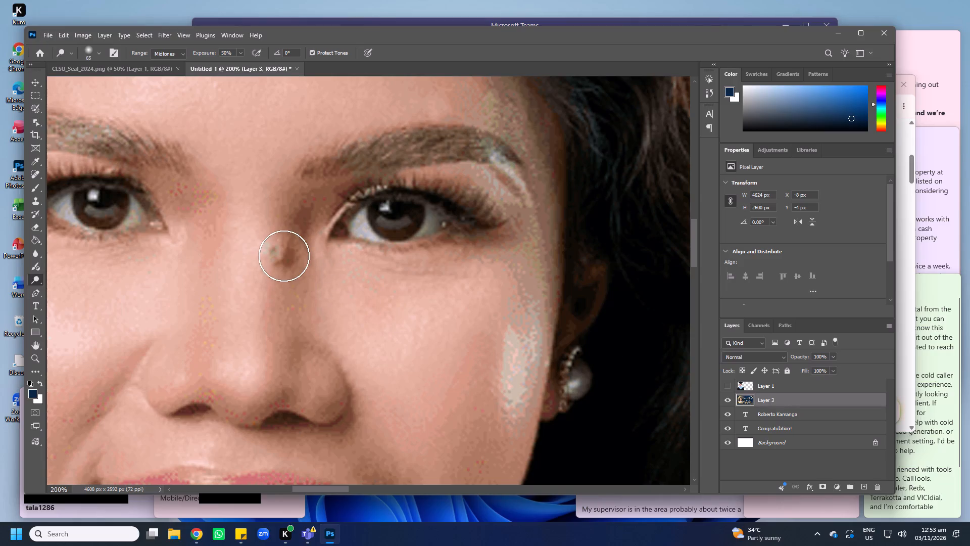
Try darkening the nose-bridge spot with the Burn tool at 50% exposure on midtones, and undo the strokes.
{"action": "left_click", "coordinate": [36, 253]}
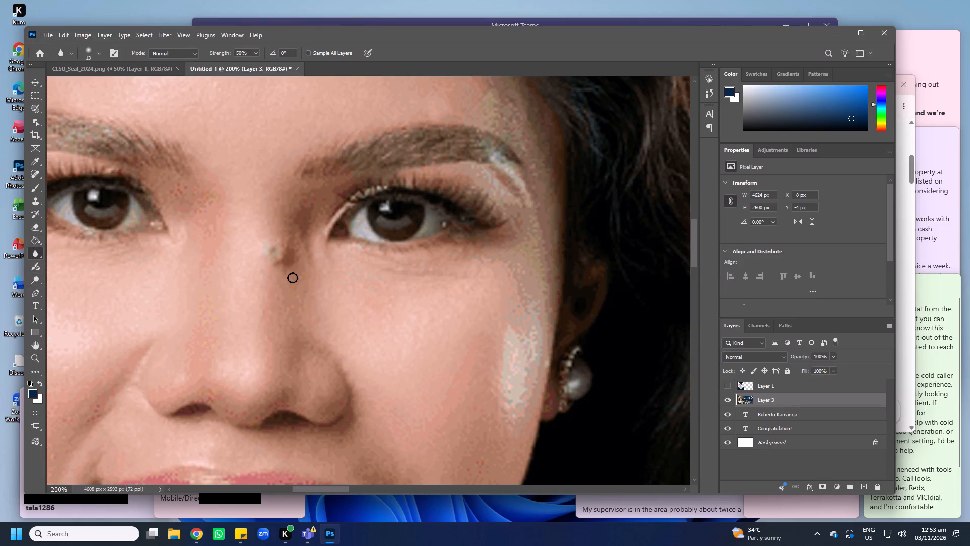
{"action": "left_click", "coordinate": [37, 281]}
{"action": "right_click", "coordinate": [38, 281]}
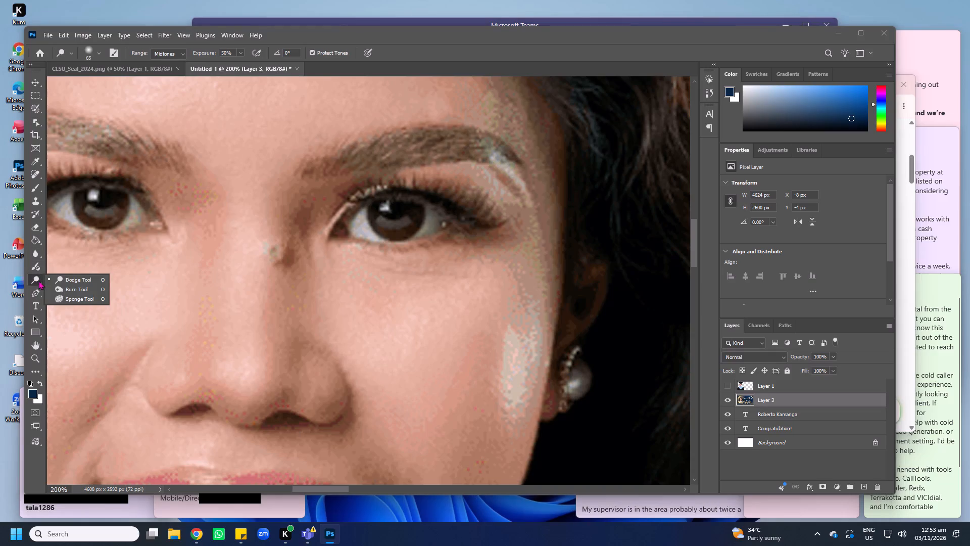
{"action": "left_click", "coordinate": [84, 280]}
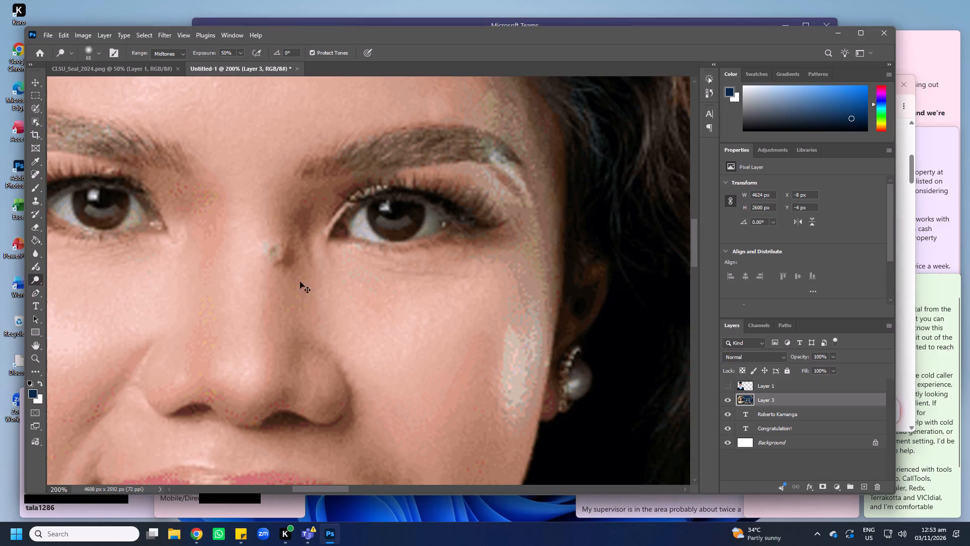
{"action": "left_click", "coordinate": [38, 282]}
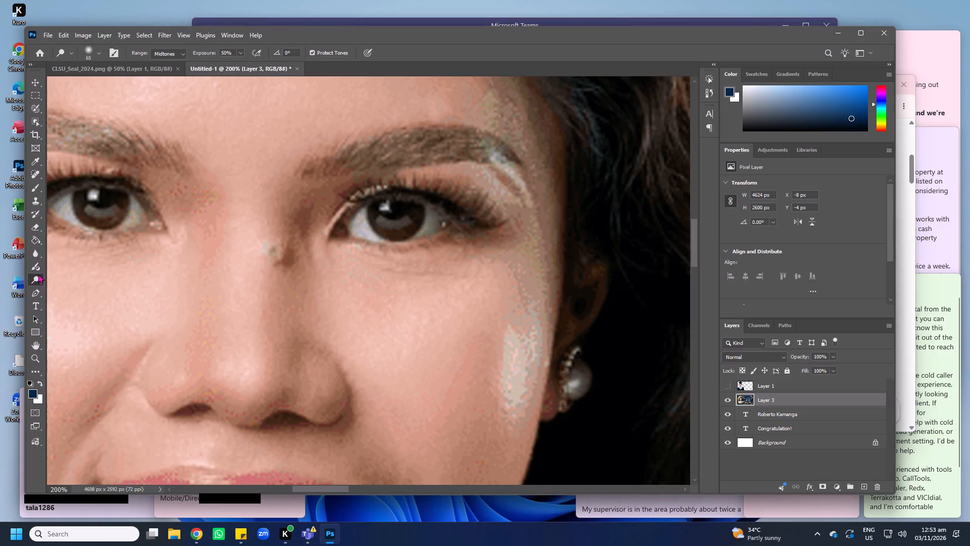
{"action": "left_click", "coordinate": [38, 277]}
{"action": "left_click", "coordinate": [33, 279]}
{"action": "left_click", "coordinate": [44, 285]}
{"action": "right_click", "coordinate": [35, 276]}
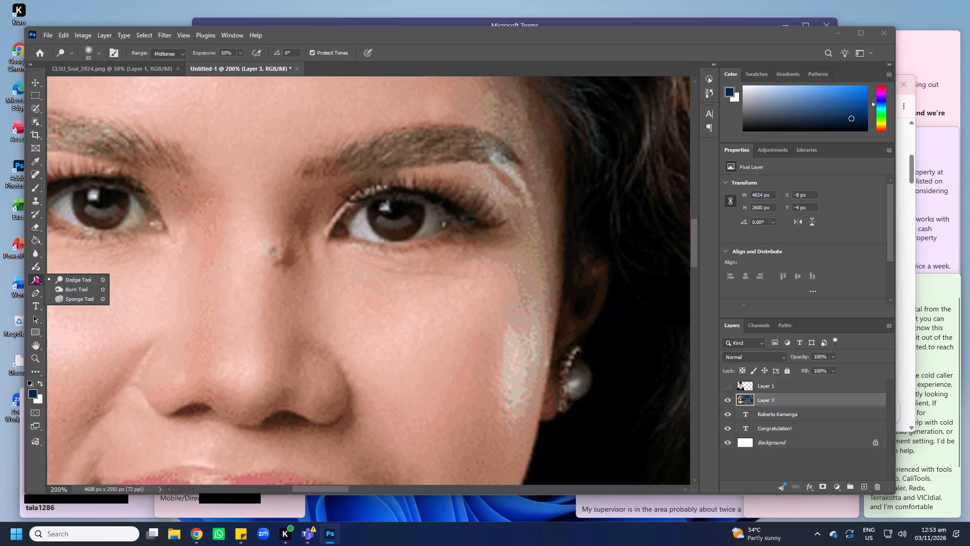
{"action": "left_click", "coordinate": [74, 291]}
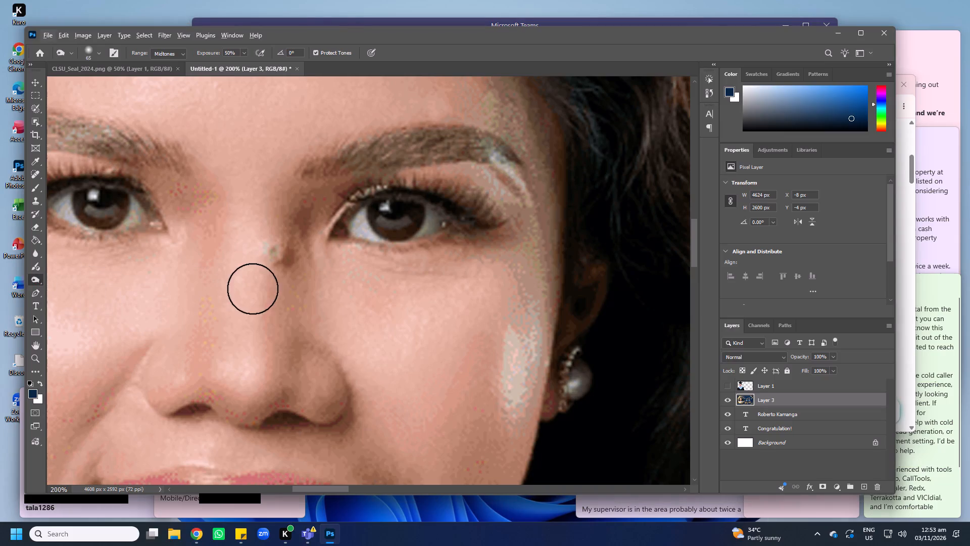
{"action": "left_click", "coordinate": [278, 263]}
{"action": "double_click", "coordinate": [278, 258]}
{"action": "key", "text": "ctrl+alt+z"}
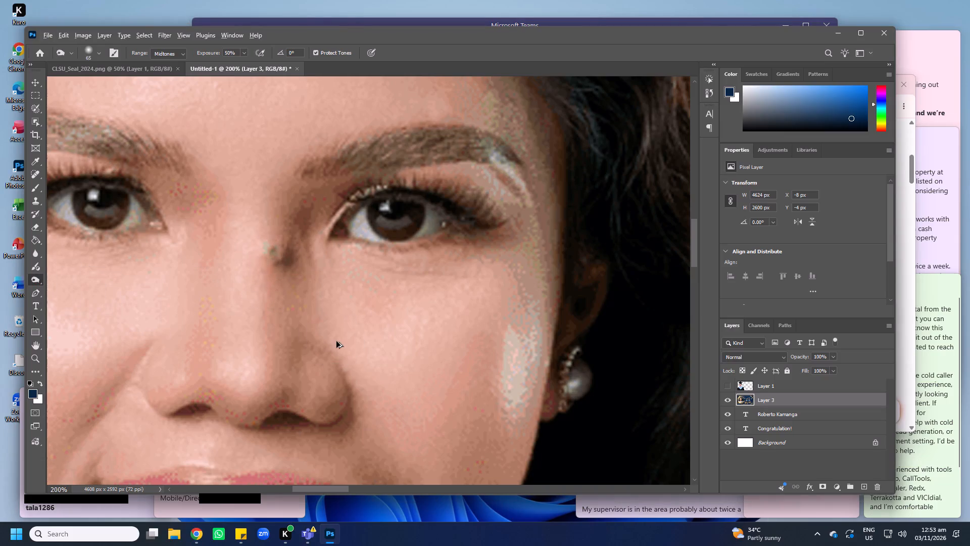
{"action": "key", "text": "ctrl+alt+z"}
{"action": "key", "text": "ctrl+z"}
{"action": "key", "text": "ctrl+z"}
Cover the pale spot on the bridge of the woman's nose with nearby skin using the 21 px Clone Stamp.
{"action": "scroll", "coordinate": [195, 279], "scroll_direction": "down", "scroll_amount": 2, "text": "ctrl"}
{"action": "scroll", "coordinate": [195, 279], "scroll_direction": "down", "scroll_amount": 1, "text": "alt"}
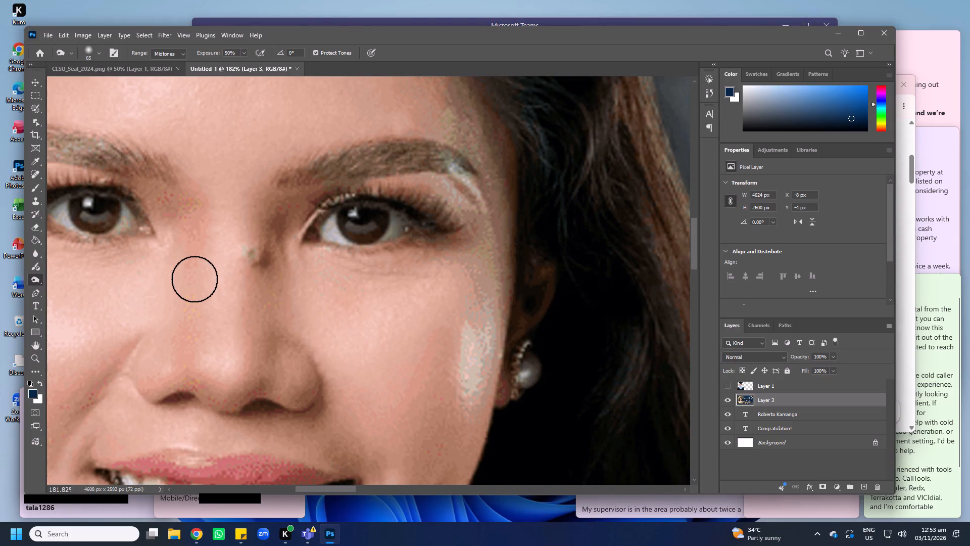
{"action": "left_click", "coordinate": [34, 205]}
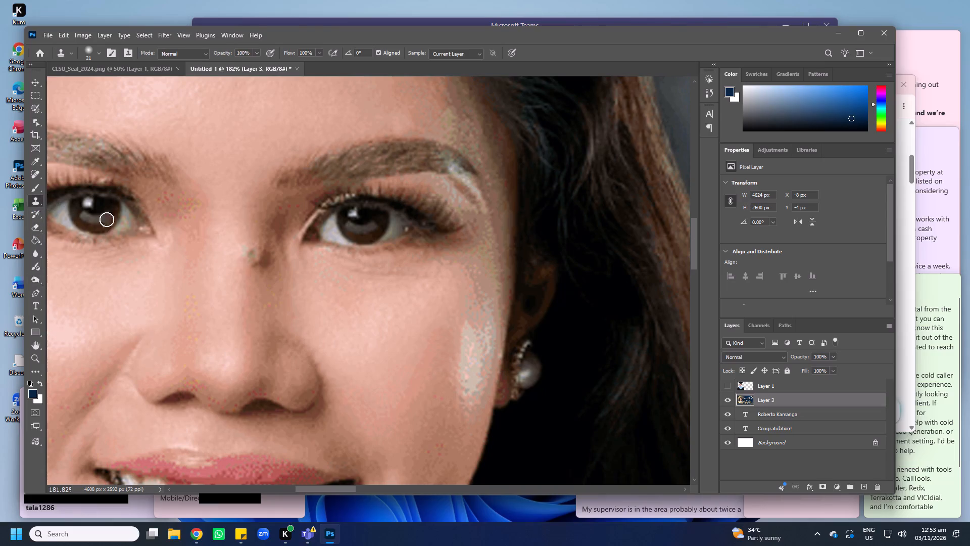
{"action": "left_click", "coordinate": [277, 277], "text": "alt"}
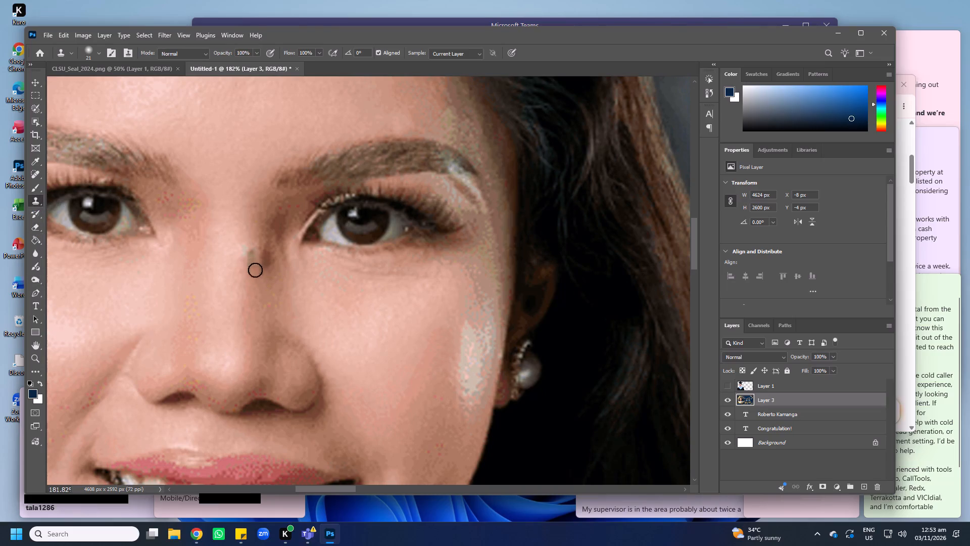
{"action": "left_click", "coordinate": [259, 281], "text": "alt"}
{"action": "left_click", "coordinate": [256, 263]}
{"action": "left_click", "coordinate": [256, 257]}
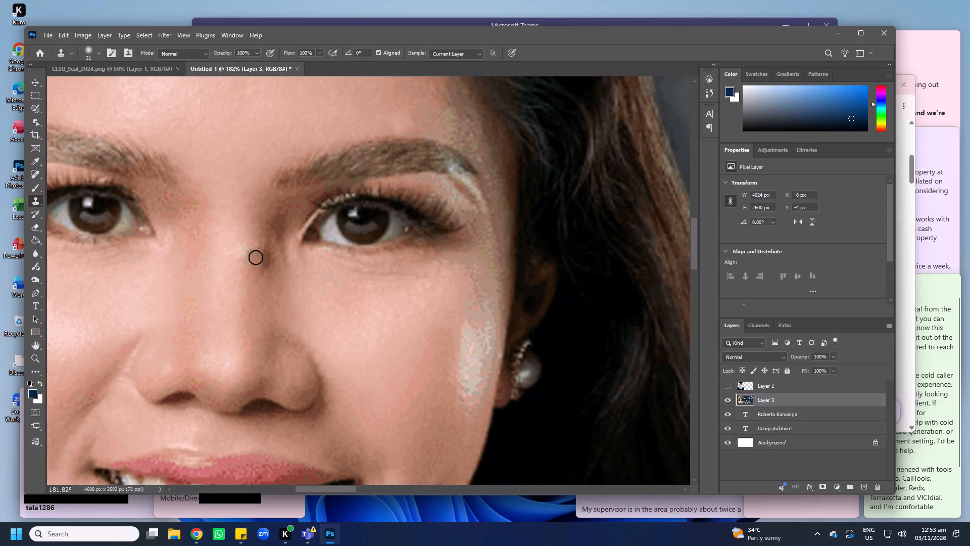
{"action": "left_click", "coordinate": [255, 255]}
{"action": "left_click", "coordinate": [252, 252]}
{"action": "left_click", "coordinate": [249, 251]}
Clone skin from lower on the woman's nose over the reddish mark on its bridge, using the 21 px Clone Stamp.
{"action": "scroll", "coordinate": [274, 353], "scroll_direction": "down", "scroll_amount": 9, "text": "alt"}
{"action": "key", "text": "ctrl+space"}
{"action": "key", "text": "ctrl+space"}
{"action": "key", "text": "ctrl+space"}
{"action": "key", "text": "ctrl+space"}
{"action": "key", "text": "ctrl+space"}
{"action": "key", "text": "ctrl+space"}
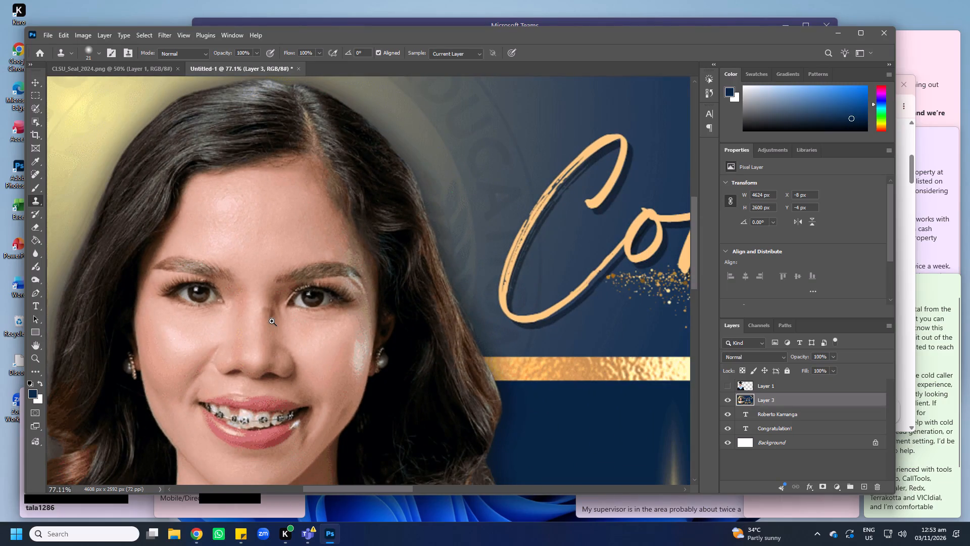
{"action": "double_click", "coordinate": [272, 321], "text": "ctrl"}
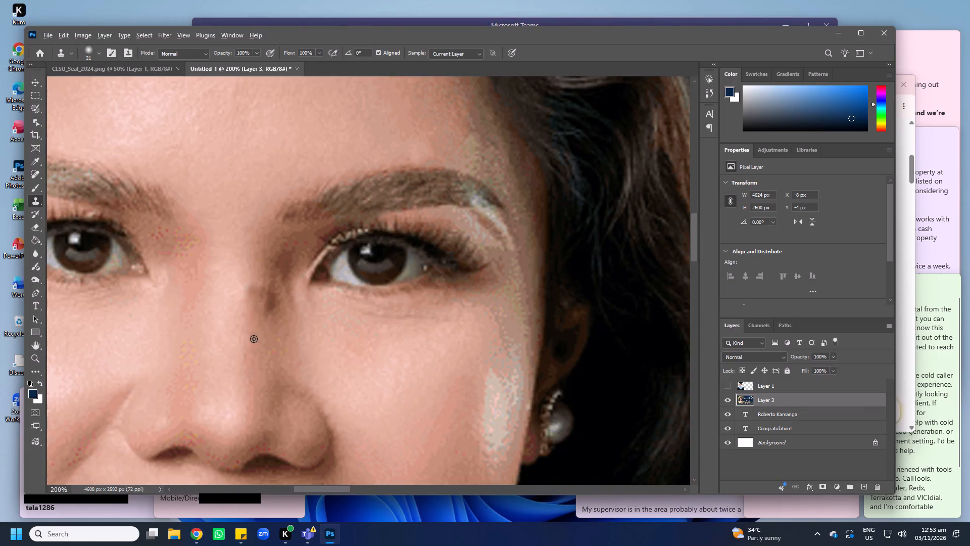
{"action": "left_click", "coordinate": [248, 338], "text": "alt"}
{"action": "left_click", "coordinate": [252, 303]}
{"action": "left_click", "coordinate": [253, 296]}
{"action": "left_click_drag", "start_coordinate": [253, 289], "coordinate": [253, 284]}
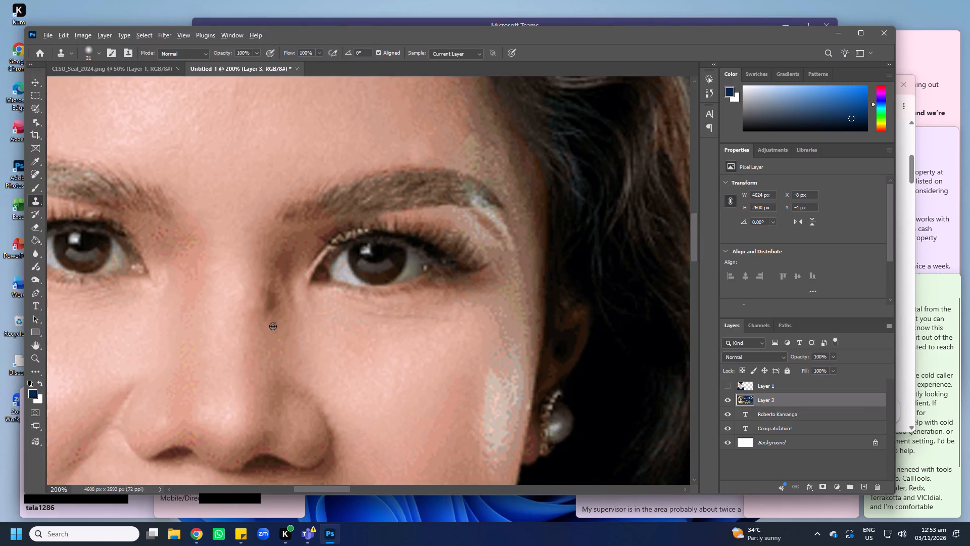
Clone skin from the side of the nose upward over the dark patch between the bridge and the inner eye corner.
{"action": "left_click", "coordinate": [272, 325], "text": "alt"}
{"action": "left_click", "coordinate": [272, 314]}
{"action": "left_click", "coordinate": [272, 310]}
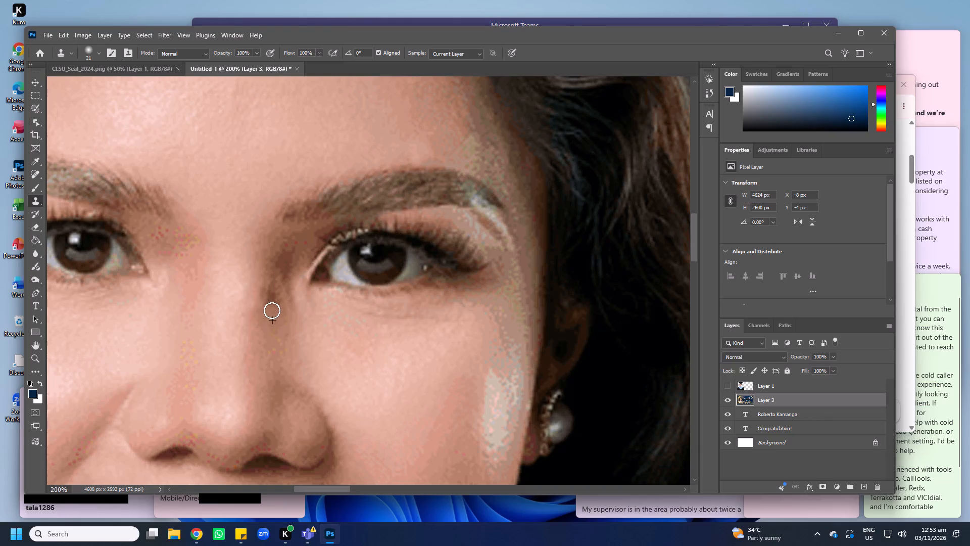
{"action": "left_click", "coordinate": [271, 305]}
{"action": "left_click", "coordinate": [270, 301]}
{"action": "double_click", "coordinate": [269, 296]}
Examine the retouched nose bridge up close and within the full tarpaulin layout.
{"action": "scroll", "coordinate": [276, 330], "scroll_direction": "down", "scroll_amount": 6, "text": "alt"}
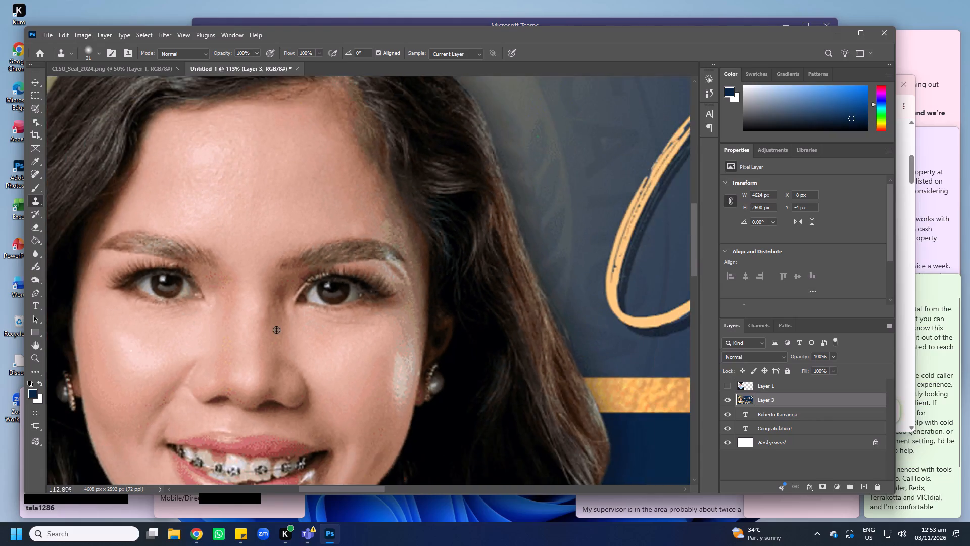
{"action": "scroll", "coordinate": [276, 330], "scroll_direction": "down", "scroll_amount": 8, "text": "alt"}
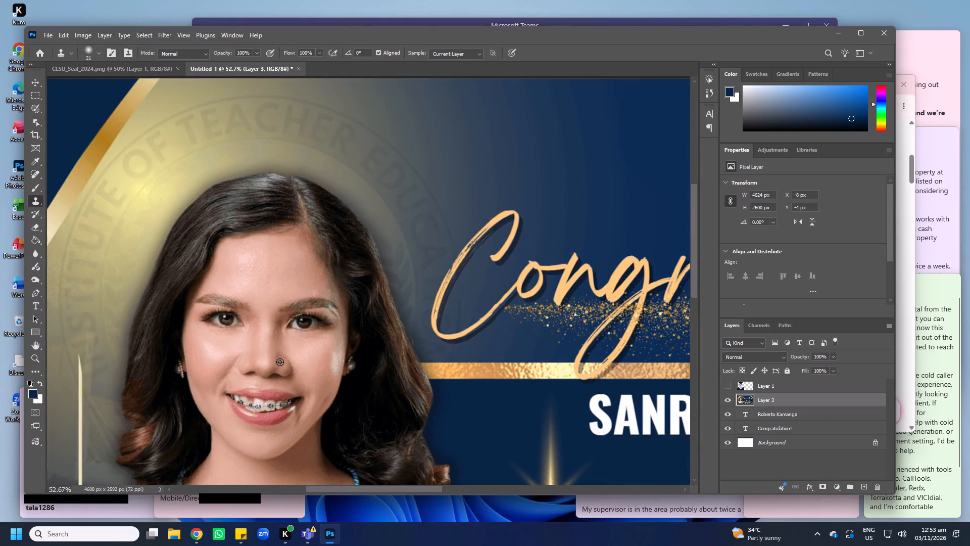
{"action": "scroll", "coordinate": [280, 362], "scroll_direction": "down", "scroll_amount": 2}
{"action": "key", "text": "space"}
{"action": "triple_click", "coordinate": [277, 325], "text": "ctrl"}
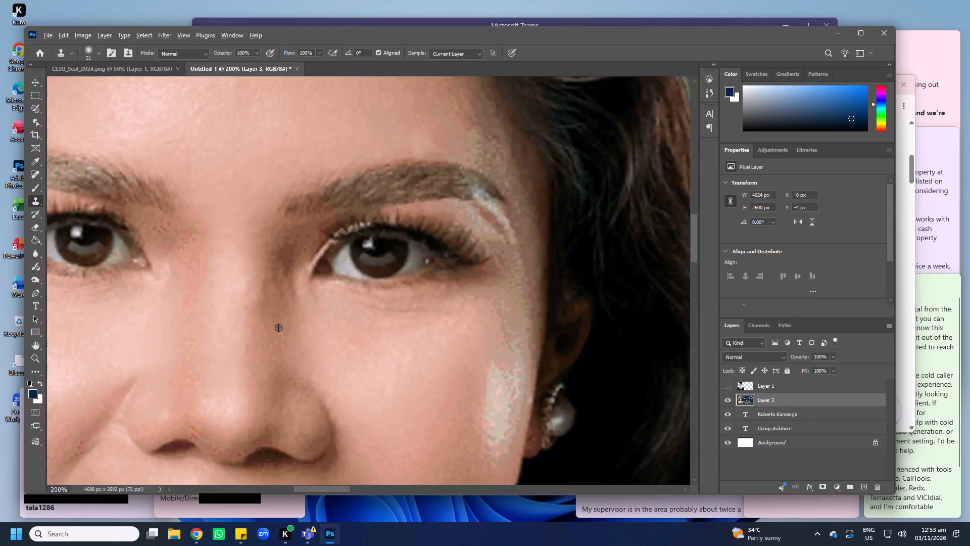
{"action": "scroll", "coordinate": [278, 328], "scroll_direction": "down", "scroll_amount": 20, "text": "alt"}
{"action": "key", "text": "space"}
{"action": "key", "text": "space"}
{"action": "key", "text": "space"}
{"action": "key", "text": "space"}
{"action": "key", "text": "space"}
{"action": "key", "text": "space"}
{"action": "key", "text": "space"}
{"action": "key", "text": "space"}
{"action": "key", "text": "space"}
{"action": "key", "text": "space"}
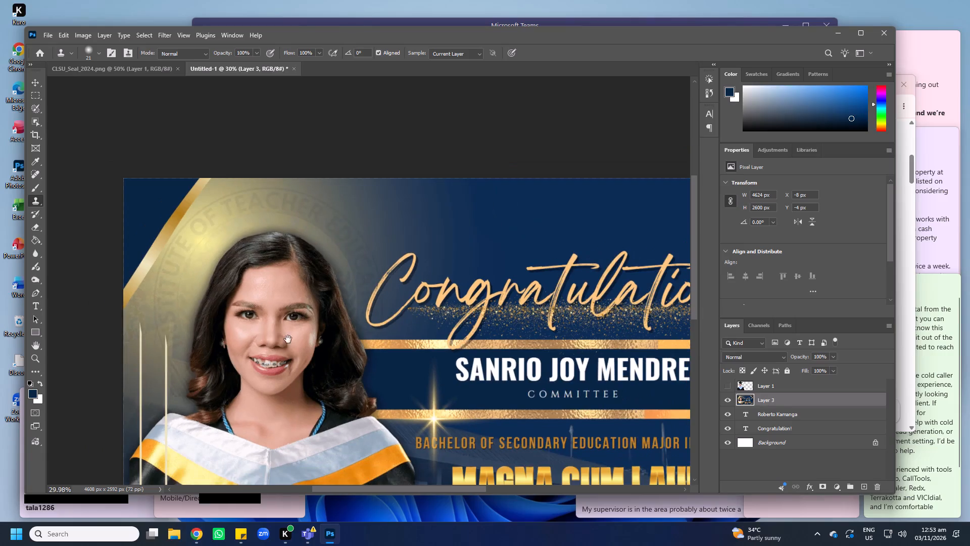
{"action": "left_click_drag", "start_coordinate": [293, 353], "coordinate": [253, 286]}
{"action": "left_click", "coordinate": [253, 286], "text": "ctrl"}
{"action": "scroll", "coordinate": [255, 288], "scroll_direction": "down", "scroll_amount": 2, "text": "alt"}
{"action": "key", "text": "ctrl+space"}
{"action": "key", "text": "ctrl+space"}
{"action": "key", "text": "ctrl+space"}
{"action": "key", "text": "ctrl+space"}
{"action": "key", "text": "ctrl+space"}
{"action": "key", "text": "ctrl+space"}
{"action": "key", "text": "ctrl+space"}
{"action": "key", "text": "ctrl+space"}
{"action": "key", "text": "ctrl+space"}
{"action": "key", "text": "ctrl+space"}
{"action": "key", "text": "ctrl+space"}
{"action": "key", "text": "ctrl+space"}
{"action": "key", "text": "ctrl+space"}
{"action": "key", "text": "ctrl+space"}
{"action": "key", "text": "ctrl+space"}
{"action": "key", "text": "ctrl+space"}
{"action": "key", "text": "ctrl+space"}
{"action": "key", "text": "ctrl+space"}
{"action": "key", "text": "ctrl+space"}
{"action": "key", "text": "ctrl+space"}
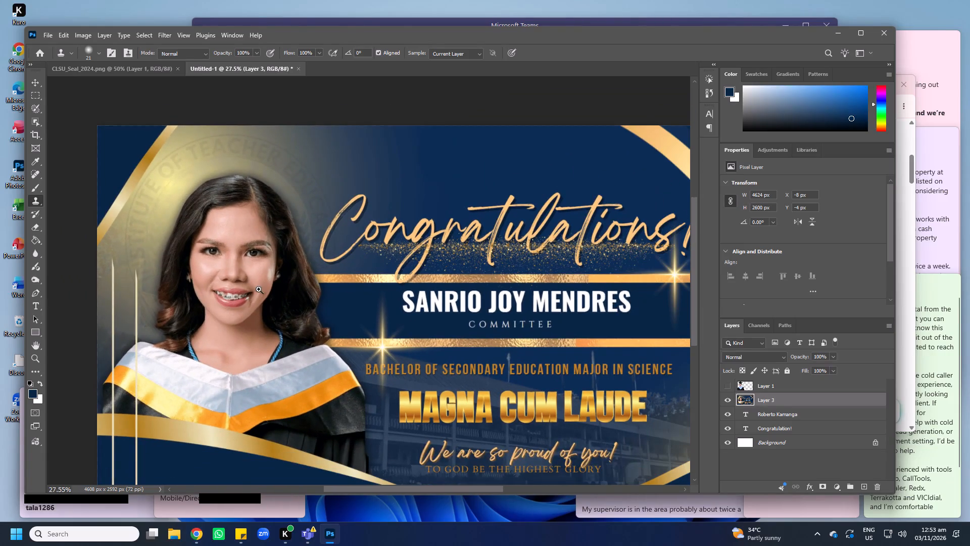
{"action": "left_click", "coordinate": [259, 290], "text": "ctrl"}
{"action": "left_click_drag", "start_coordinate": [294, 300], "coordinate": [268, 290]}
{"action": "left_click", "coordinate": [268, 290], "text": "ctrl"}
{"action": "scroll", "coordinate": [278, 301], "scroll_direction": "down", "scroll_amount": 7, "text": "alt"}
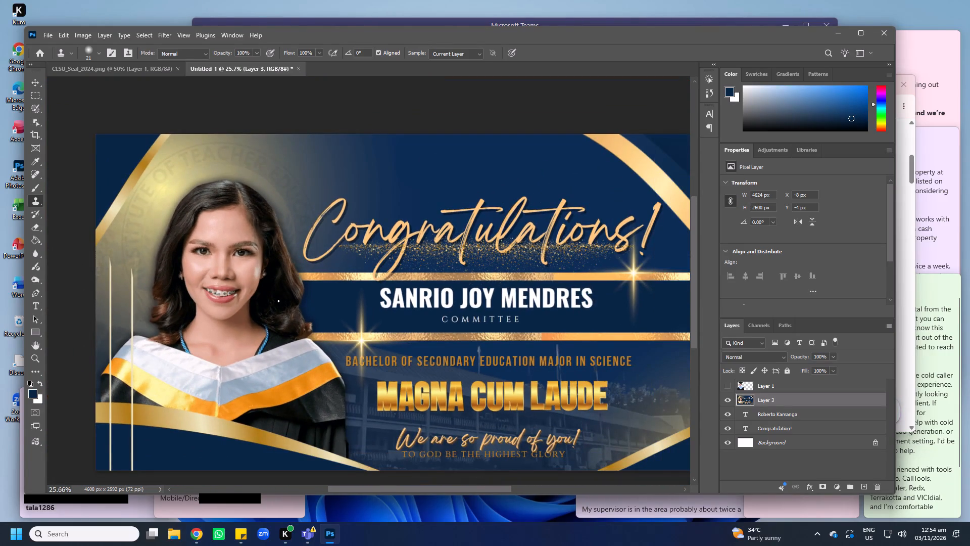
{"action": "scroll", "coordinate": [282, 300], "scroll_direction": "up", "scroll_amount": 3}
{"action": "scroll", "coordinate": [283, 281], "scroll_direction": "down", "scroll_amount": 3}
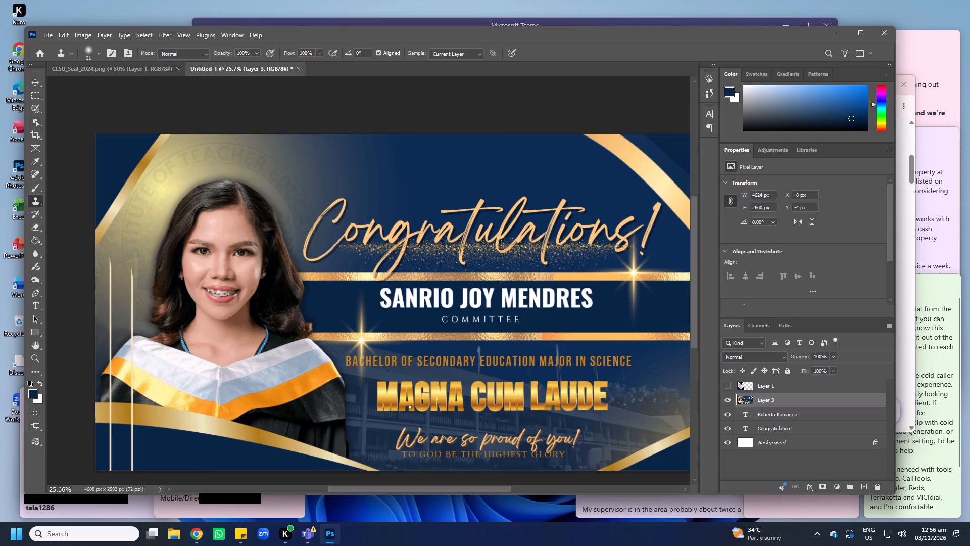
{"action": "scroll", "coordinate": [339, 214], "scroll_direction": "down", "scroll_amount": 2, "text": "alt"}
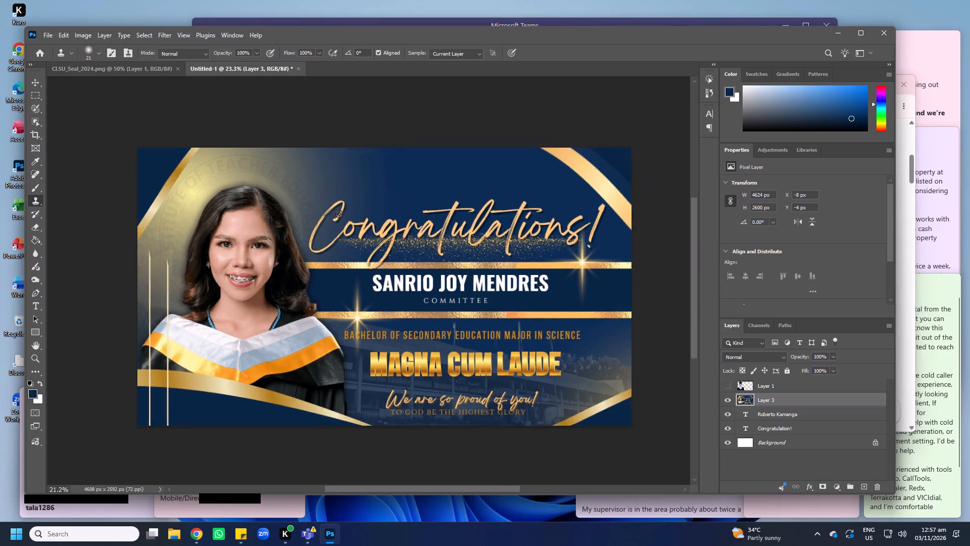
{"action": "scroll", "coordinate": [339, 214], "scroll_direction": "down", "scroll_amount": 1, "text": "alt"}
Clone lighter skin from the middle of the nose over the remaining dark mark along the bridge's edge.
{"action": "scroll", "coordinate": [339, 215], "scroll_direction": "up", "scroll_amount": 7, "text": "alt"}
{"action": "scroll", "coordinate": [297, 265], "scroll_direction": "up", "scroll_amount": 6, "text": "alt"}
{"action": "key", "text": "space"}
{"action": "key", "text": "space"}
{"action": "key", "text": "space"}
{"action": "key", "text": "space"}
{"action": "key", "text": "space"}
{"action": "key", "text": "space"}
{"action": "key", "text": "space"}
{"action": "key", "text": "space"}
{"action": "key", "text": "space"}
{"action": "key", "text": "space"}
{"action": "key", "text": "space"}
{"action": "key", "text": "space"}
{"action": "key", "text": "space"}
{"action": "key", "text": "space"}
{"action": "key", "text": "space"}
{"action": "key", "text": "space"}
{"action": "key", "text": "space"}
{"action": "key", "text": "space"}
{"action": "key", "text": "space"}
{"action": "key", "text": "space"}
{"action": "left_click_drag", "start_coordinate": [144, 258], "coordinate": [180, 254]}
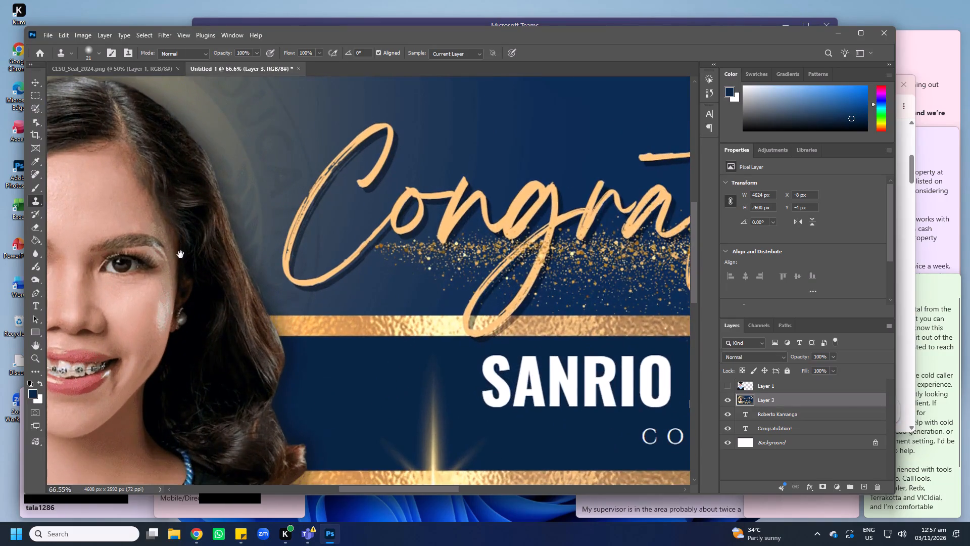
{"action": "left_click_drag", "start_coordinate": [180, 254], "coordinate": [353, 241]}
{"action": "left_click_drag", "start_coordinate": [138, 264], "coordinate": [177, 226]}
{"action": "double_click", "coordinate": [363, 238], "text": "ctrl"}
{"action": "left_click", "coordinate": [338, 238], "text": "ctrl"}
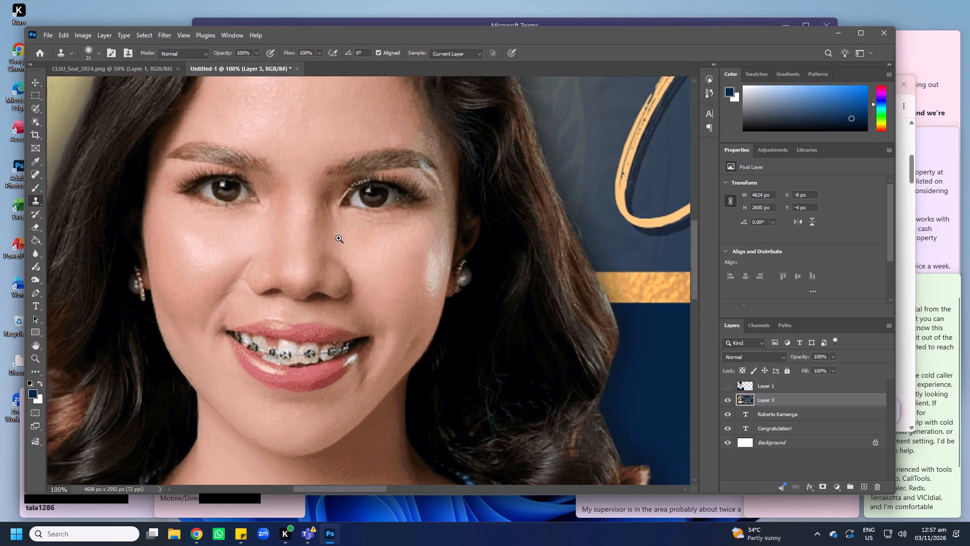
{"action": "left_click_drag", "start_coordinate": [326, 220], "coordinate": [325, 241]}
{"action": "left_click", "coordinate": [286, 236], "text": "alt"}
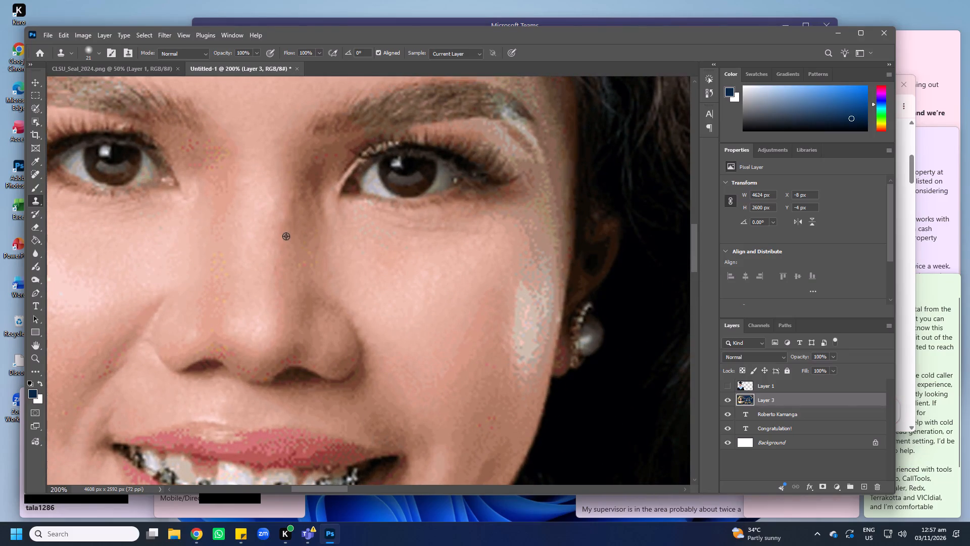
{"action": "left_click", "coordinate": [246, 204], "text": "alt"}
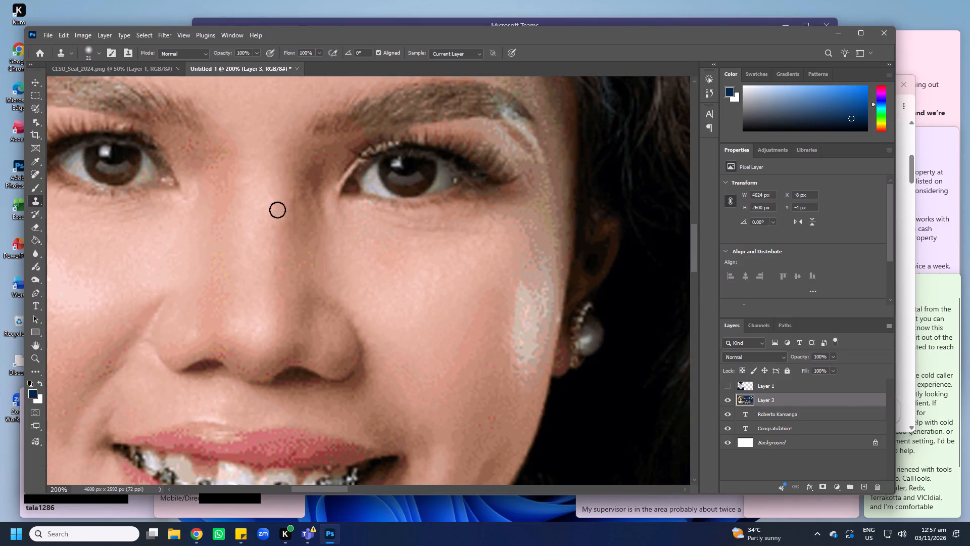
{"action": "left_click", "coordinate": [280, 216]}
{"action": "left_click_drag", "start_coordinate": [284, 179], "coordinate": [281, 216]}
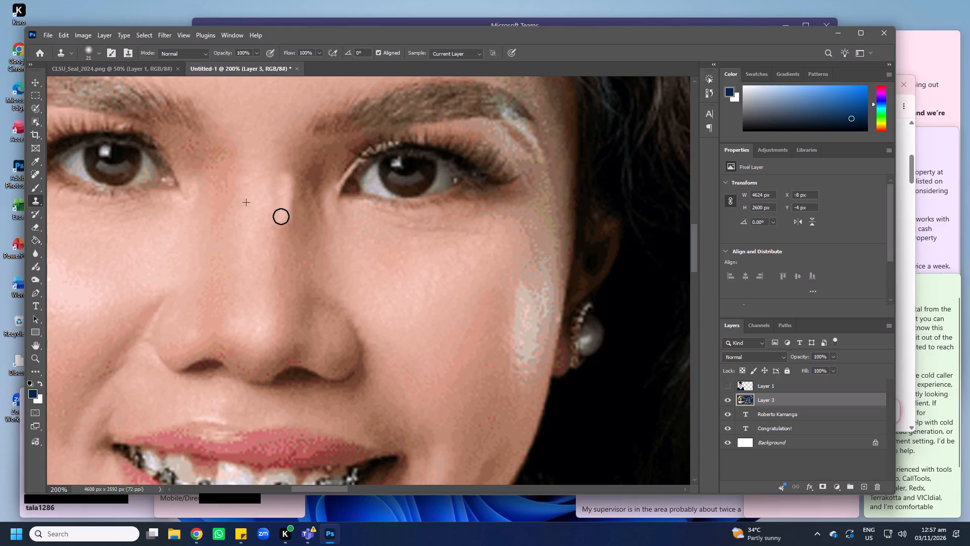
{"action": "left_click_drag", "start_coordinate": [281, 216], "coordinate": [280, 222]}
Blend the edge of the nose bridge with skin cloned from lower along the side of the nose.
{"action": "left_click", "coordinate": [284, 246], "text": "alt"}
{"action": "left_click_drag", "start_coordinate": [286, 238], "coordinate": [285, 206]}
{"action": "left_click", "coordinate": [285, 240], "text": "alt"}
{"action": "left_click_drag", "start_coordinate": [288, 230], "coordinate": [285, 199]}
{"action": "left_click", "coordinate": [289, 272], "text": "alt"}
{"action": "left_click_drag", "start_coordinate": [295, 216], "coordinate": [287, 180]}
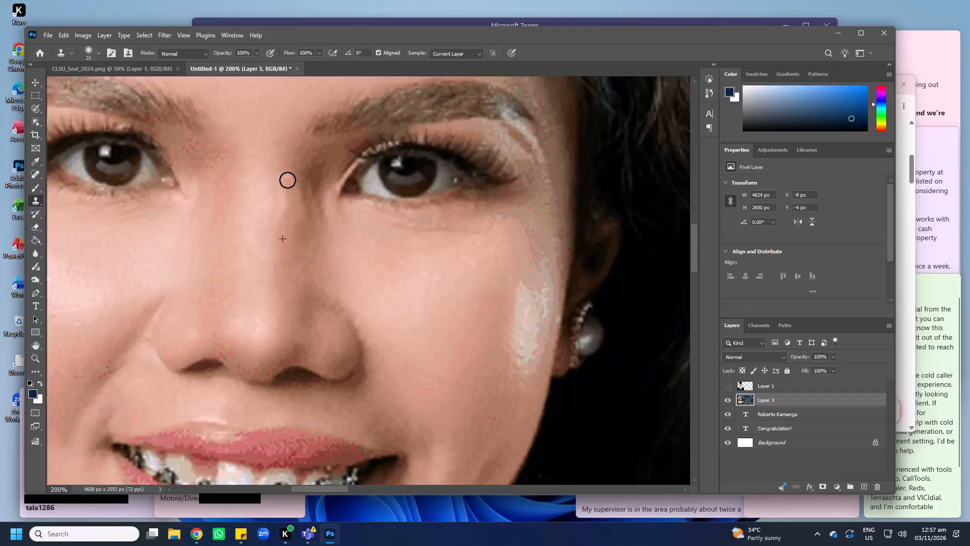
Clone skin from the side of the nose over the pale streak on the upper bridge at 300% zoom.
{"action": "scroll", "coordinate": [351, 290], "scroll_direction": "down", "scroll_amount": 6, "text": "alt"}
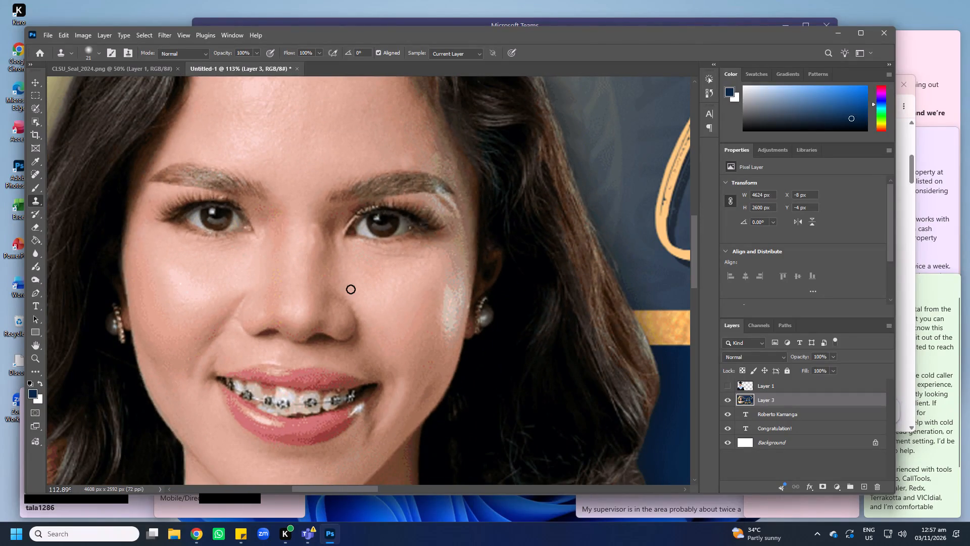
{"action": "left_click", "coordinate": [309, 278], "text": "alt"}
{"action": "key", "text": "space"}
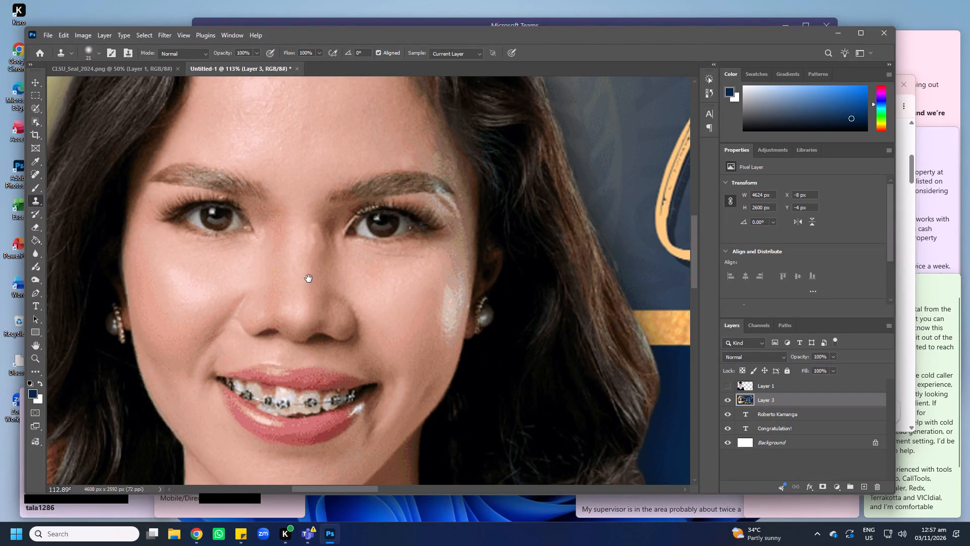
{"action": "double_click", "coordinate": [309, 279], "text": "ctrl"}
{"action": "left_click", "coordinate": [325, 222]}
{"action": "double_click", "coordinate": [325, 217]}
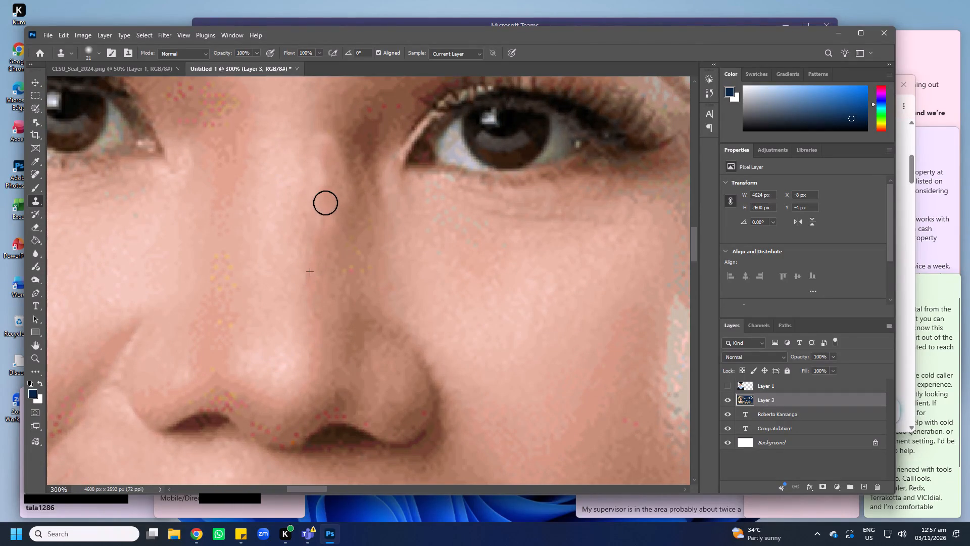
{"action": "left_click", "coordinate": [325, 198]}
{"action": "left_click", "coordinate": [329, 254], "text": "alt"}
{"action": "left_click", "coordinate": [323, 195]}
{"action": "left_click_drag", "start_coordinate": [320, 145], "coordinate": [318, 181]}
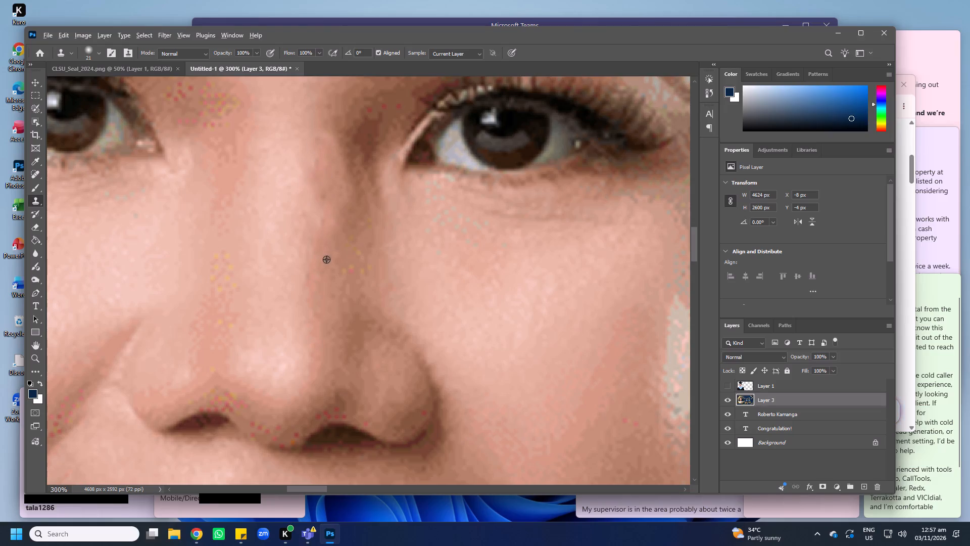
Resample the shaded side of the nose and clone it upward along the bridge to even out the shadow edge.
{"action": "left_click", "coordinate": [326, 259], "text": "alt"}
{"action": "left_click", "coordinate": [322, 245]}
{"action": "double_click", "coordinate": [319, 236]}
{"action": "left_click", "coordinate": [316, 223]}
{"action": "left_click_drag", "start_coordinate": [315, 209], "coordinate": [315, 200]}
{"action": "left_click", "coordinate": [315, 198]}
{"action": "left_click_drag", "start_coordinate": [316, 178], "coordinate": [317, 170]}
{"action": "left_click_drag", "start_coordinate": [317, 165], "coordinate": [318, 154]}
Clone adjacent skin over the uneven shading on the upper nose bridge beside the inner eye corner.
{"action": "scroll", "coordinate": [303, 174], "scroll_direction": "down", "scroll_amount": 3, "text": "alt"}
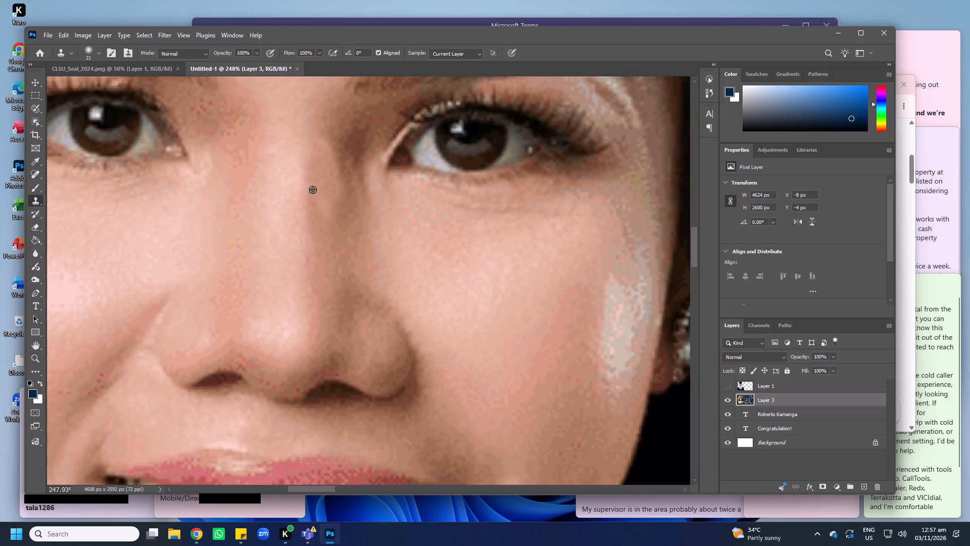
{"action": "scroll", "coordinate": [313, 190], "scroll_direction": "down", "scroll_amount": 12, "text": "alt"}
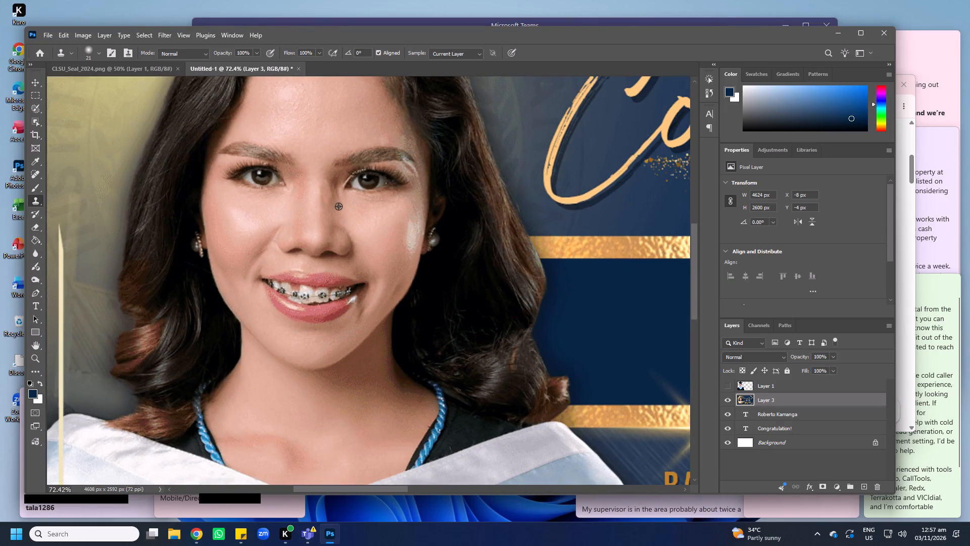
{"action": "key", "text": "space"}
{"action": "double_click", "coordinate": [335, 207], "text": "ctrl"}
{"action": "left_click", "coordinate": [321, 176]}
{"action": "left_click", "coordinate": [321, 172]}
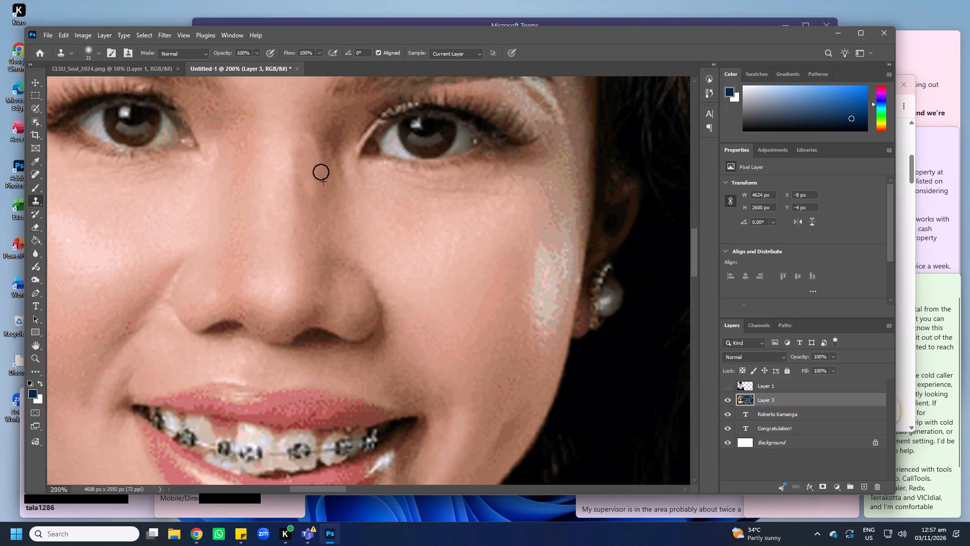
{"action": "left_click", "coordinate": [317, 163]}
{"action": "left_click", "coordinate": [311, 153]}
{"action": "double_click", "coordinate": [310, 149]}
{"action": "left_click", "coordinate": [311, 174]}
{"action": "left_click", "coordinate": [311, 171]}
{"action": "double_click", "coordinate": [312, 146]}
Review the retouched portrait within the graduation layout.
{"action": "scroll", "coordinate": [319, 197], "scroll_direction": "down", "scroll_amount": 19, "text": "alt"}
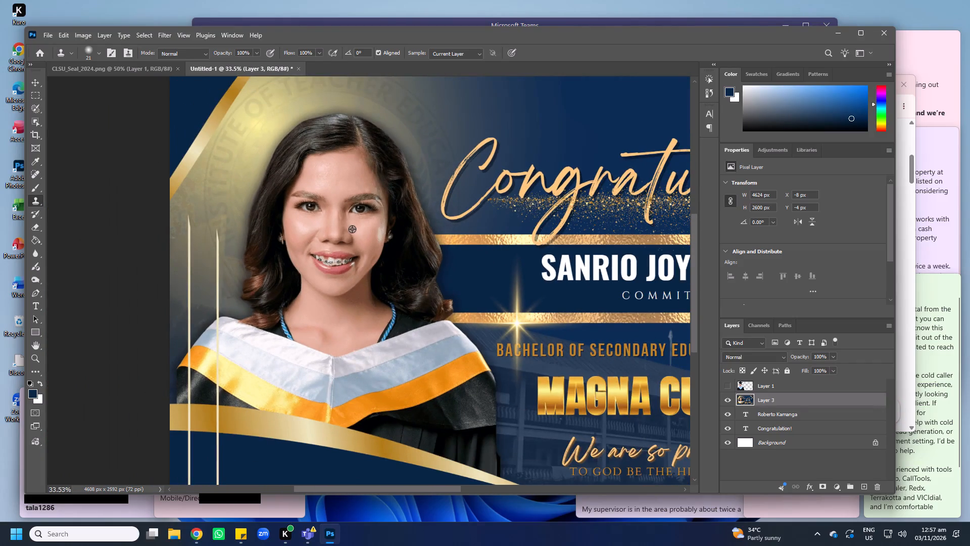
{"action": "key", "text": "space"}
{"action": "key", "text": "space"}
{"action": "key", "text": "space"}
{"action": "key", "text": "space"}
{"action": "key", "text": "space"}
{"action": "key", "text": "space"}
{"action": "key", "text": "space"}
{"action": "key", "text": "space"}
{"action": "key", "text": "space"}
{"action": "key", "text": "space"}
{"action": "key", "text": "space"}
{"action": "key", "text": "space"}
{"action": "key", "text": "space"}
{"action": "key", "text": "space"}
{"action": "key", "text": "space"}
{"action": "key", "text": "space"}
{"action": "key", "text": "space"}
{"action": "key", "text": "space"}
{"action": "key", "text": "space"}
{"action": "key", "text": "space"}
{"action": "left_click_drag", "start_coordinate": [411, 233], "coordinate": [344, 242]}
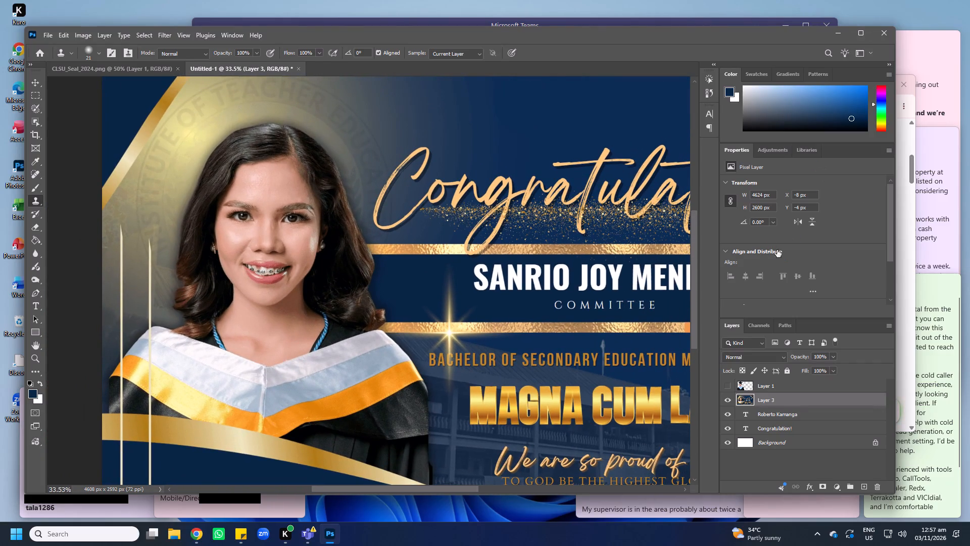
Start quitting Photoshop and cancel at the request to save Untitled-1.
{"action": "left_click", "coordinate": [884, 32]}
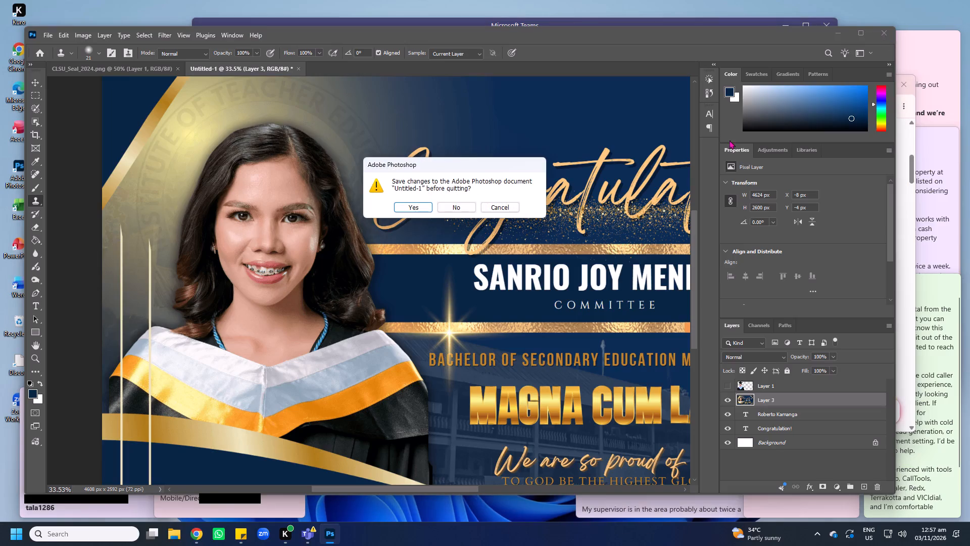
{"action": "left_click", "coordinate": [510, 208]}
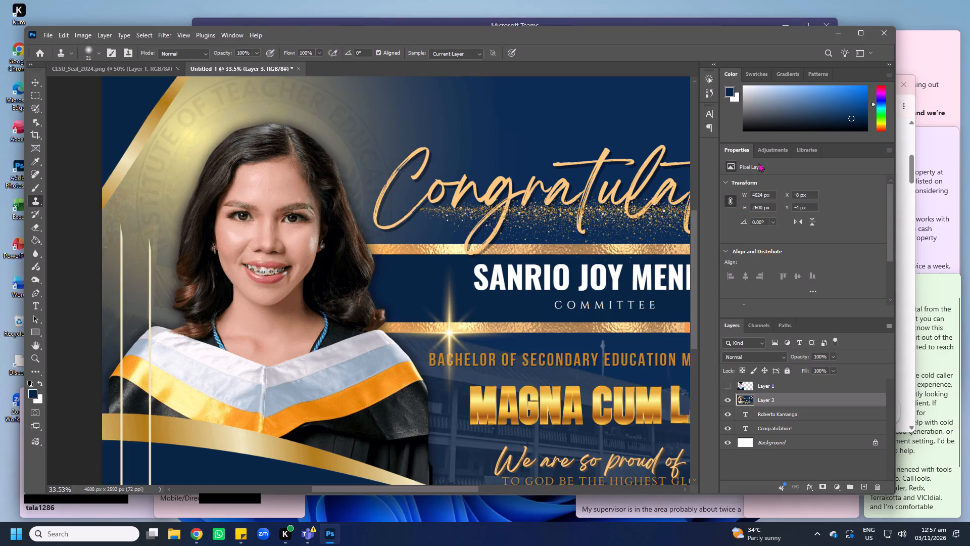
Close the Untitled-1 graduation layout document without saving its changes.
{"action": "key", "text": "ctrl+w"}
{"action": "left_click", "coordinate": [456, 204]}
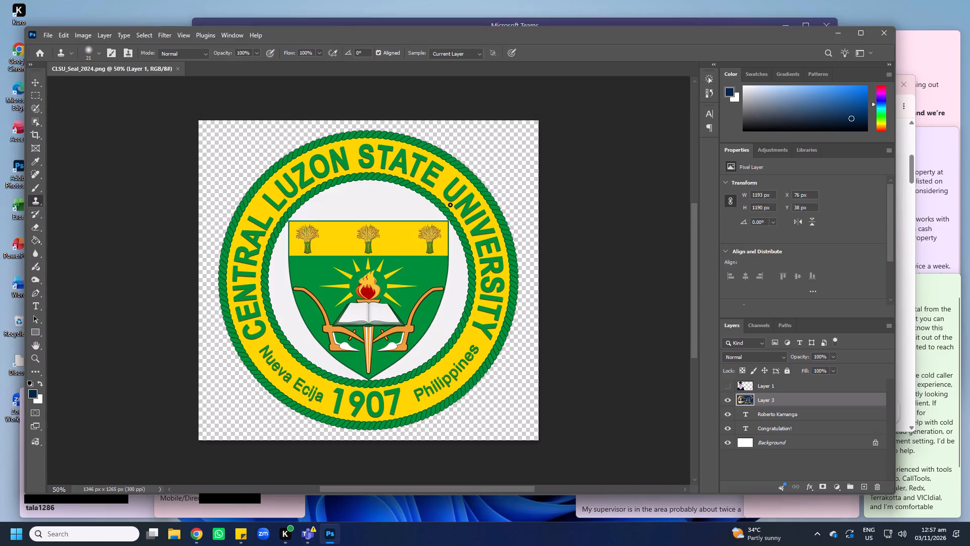
Close the remaining CLSU_Seal_2024.png document and quit Photoshop.
{"action": "key", "text": "ctrl+w"}
{"action": "key", "text": "ctrl+w"}
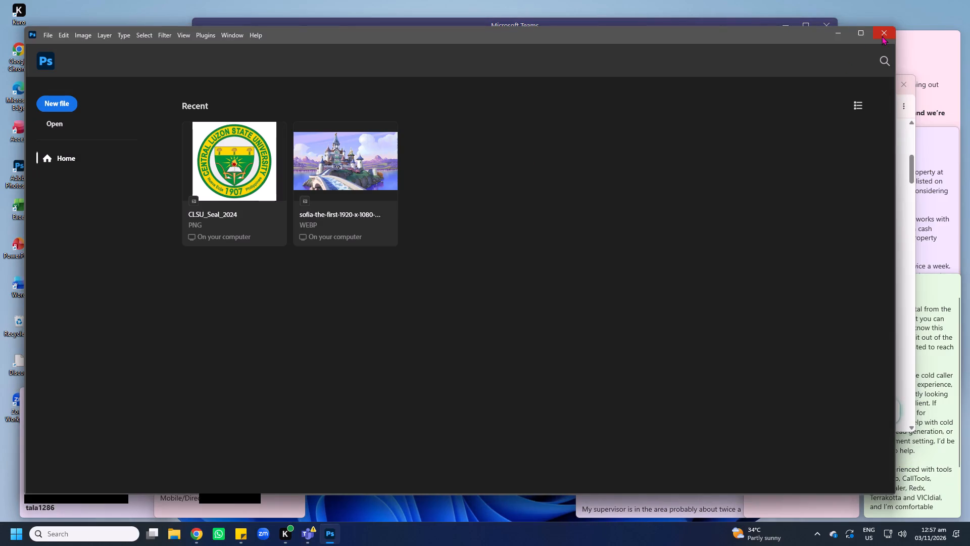
{"action": "left_click", "coordinate": [882, 36]}
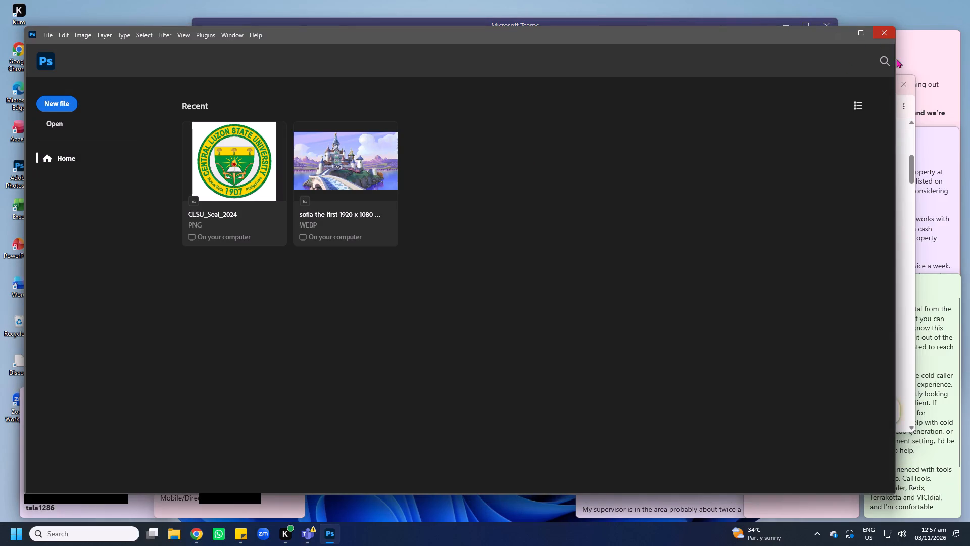